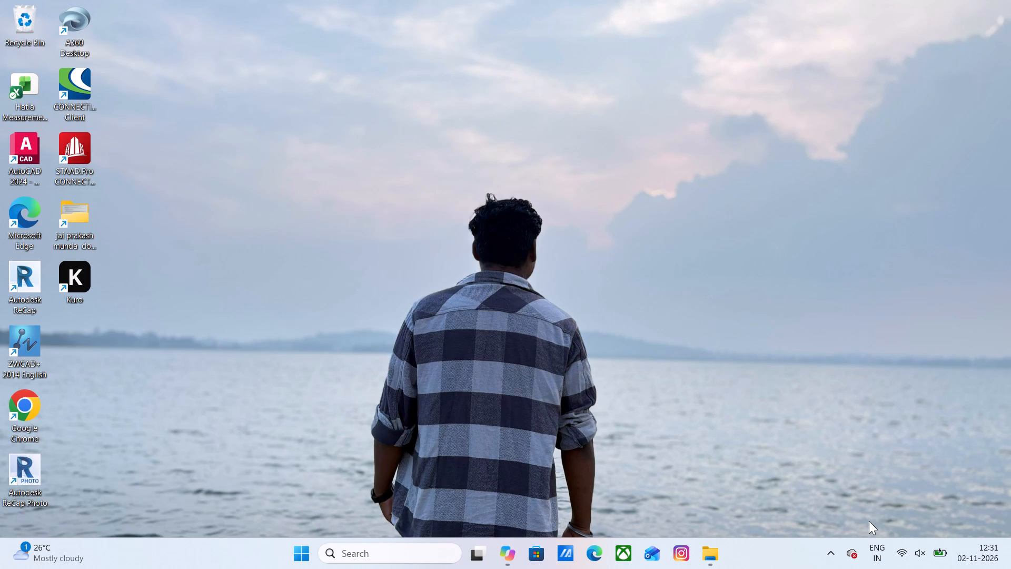
pyautogui.click(709, 555)
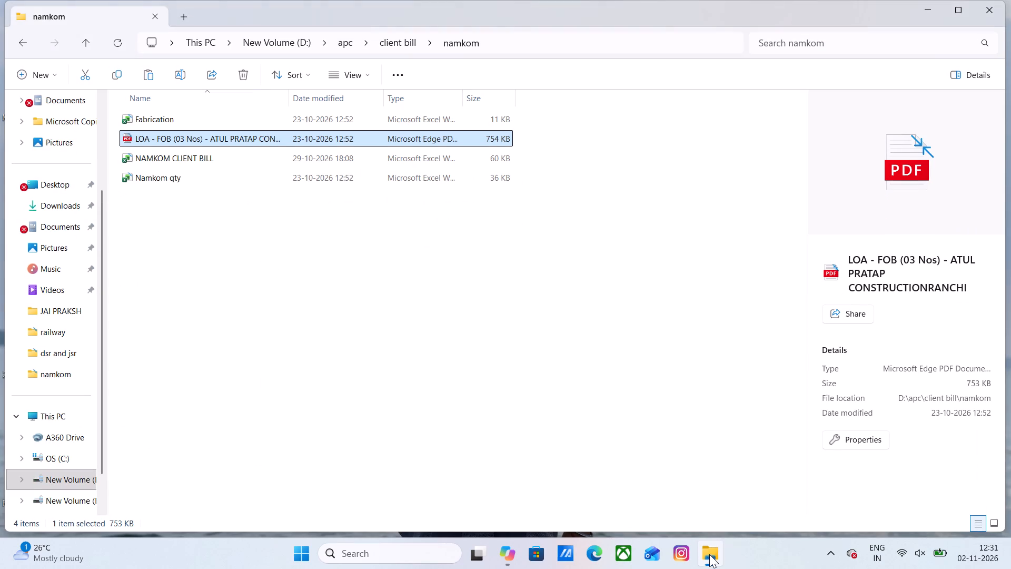
pyautogui.doubleClick(207, 156)
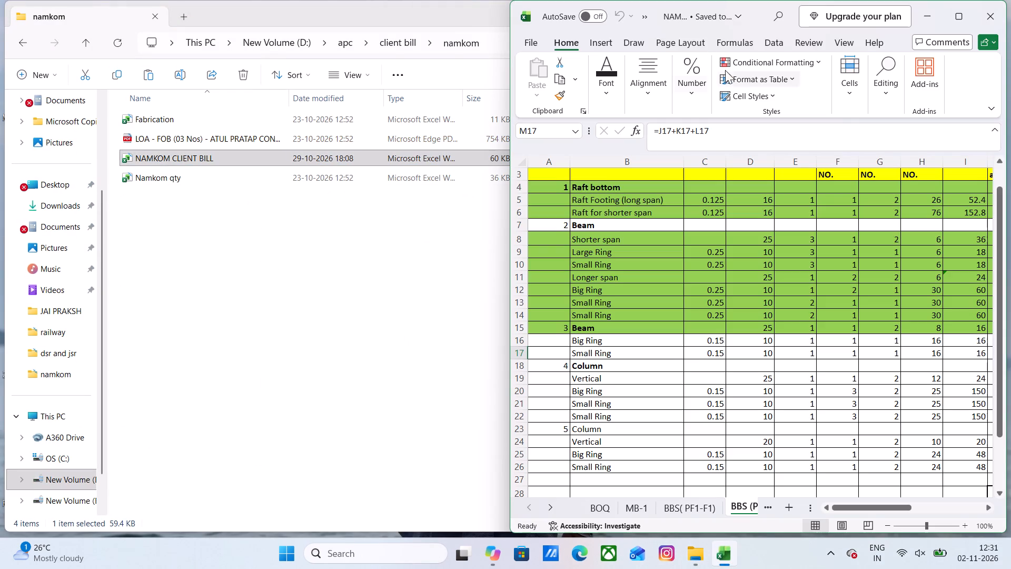
pyautogui.click(955, 11)
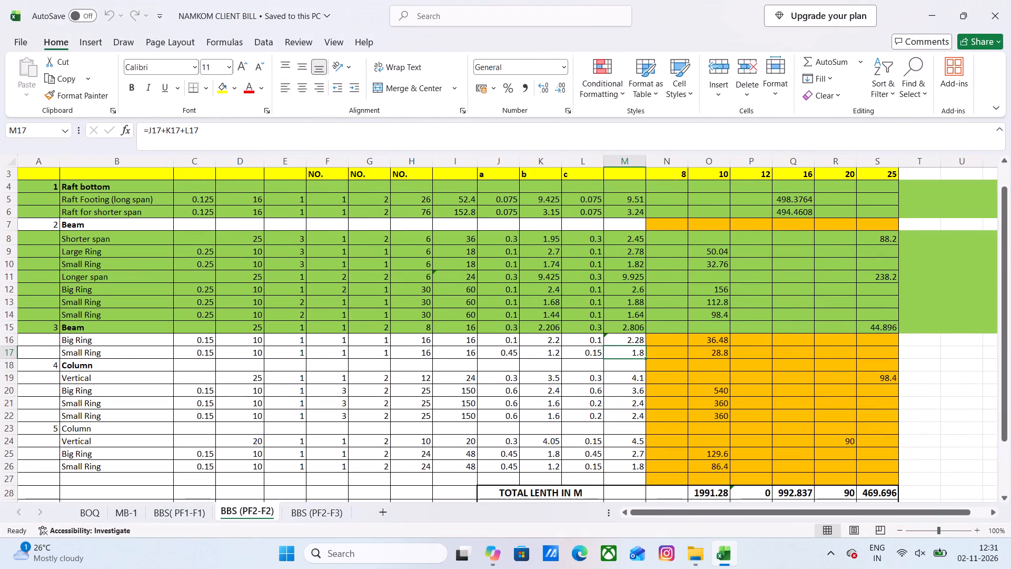
pyautogui.rightClick(249, 14)
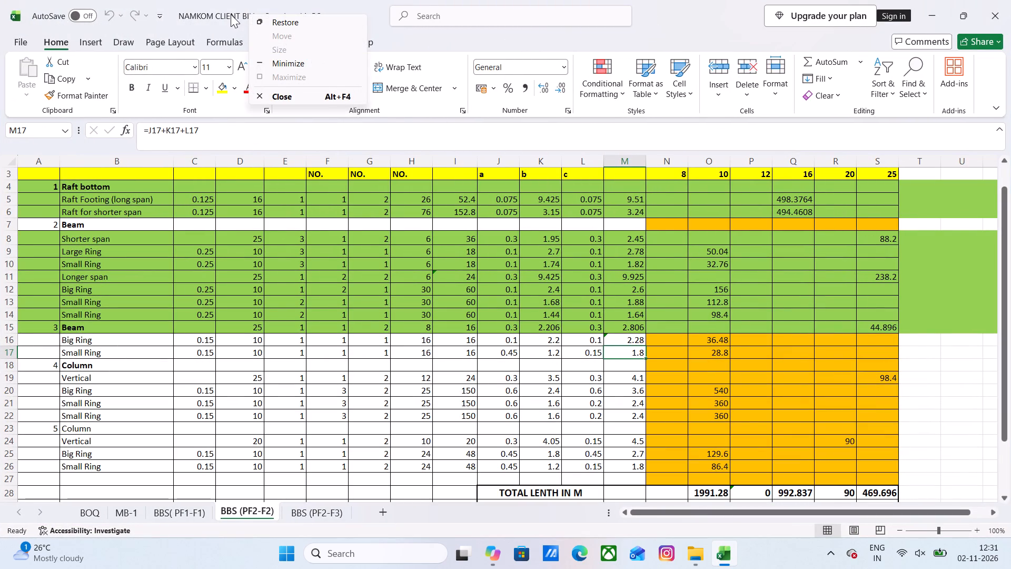
pyautogui.doubleClick(231, 14)
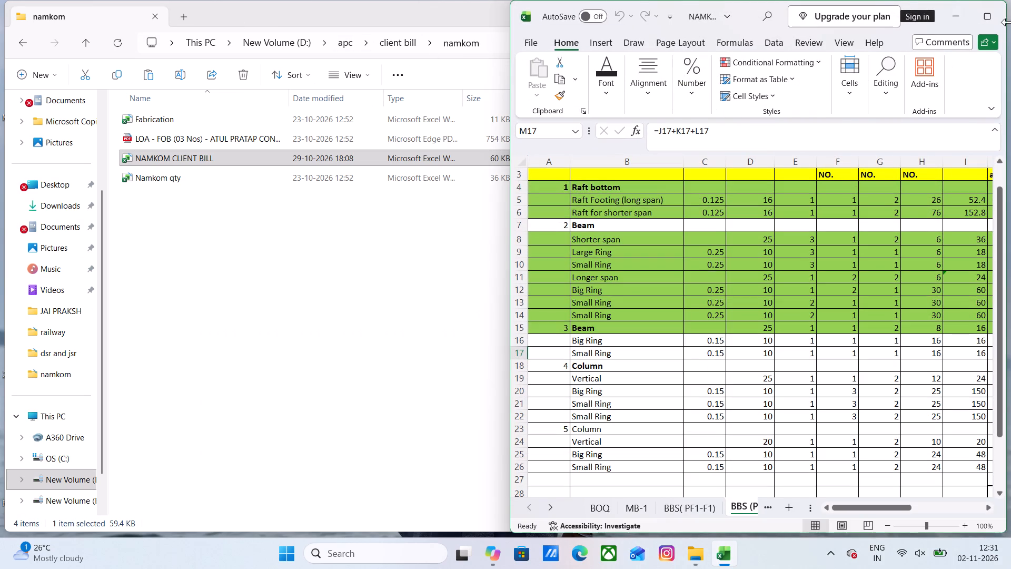
pyautogui.click(959, 13)
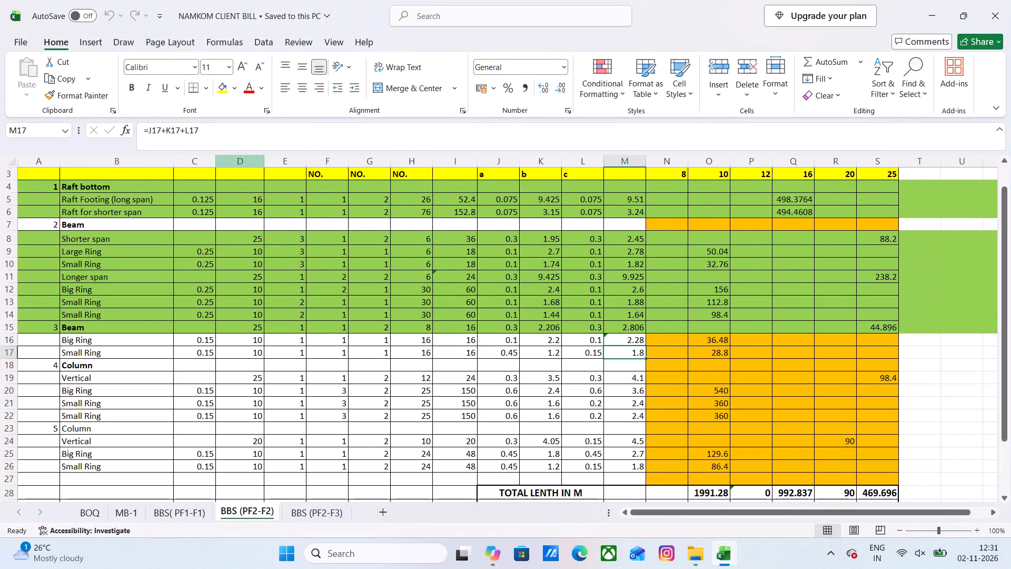
# Save a copy of the workbook in the namkom folder under the name NAMKUM CLIENT BILL.
pyautogui.click(19, 42)
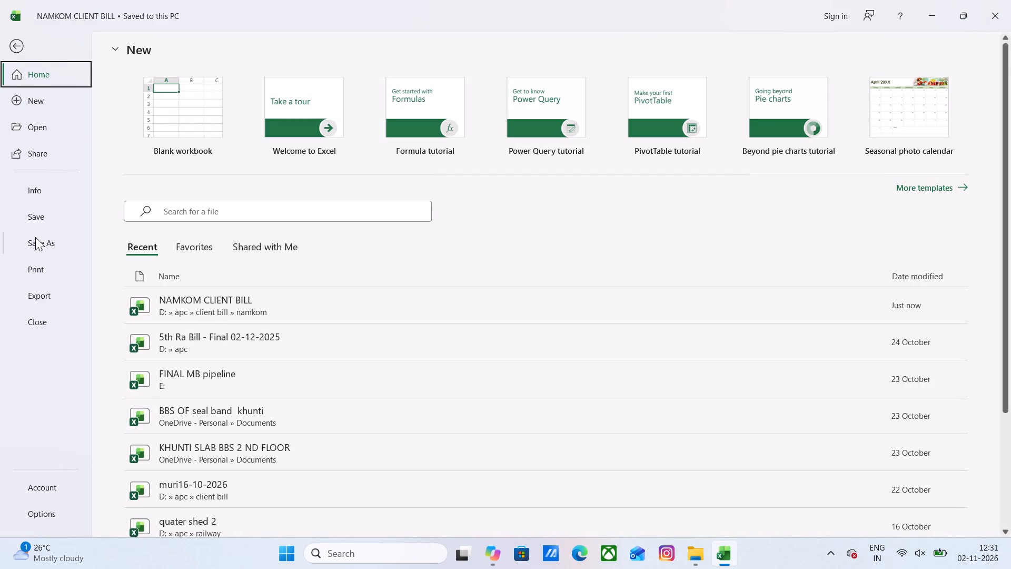
pyautogui.click(43, 247)
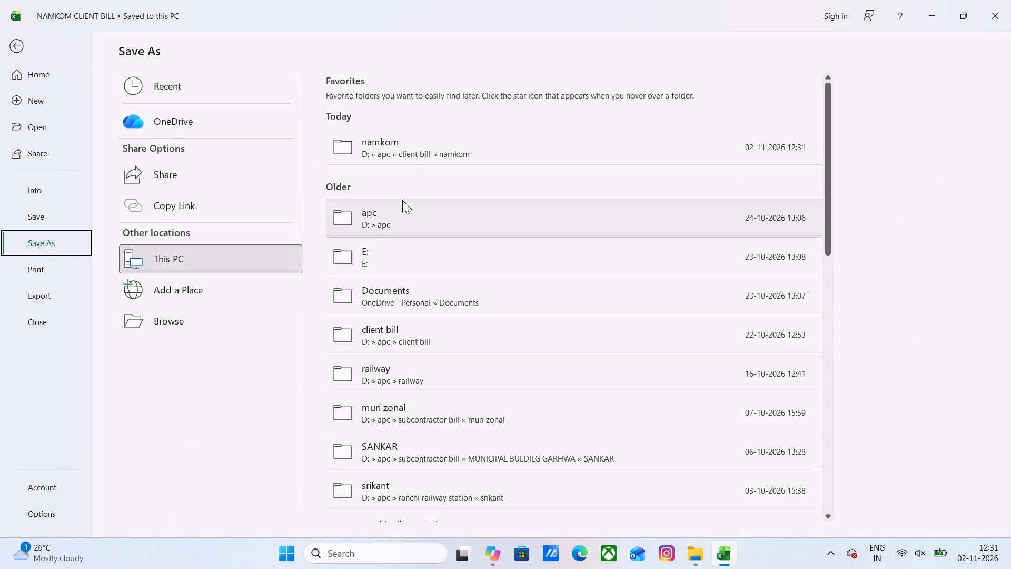
pyautogui.click(422, 151)
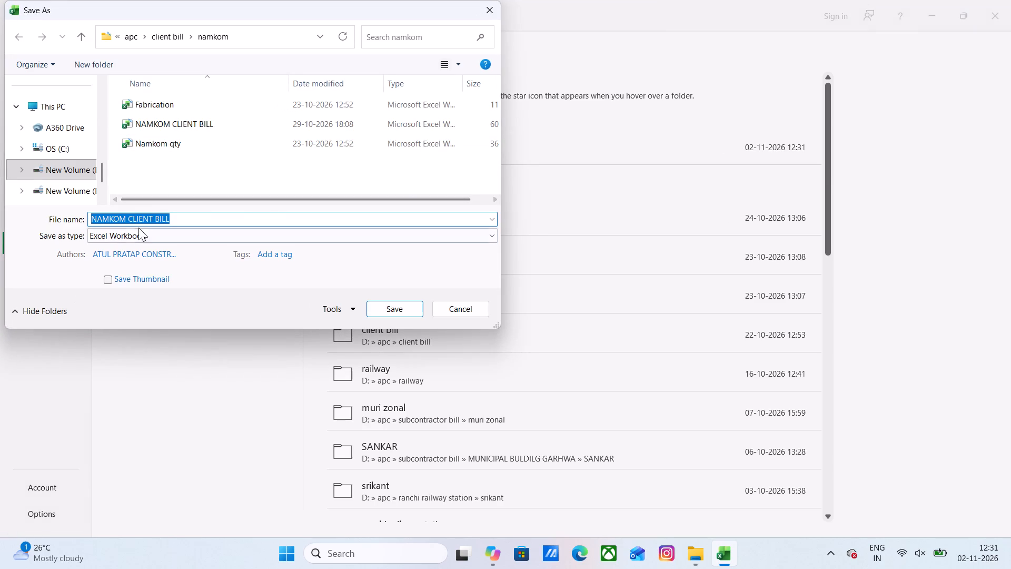
pyautogui.click(119, 218)
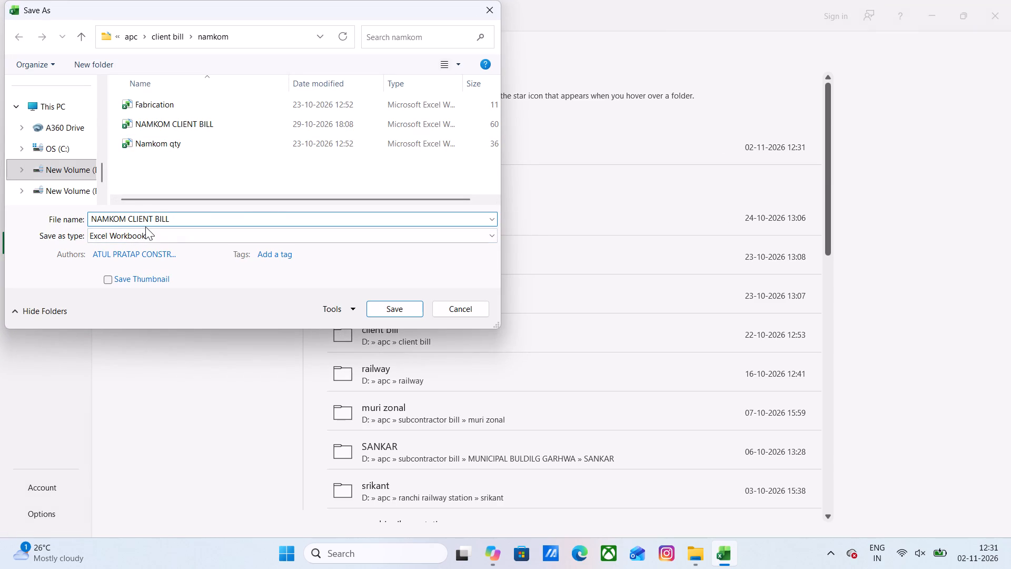
pyautogui.press('BackSpace')
pyautogui.press('u')
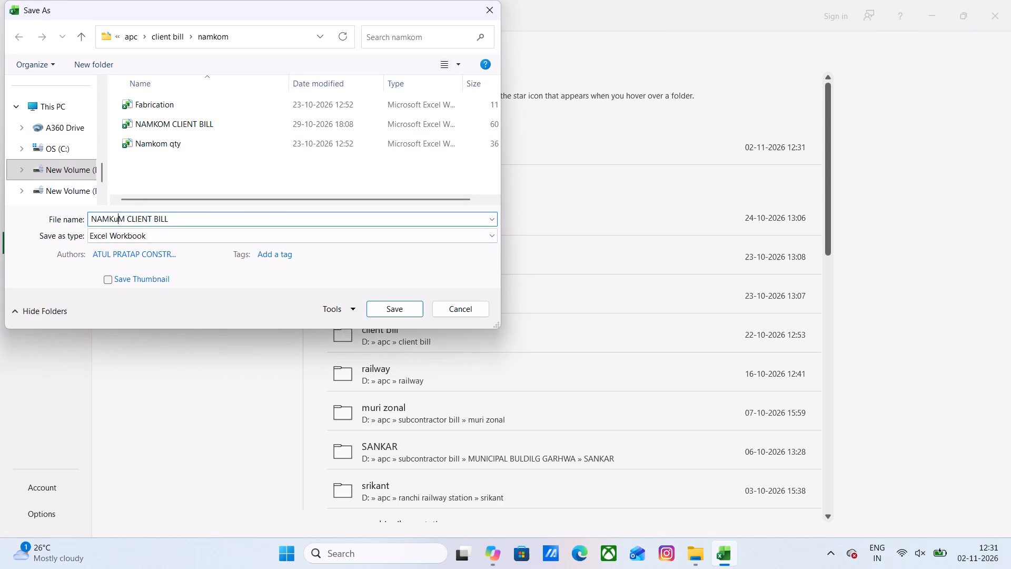
pyautogui.press('BackSpace')
pyautogui.press('u')
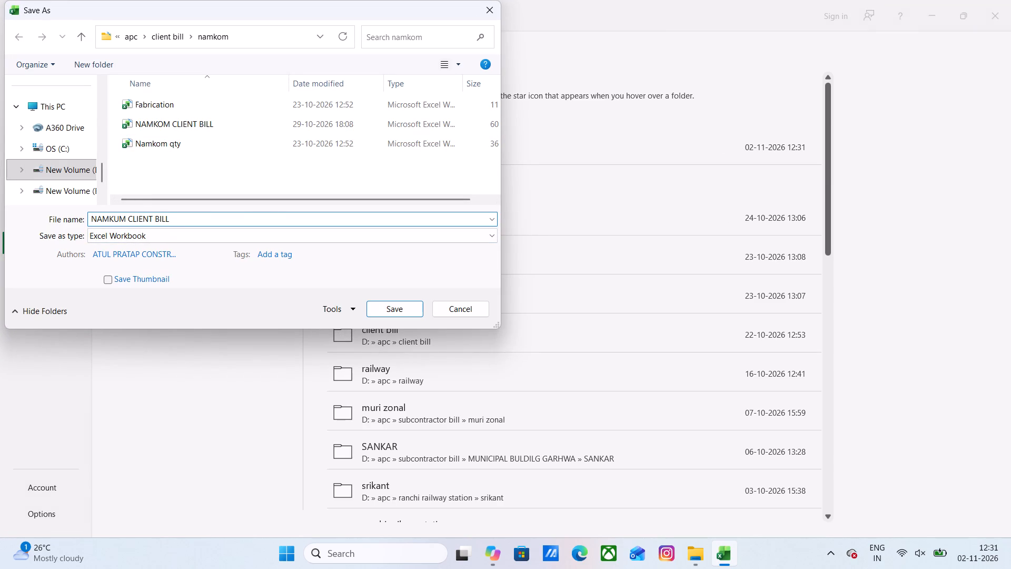
pyautogui.click(401, 312)
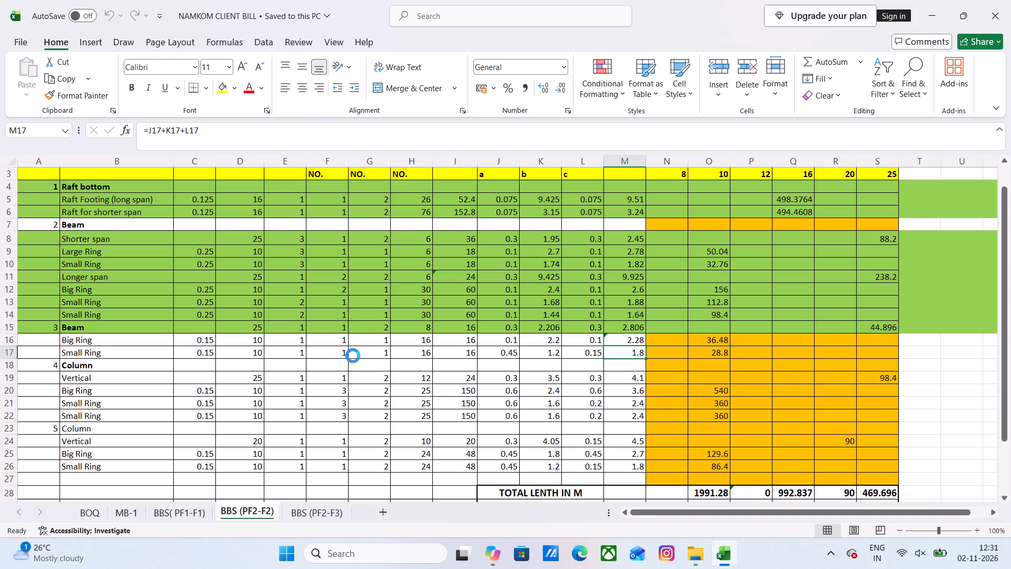
# Switch to the MB-1 sheet and skim its dismantling and demolishing entries, ending back at the first item.
pyautogui.scroll(-5, 447, 316)
pyautogui.scroll(8, 447, 318)
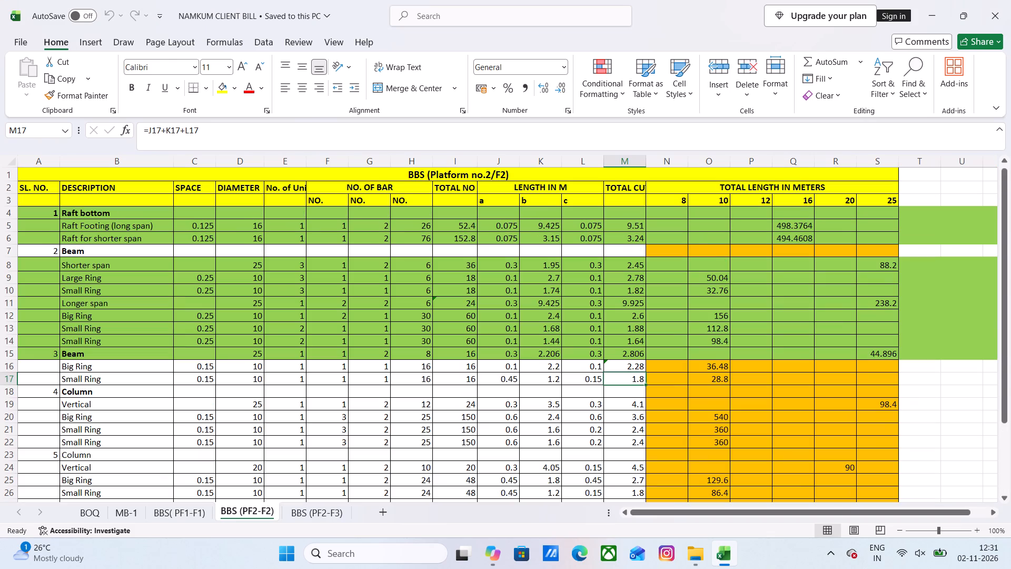
pyautogui.scroll(12, 447, 318)
pyautogui.click(127, 513)
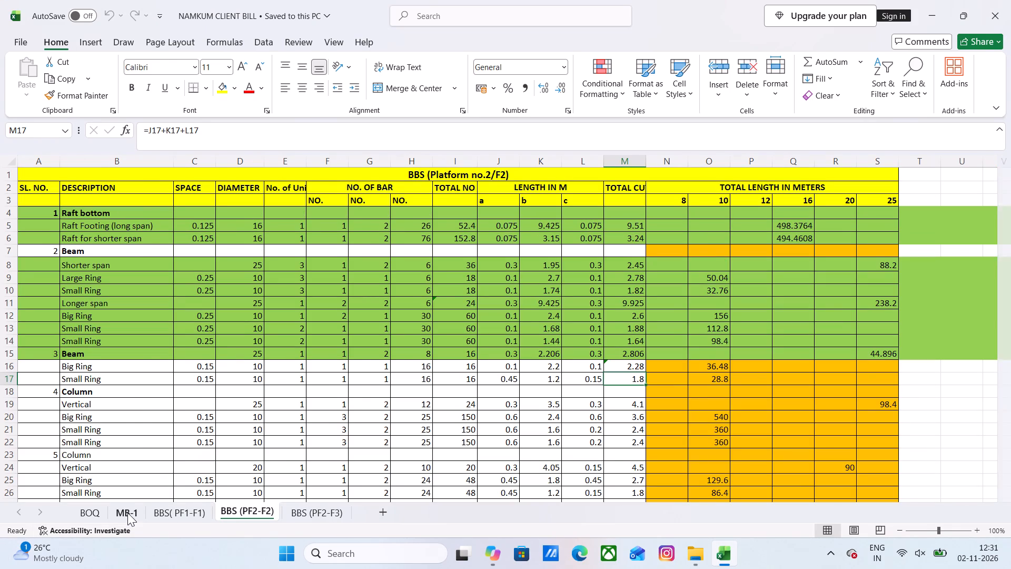
pyautogui.scroll(5, 112, 350)
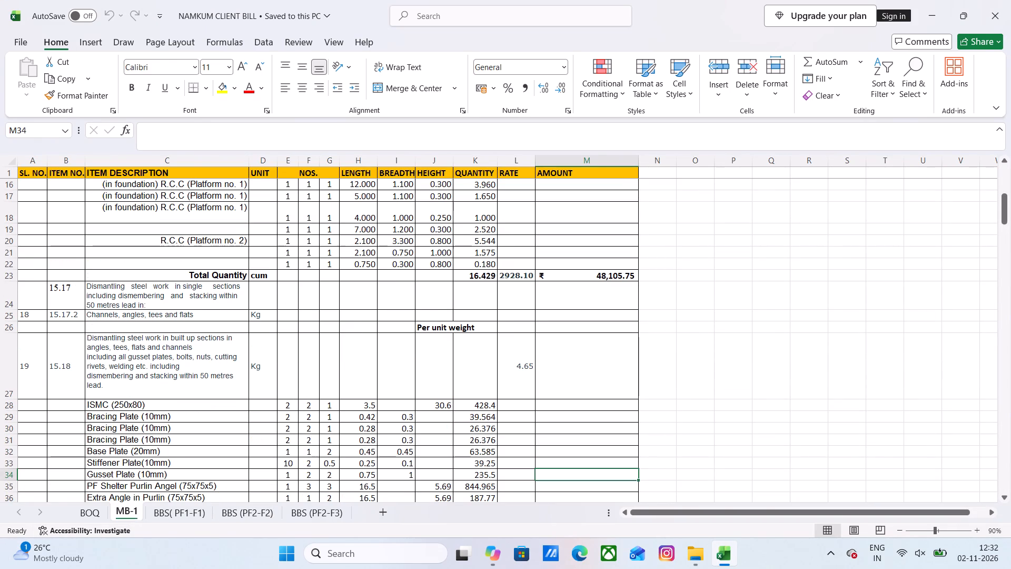
pyautogui.scroll(-5, 171, 337)
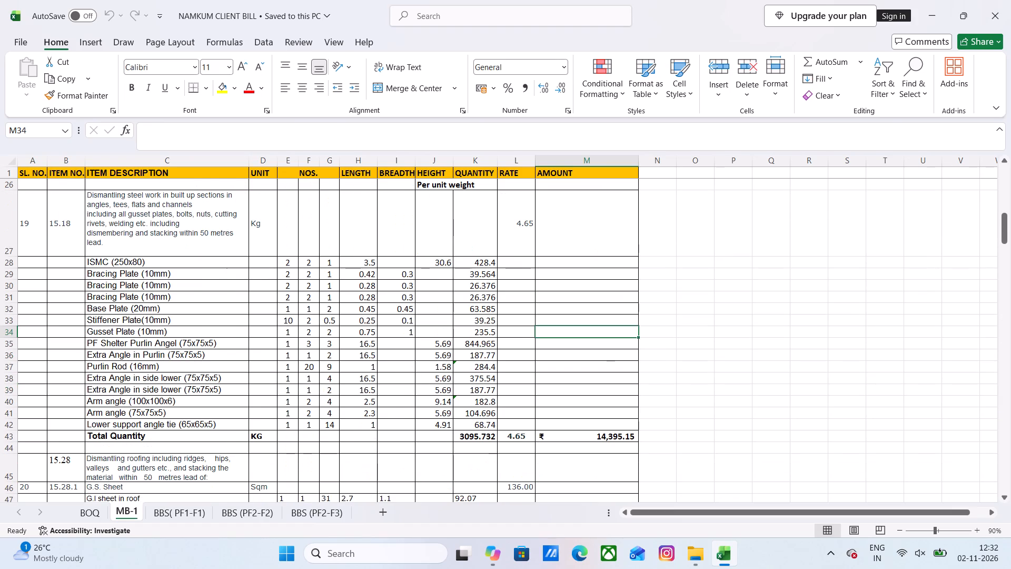
pyautogui.scroll(-6, 173, 337)
pyautogui.scroll(11, 173, 337)
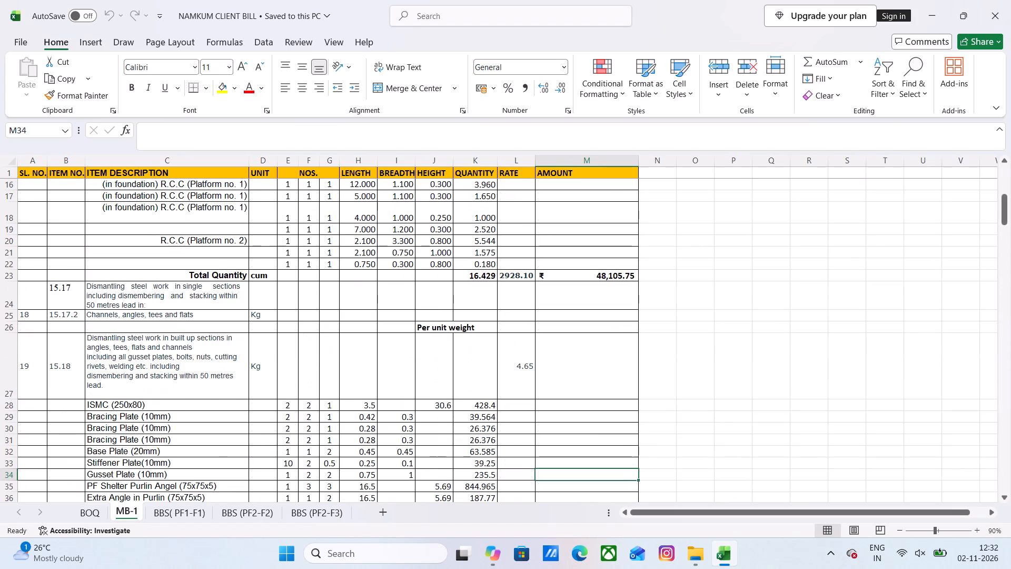
pyautogui.scroll(2, 173, 337)
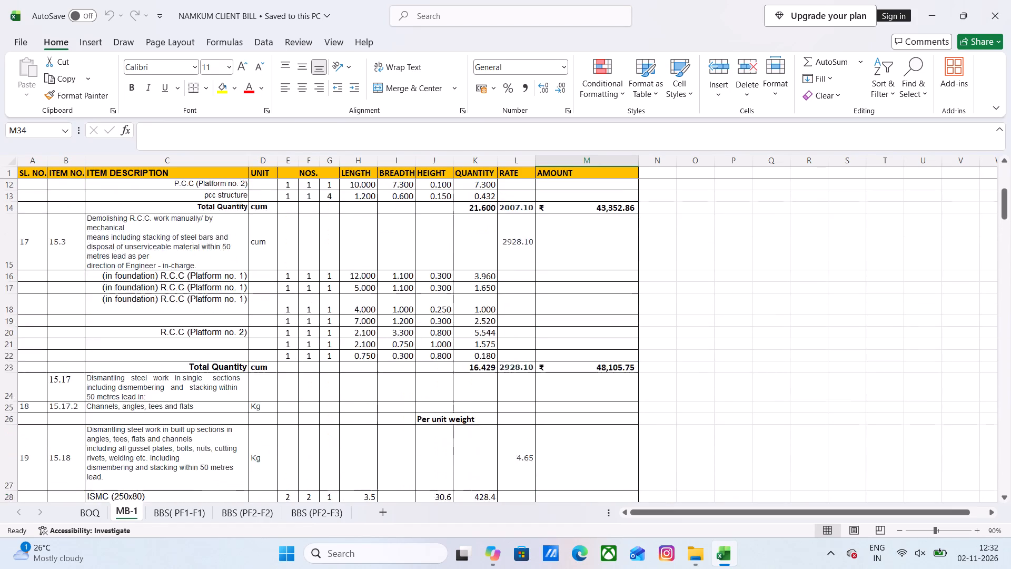
pyautogui.scroll(8, 173, 337)
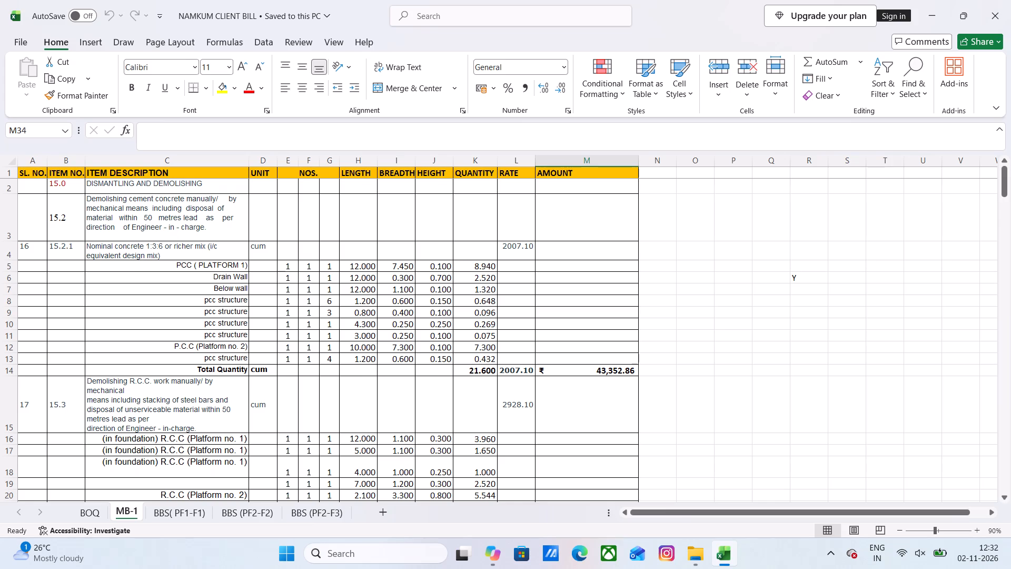
# Review the MB-1 dismantling entries from R.C.C. demolition (15.3) through steel work (15.18) to the G.S. sheet roofing (15.28.1).
pyautogui.scroll(-2, 173, 337)
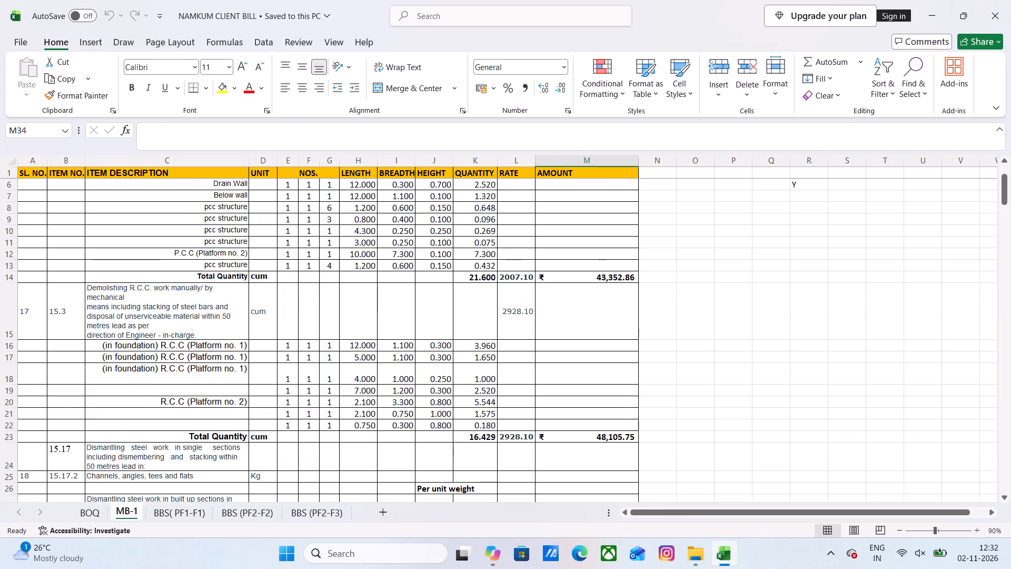
pyautogui.scroll(-1, 173, 337)
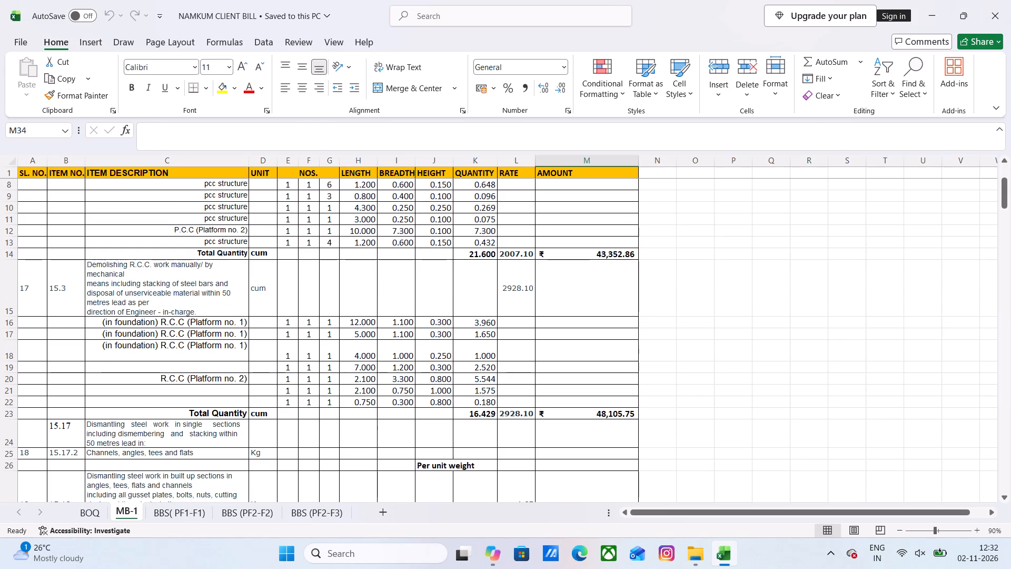
pyautogui.scroll(-3, 173, 337)
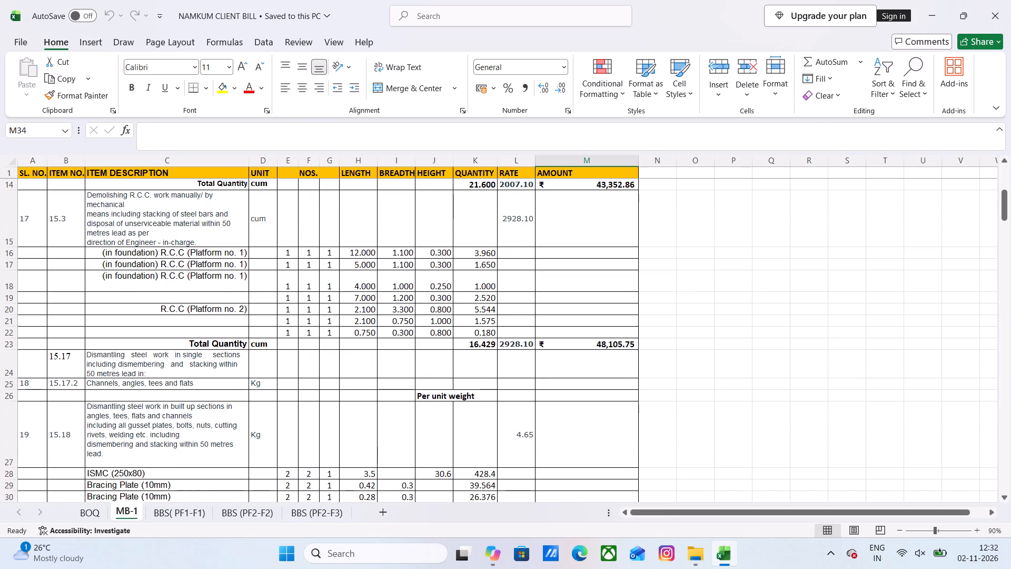
pyautogui.scroll(-1, 172, 335)
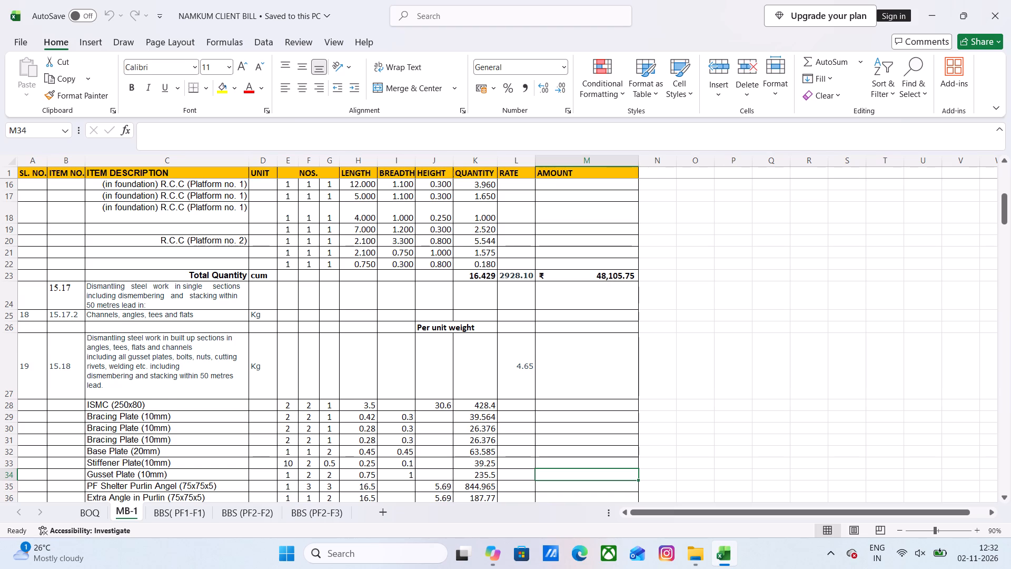
pyautogui.scroll(-1, 172, 335)
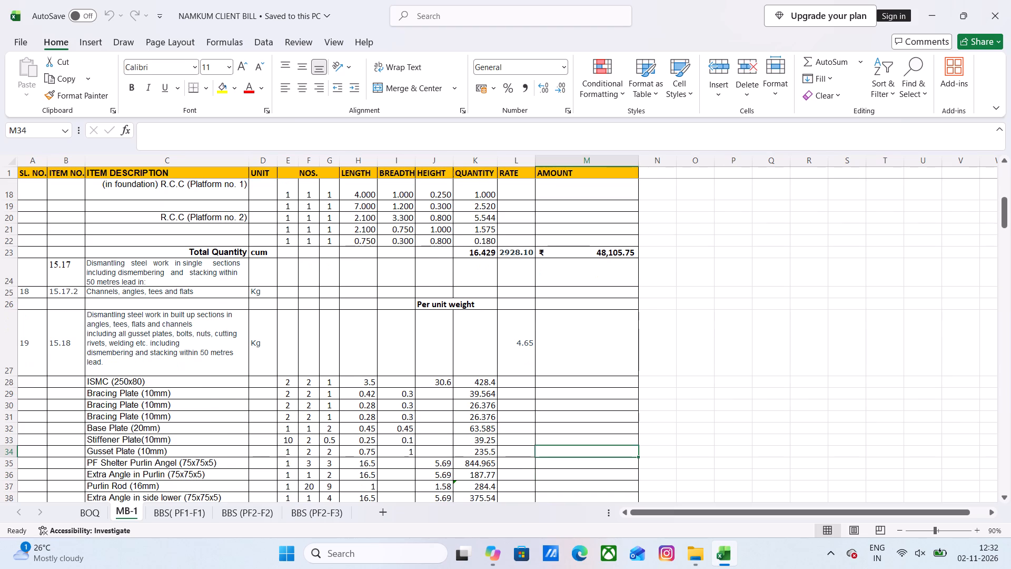
pyautogui.scroll(-2, 172, 335)
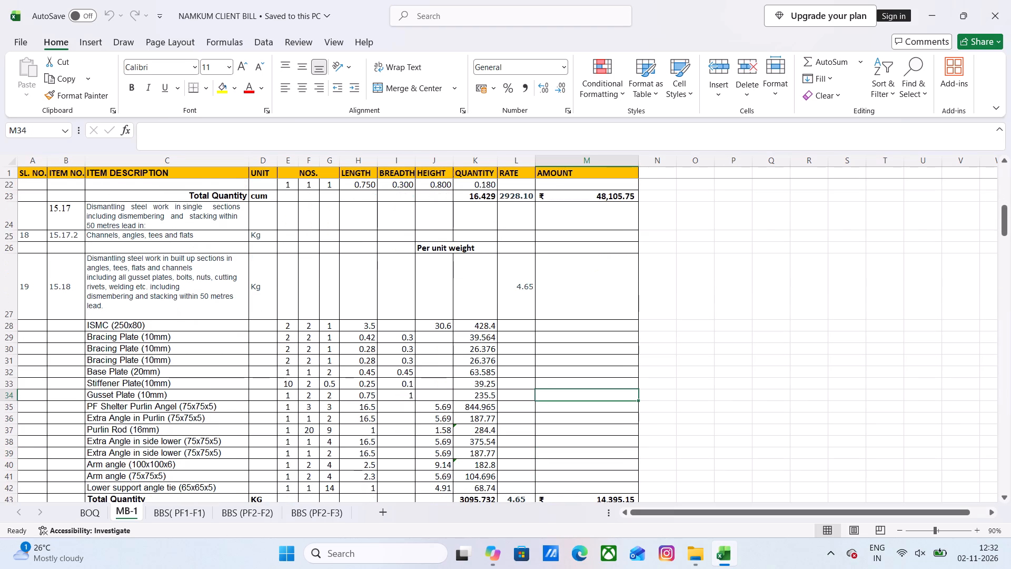
pyautogui.scroll(-2, 172, 335)
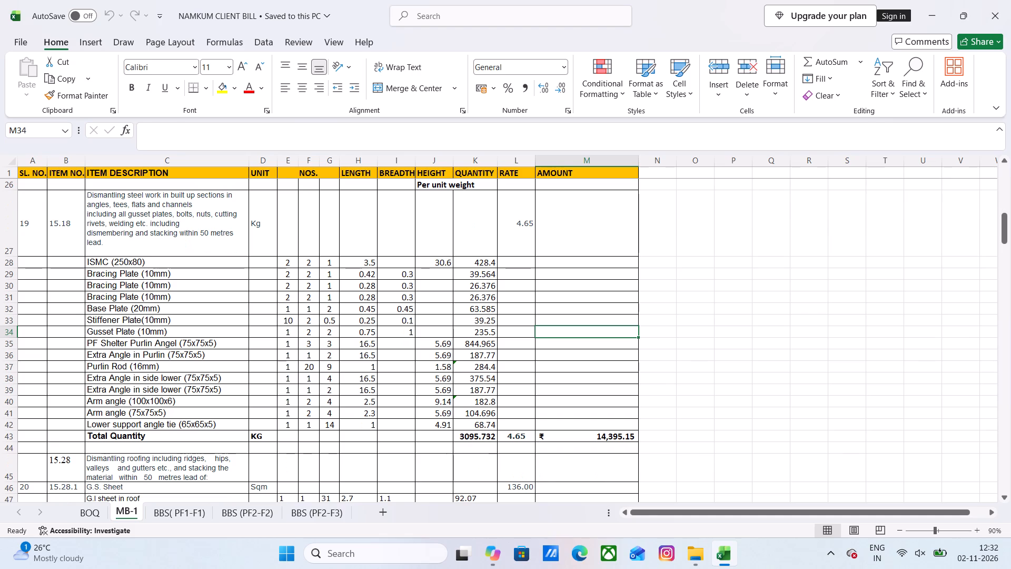
pyautogui.scroll(-2, 172, 335)
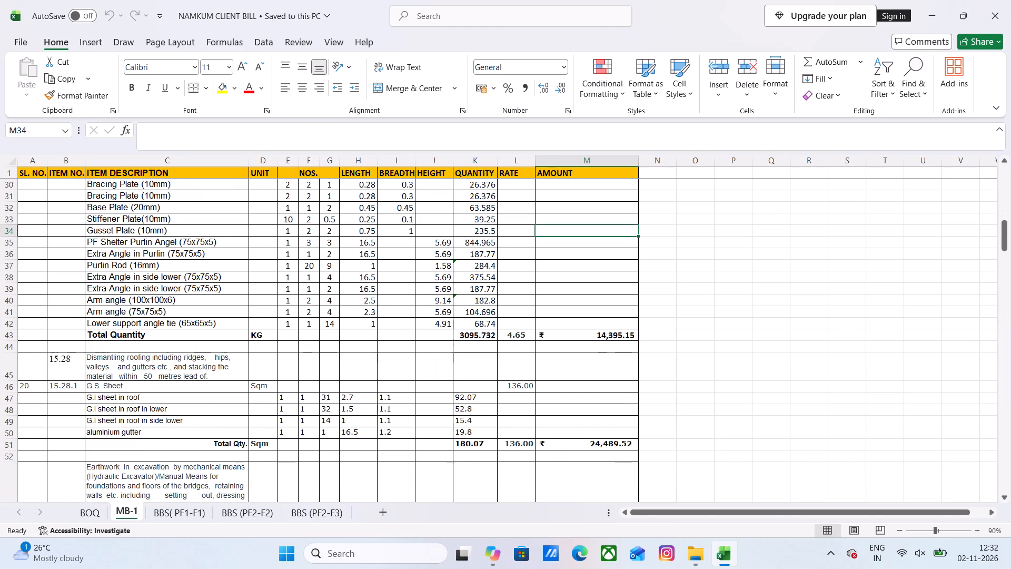
pyautogui.scroll(-2, 172, 335)
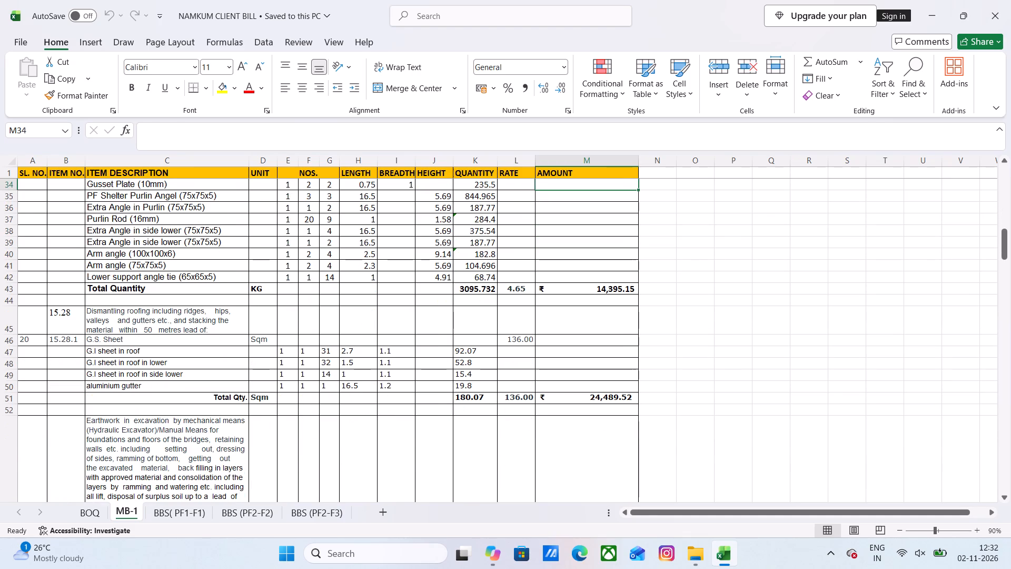
pyautogui.scroll(-2, 172, 335)
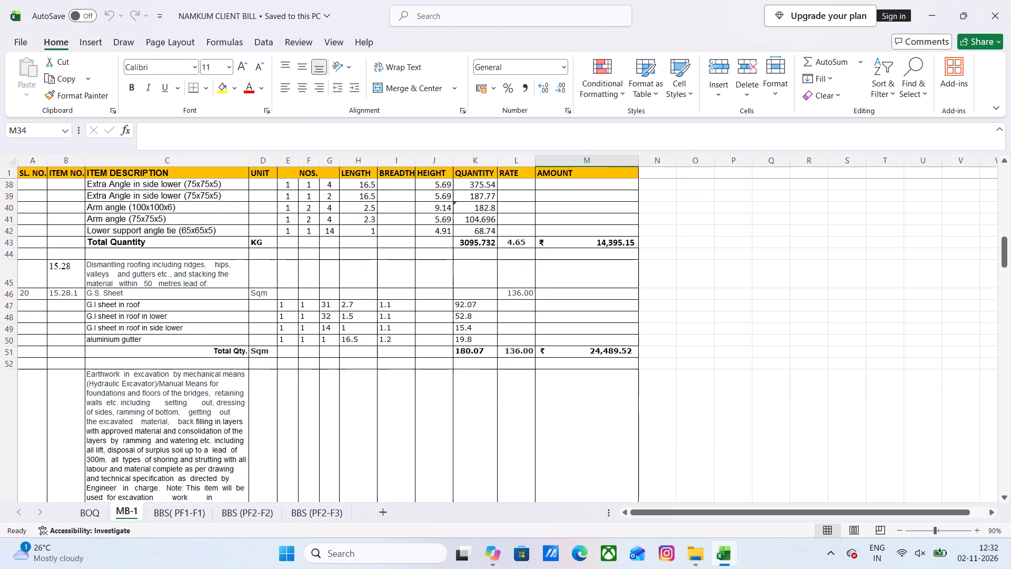
pyautogui.scroll(-1, 172, 335)
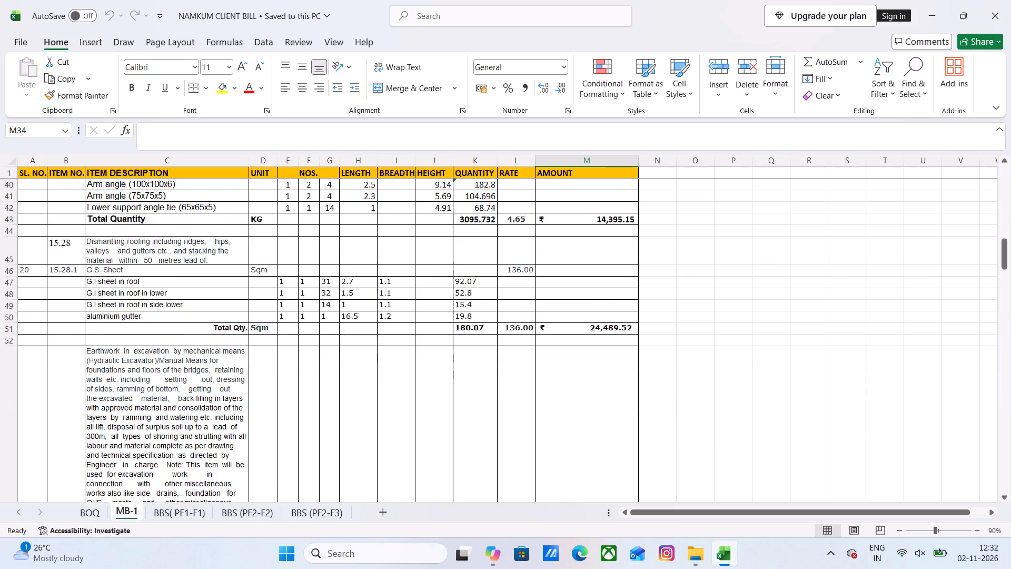
# Examine the earthwork excavation items for all kinds of soils (022011) and soft rock (022012), including the foundation measurements.
pyautogui.scroll(-4, 172, 335)
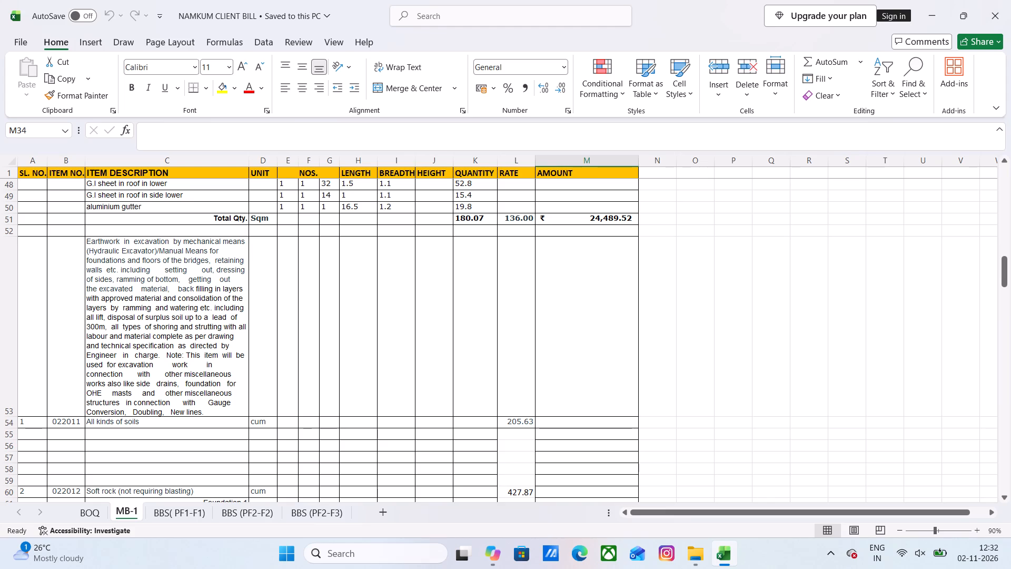
pyautogui.scroll(-3, 177, 306)
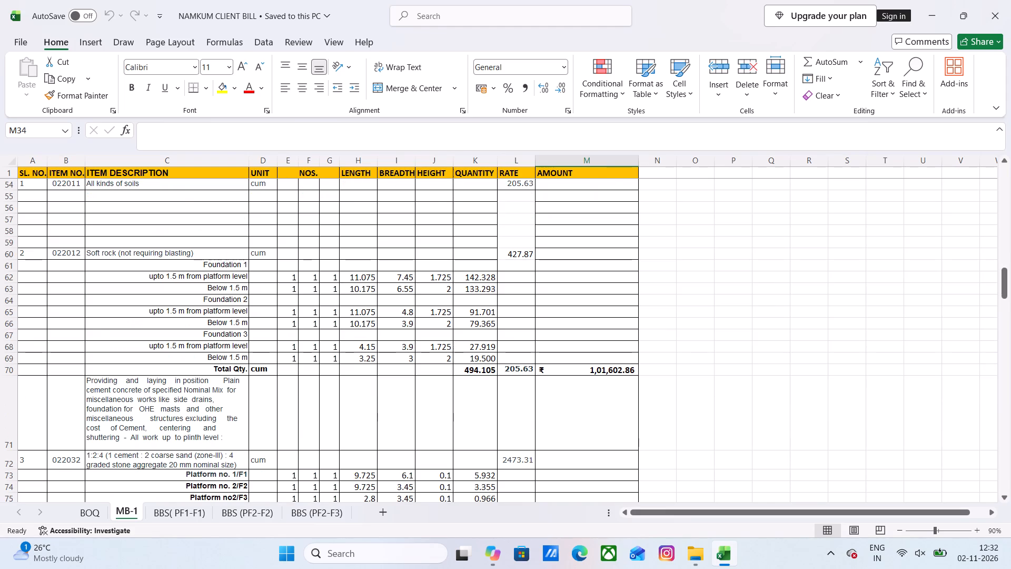
pyautogui.scroll(2, 177, 306)
pyautogui.scroll(-3, 177, 306)
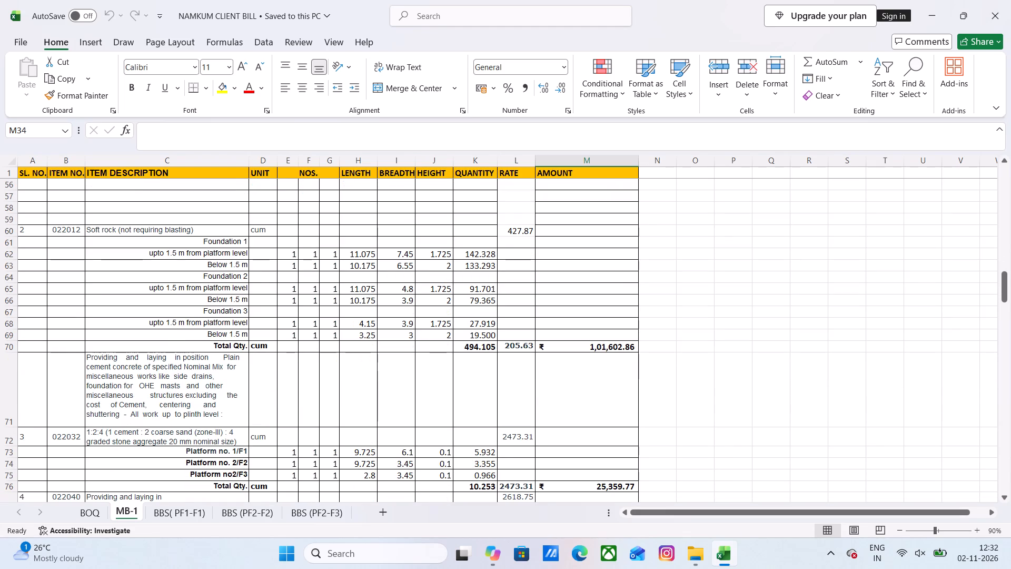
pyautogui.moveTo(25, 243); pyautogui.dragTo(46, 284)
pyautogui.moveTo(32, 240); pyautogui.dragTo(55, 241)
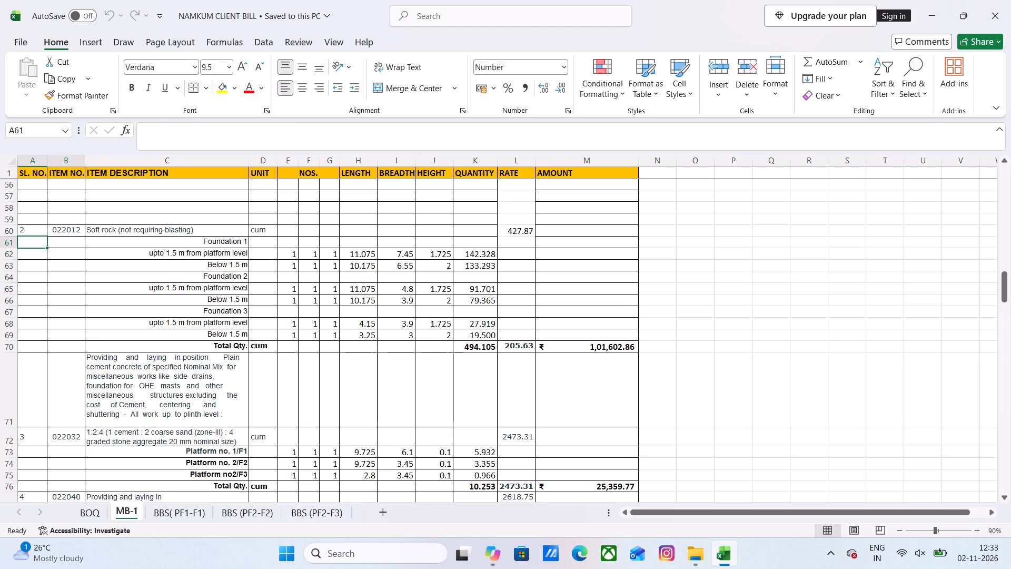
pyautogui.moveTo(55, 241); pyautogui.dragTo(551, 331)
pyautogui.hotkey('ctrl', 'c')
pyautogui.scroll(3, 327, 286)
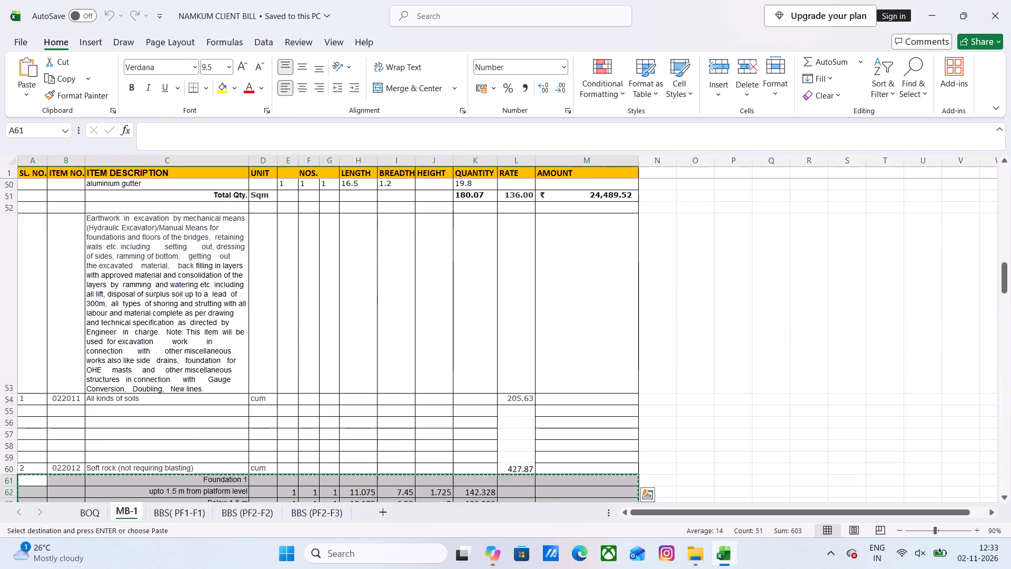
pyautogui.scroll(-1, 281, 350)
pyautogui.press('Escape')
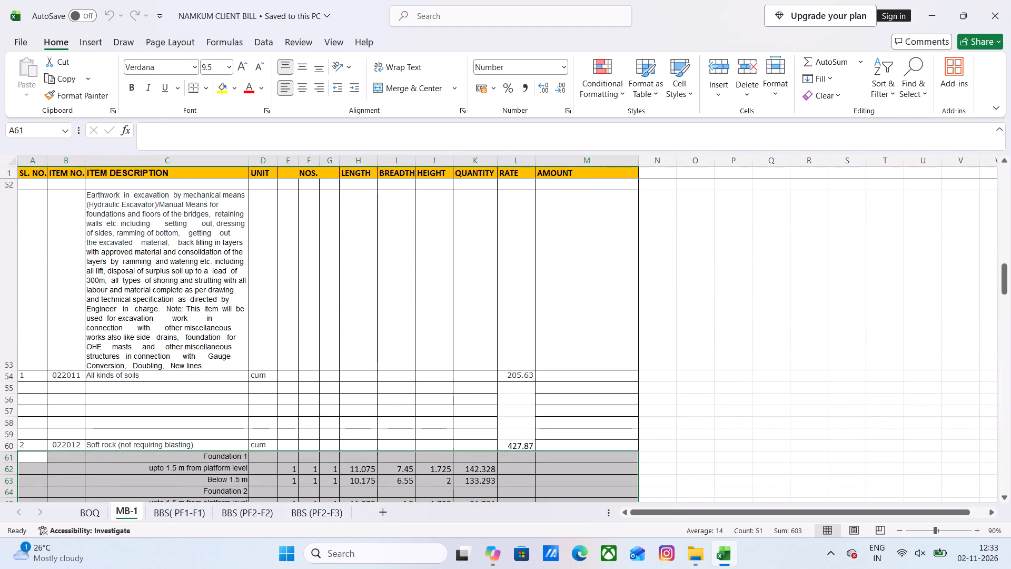
# Insert five blank rows at row 58, within the empty rows of the All kinds of soils item.
pyautogui.click(14, 421)
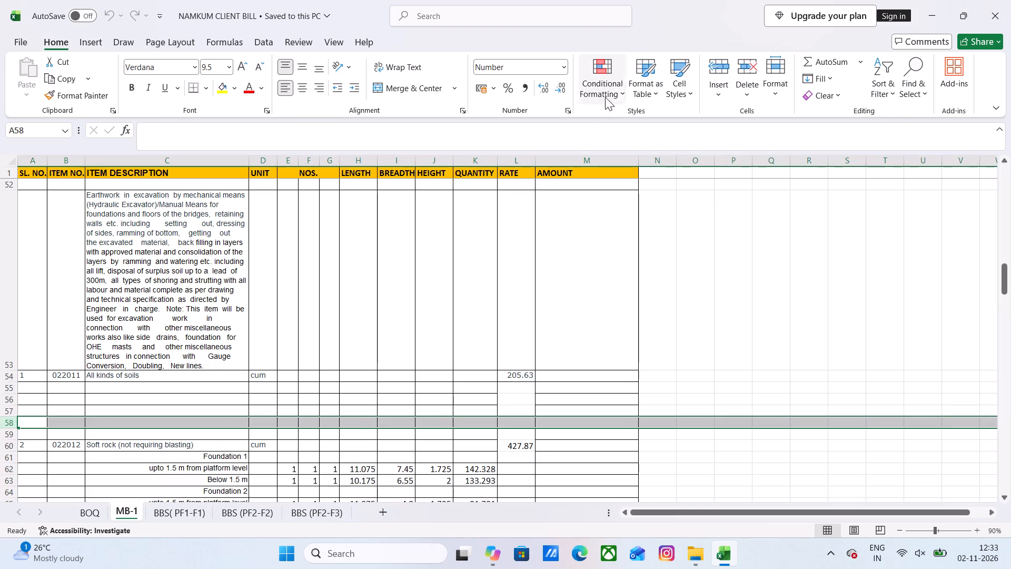
pyautogui.tripleClick(720, 73)
pyautogui.doubleClick(721, 73)
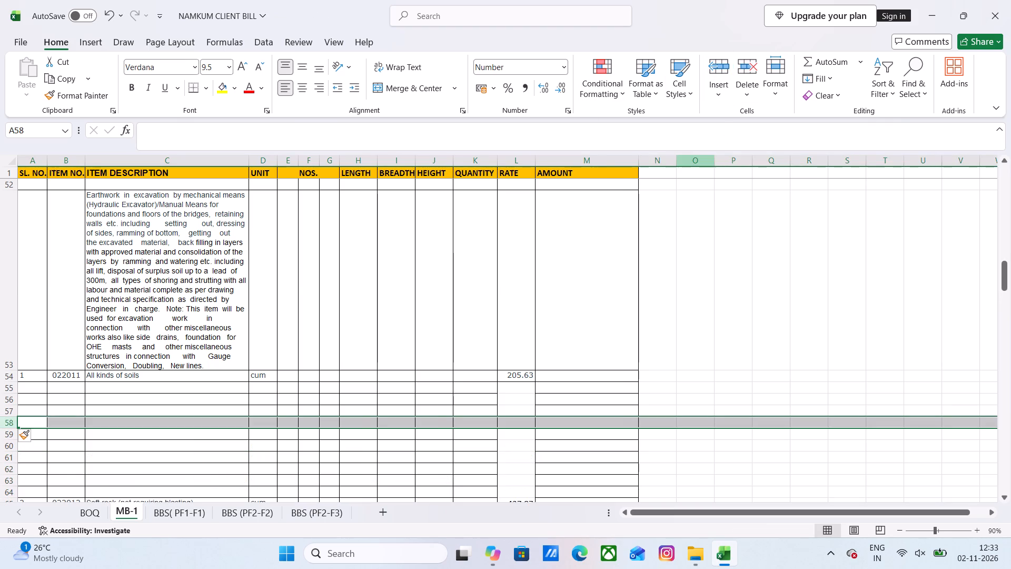
# Copy the soft rock item's Foundation 1 to 3 measurements with their total row (A66:M75) into the All kinds of soils item, starting at A55.
pyautogui.scroll(-3, 452, 369)
pyautogui.click(110, 306)
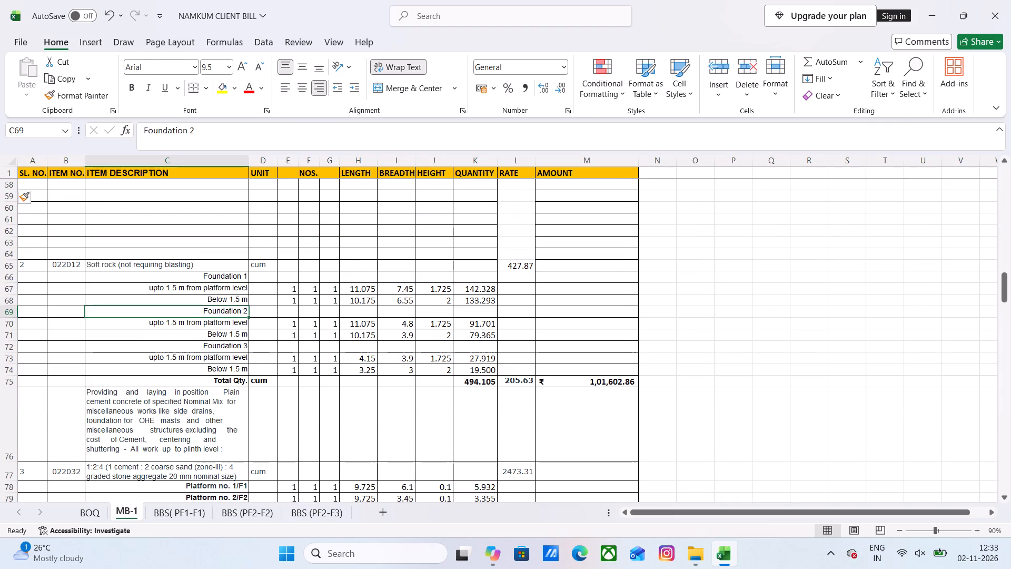
pyautogui.moveTo(24, 276); pyautogui.dragTo(417, 361)
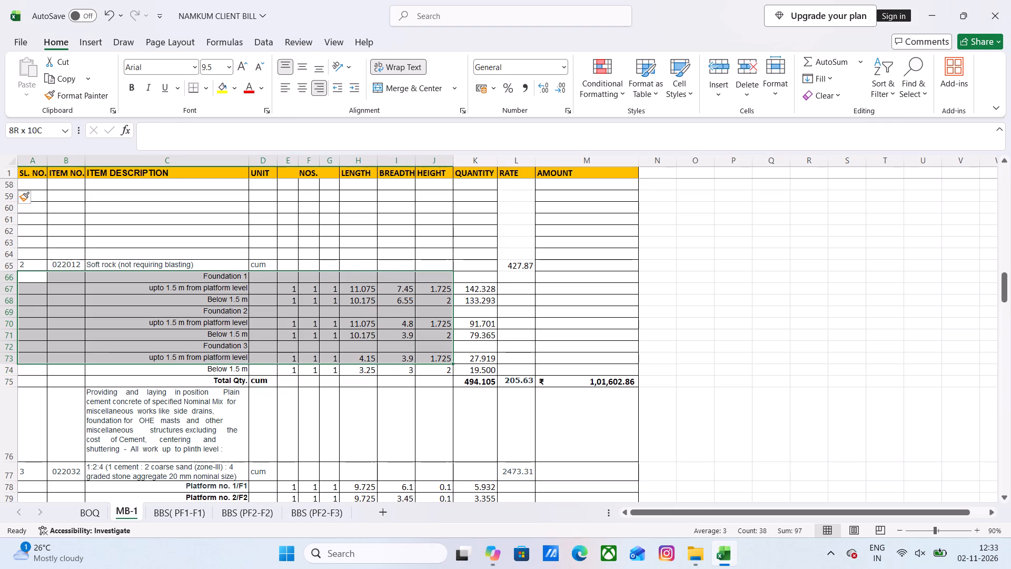
pyautogui.moveTo(417, 361); pyautogui.dragTo(416, 361)
pyautogui.moveTo(398, 361); pyautogui.dragTo(404, 361)
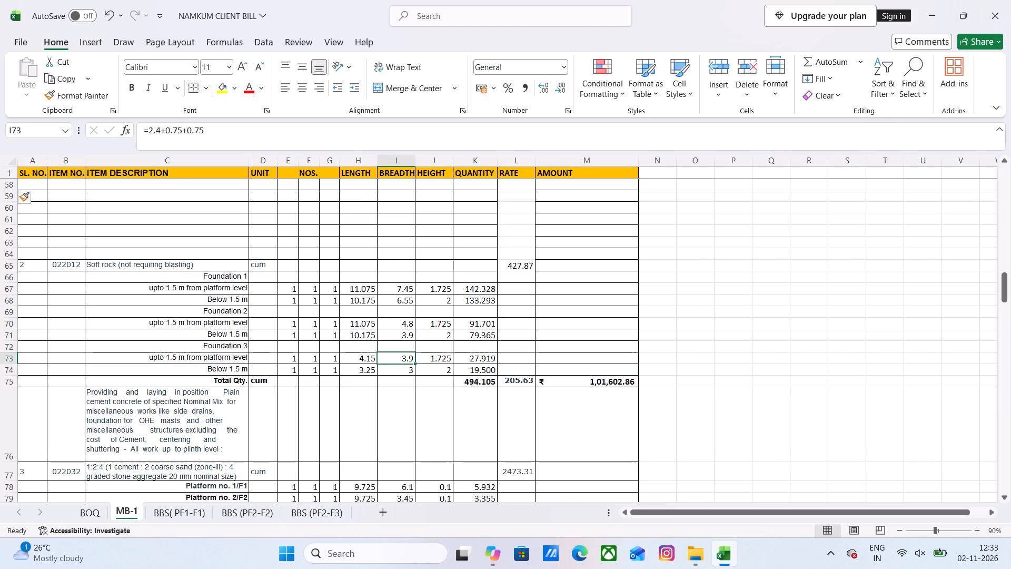
pyautogui.moveTo(38, 280); pyautogui.dragTo(618, 372)
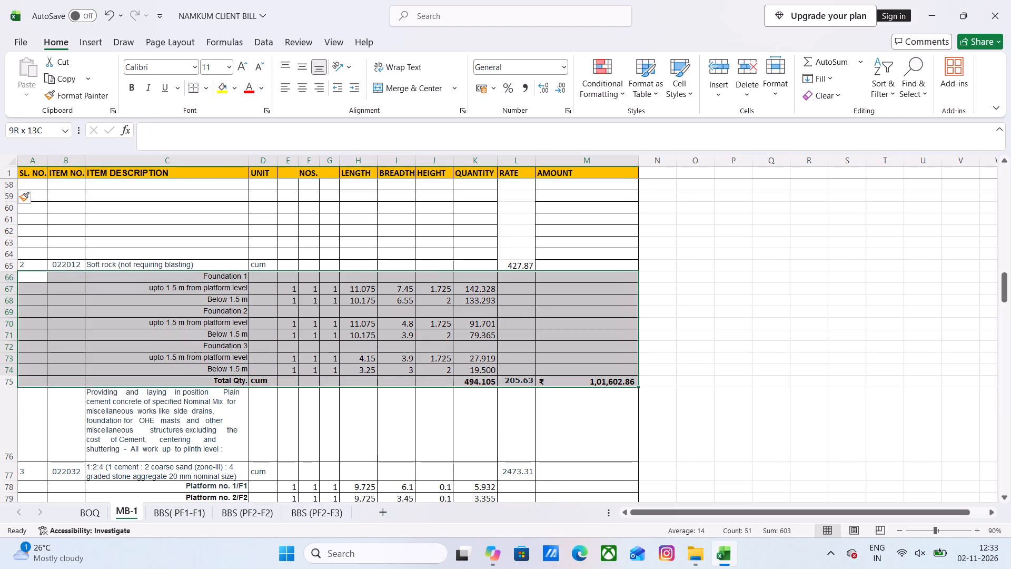
pyautogui.moveTo(618, 372); pyautogui.dragTo(623, 377)
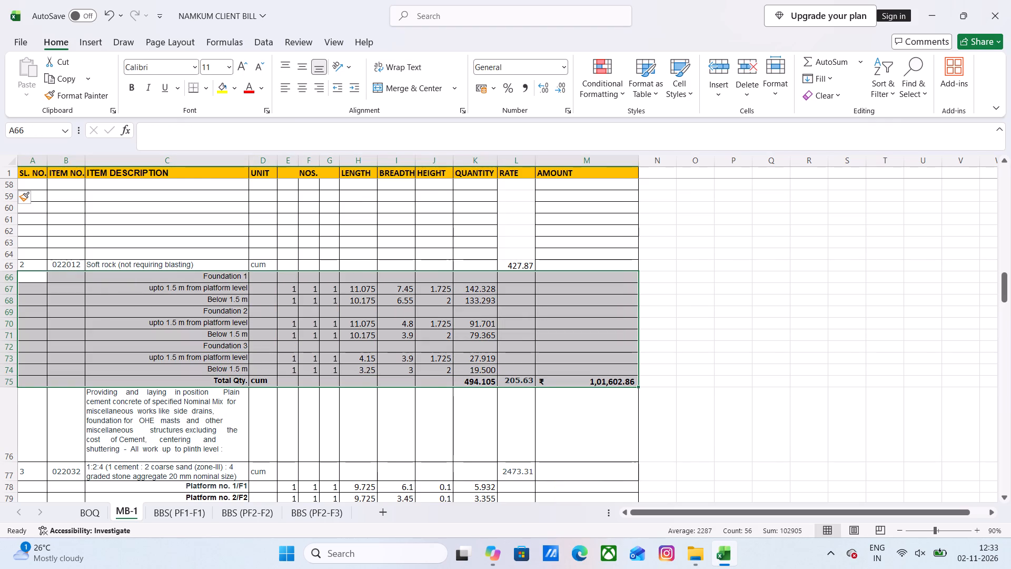
pyautogui.hotkey('ctrl', 'c')
pyautogui.scroll(1, 226, 305)
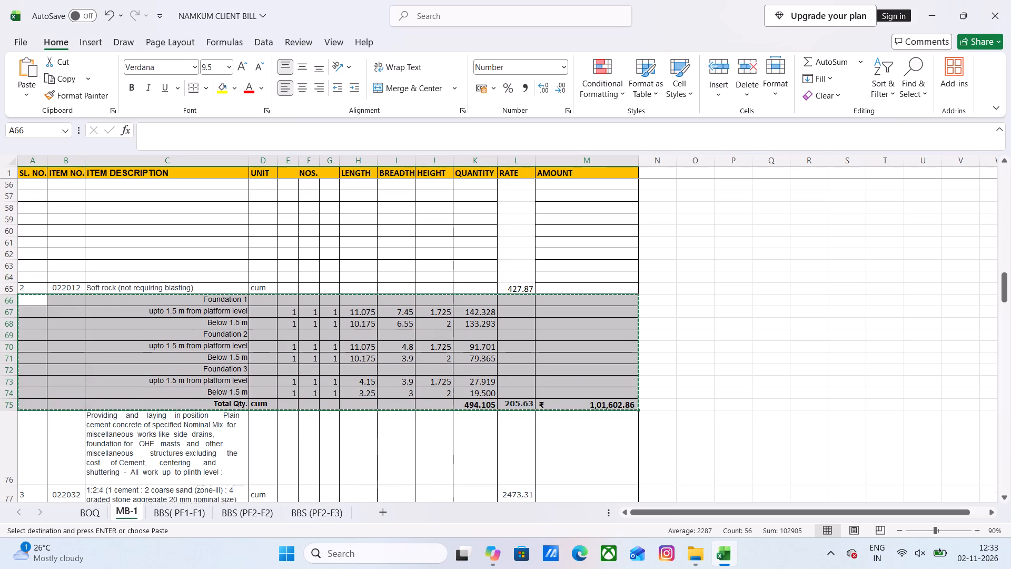
pyautogui.scroll(4, 226, 305)
pyautogui.scroll(-2, 127, 410)
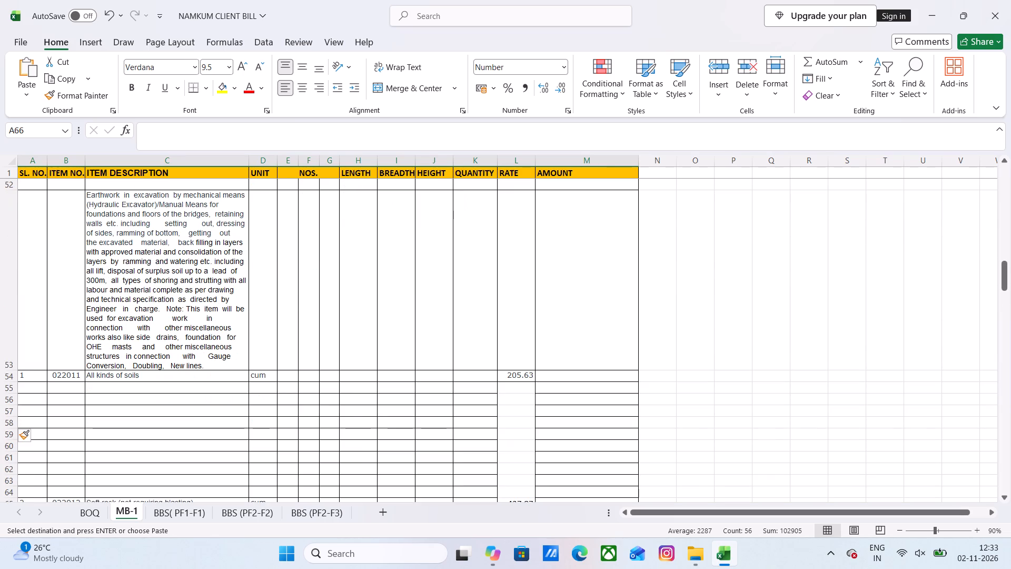
pyautogui.click(39, 390)
pyautogui.hotkey('ctrl', 'v')
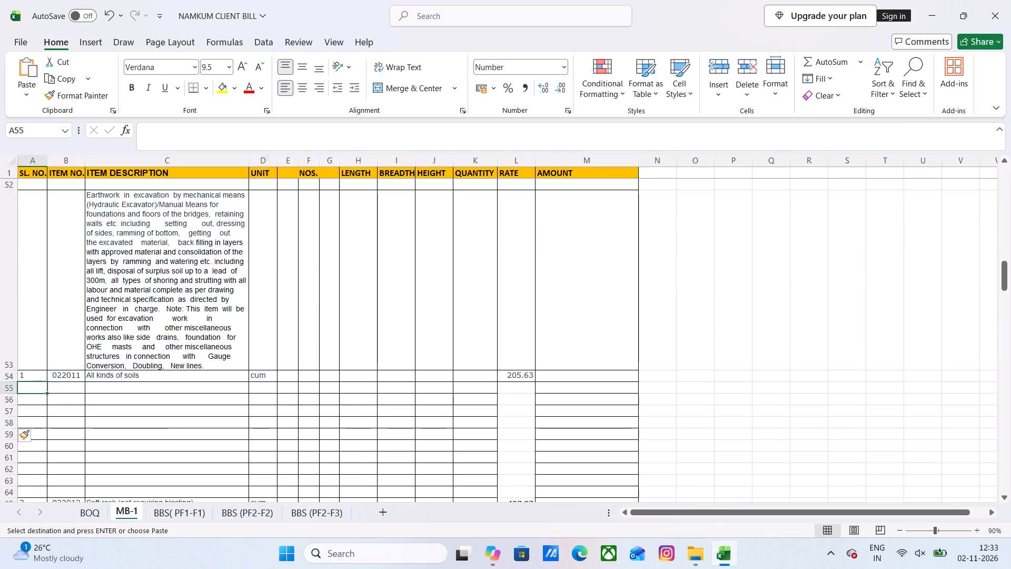
pyautogui.scroll(-3, 234, 392)
pyautogui.click(196, 350)
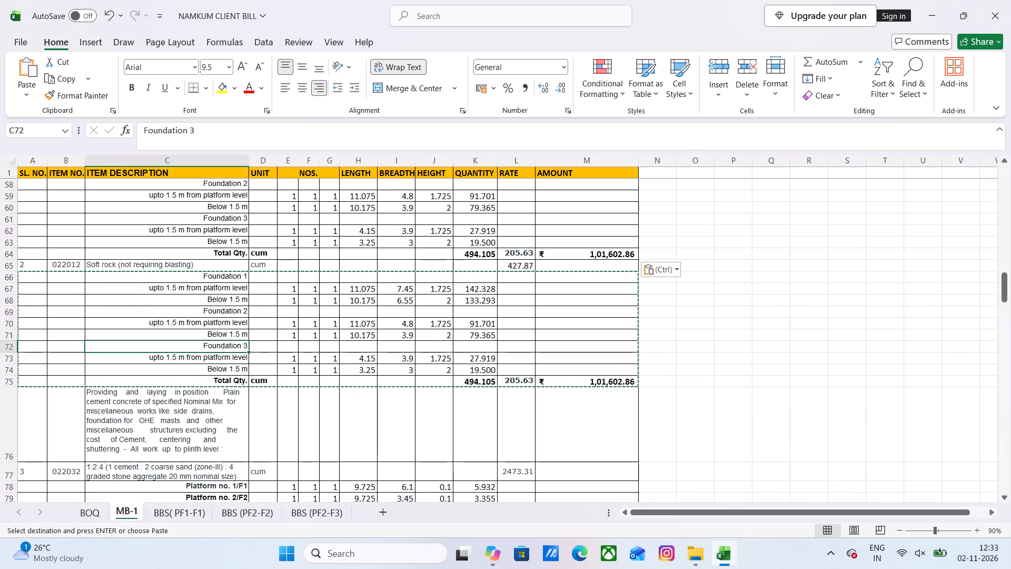
pyautogui.click(79, 299)
pyautogui.press('Escape')
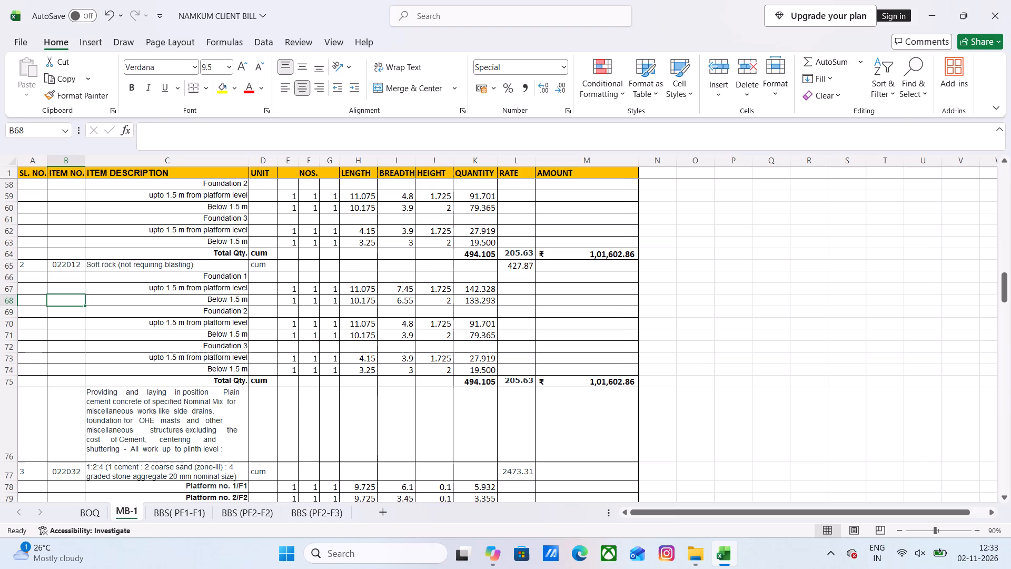
# Delete rows 66 to 75, holding the original foundation measurements and total under Soft rock (022012).
pyautogui.moveTo(13, 278); pyautogui.dragTo(6, 369)
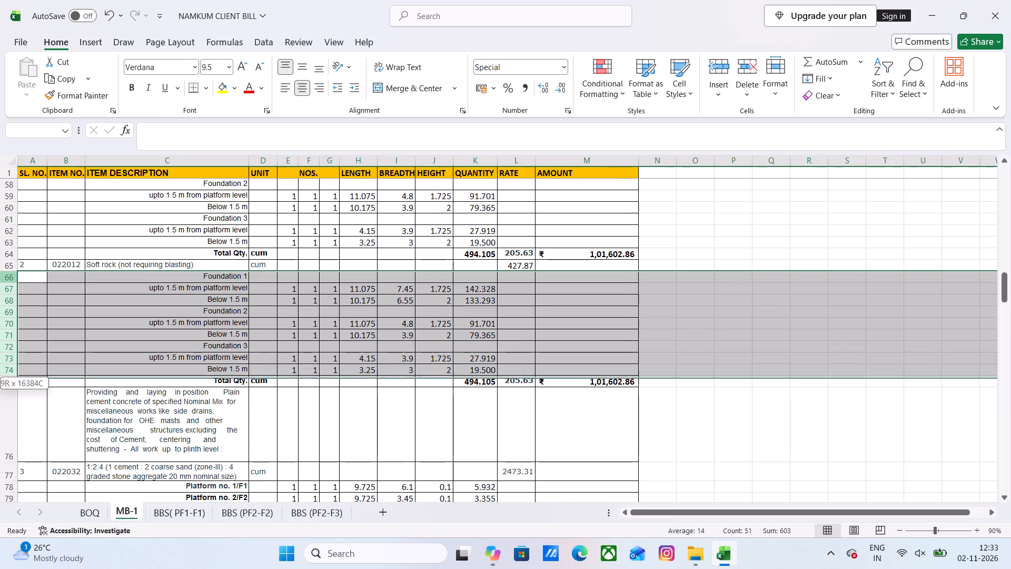
pyautogui.moveTo(6, 369); pyautogui.dragTo(6, 378)
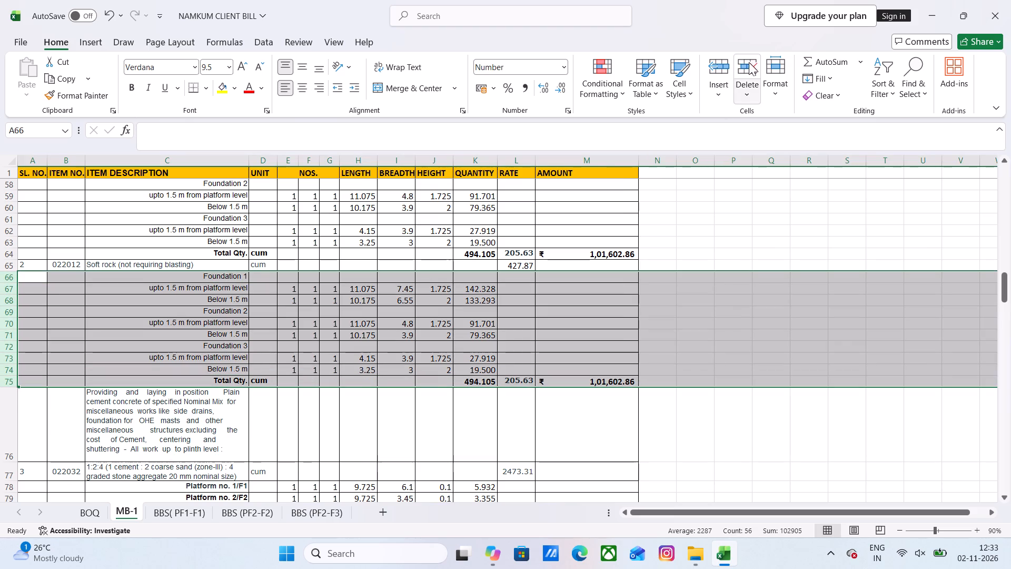
pyautogui.click(747, 62)
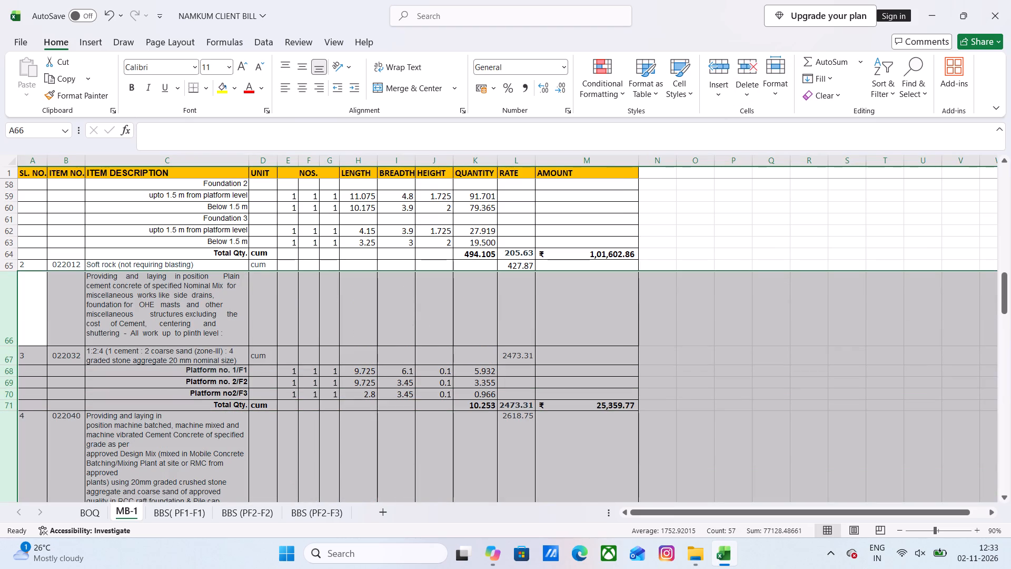
pyautogui.click(713, 242)
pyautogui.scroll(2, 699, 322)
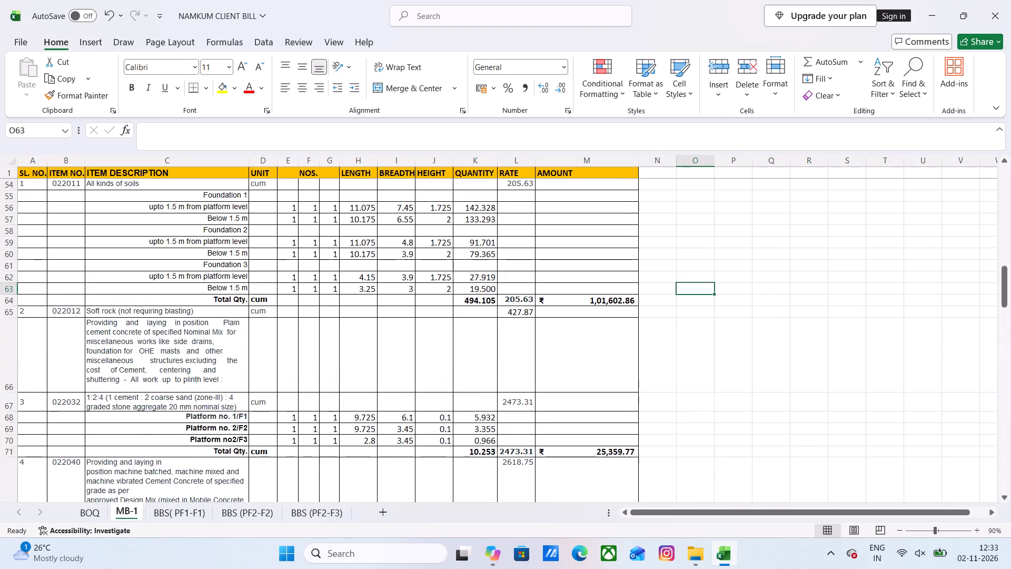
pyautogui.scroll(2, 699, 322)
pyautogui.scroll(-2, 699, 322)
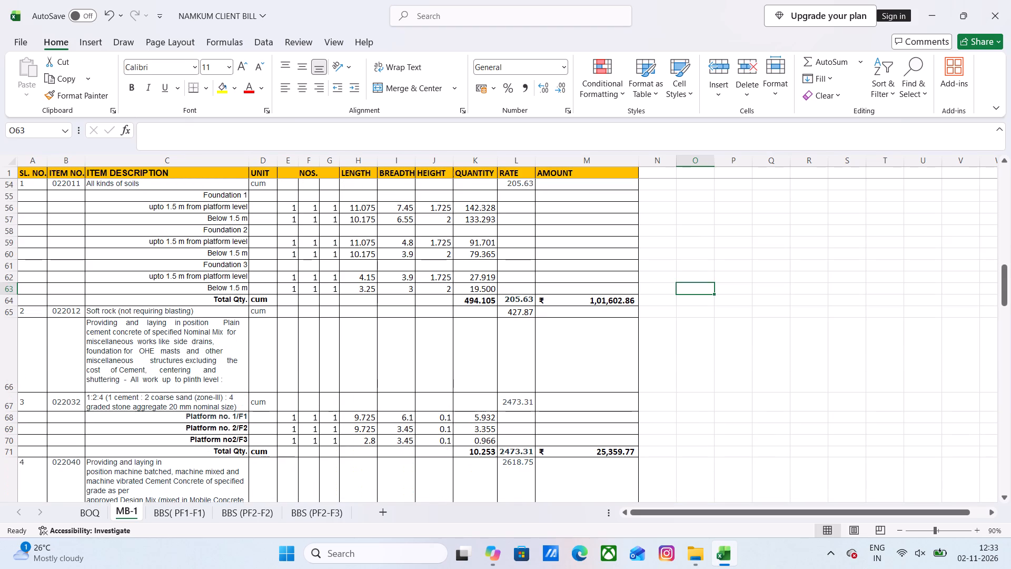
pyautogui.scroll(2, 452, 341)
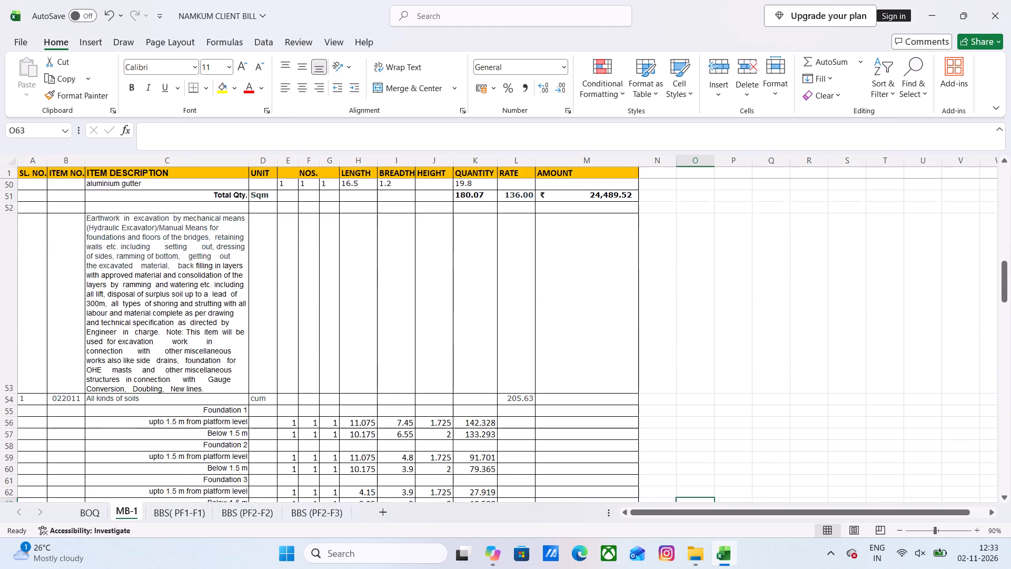
# Check the relocated foundation measurements under All kinds of soils (022011) and the following soft rock and plain cement concrete items in MB-1.
pyautogui.scroll(-2, 452, 341)
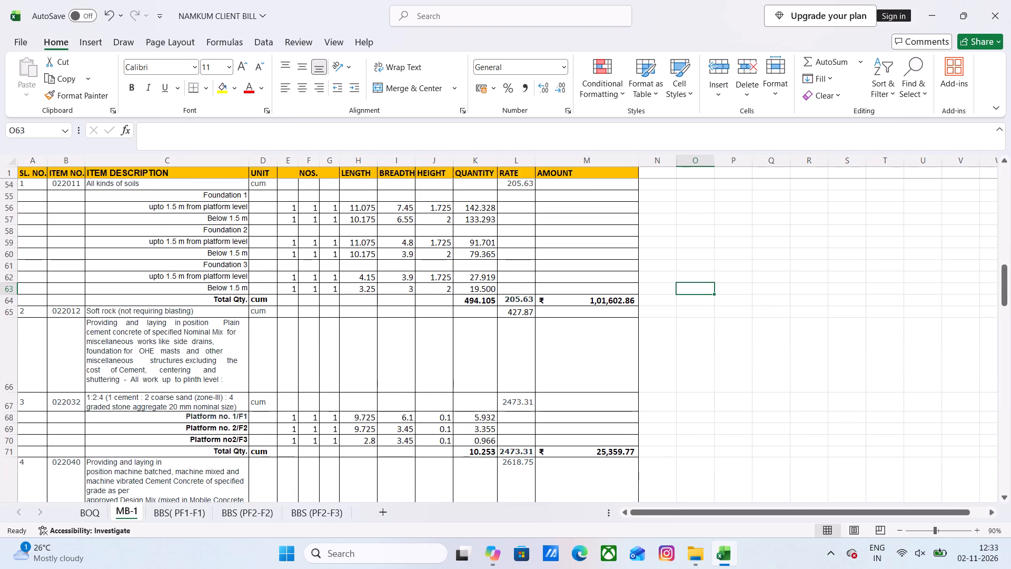
pyautogui.scroll(-1, 452, 341)
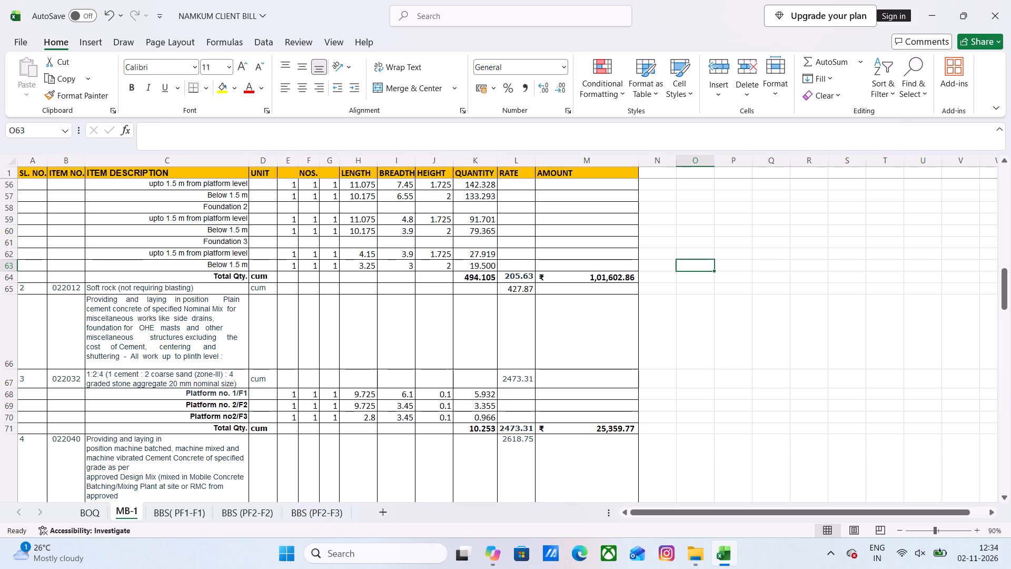
pyautogui.scroll(1, 354, 309)
pyautogui.scroll(-2, 354, 309)
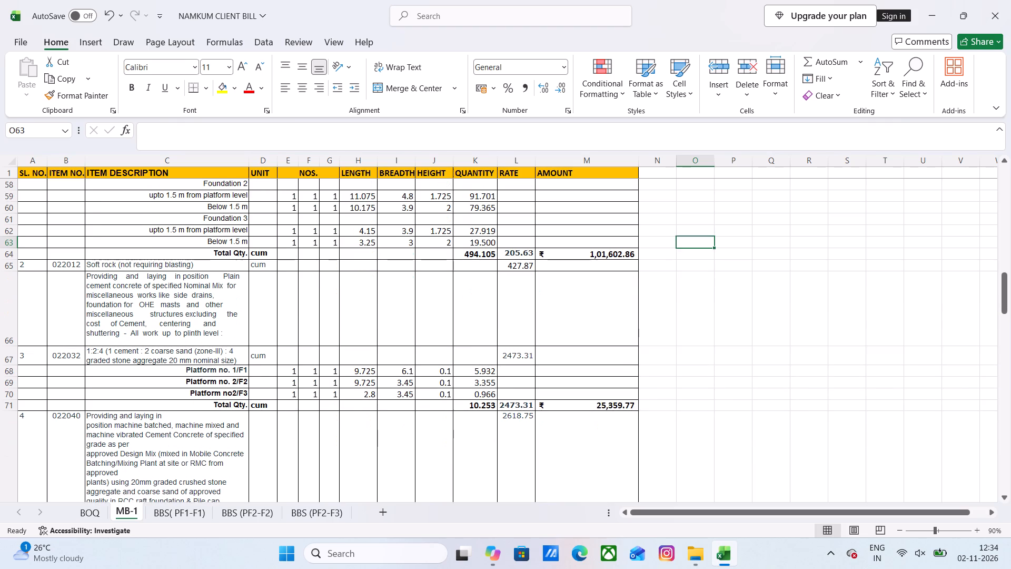
pyautogui.scroll(-1, 354, 309)
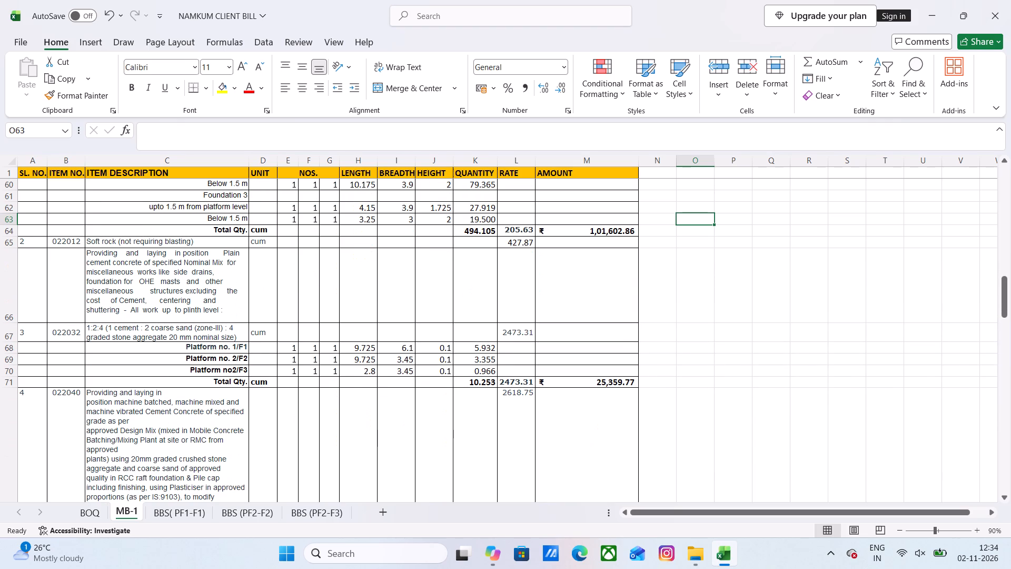
pyautogui.scroll(-1, 354, 309)
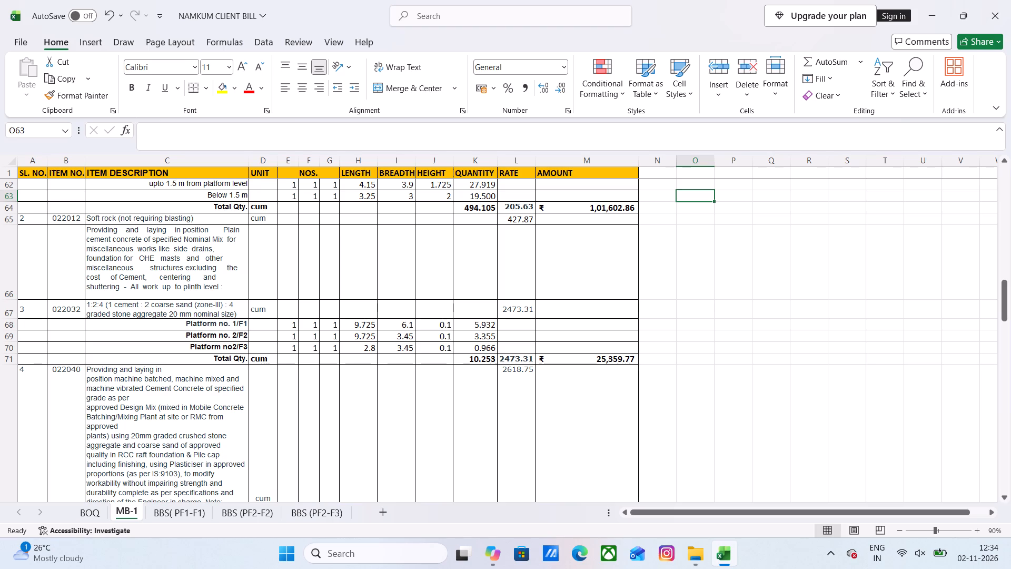
pyautogui.scroll(-2, 354, 309)
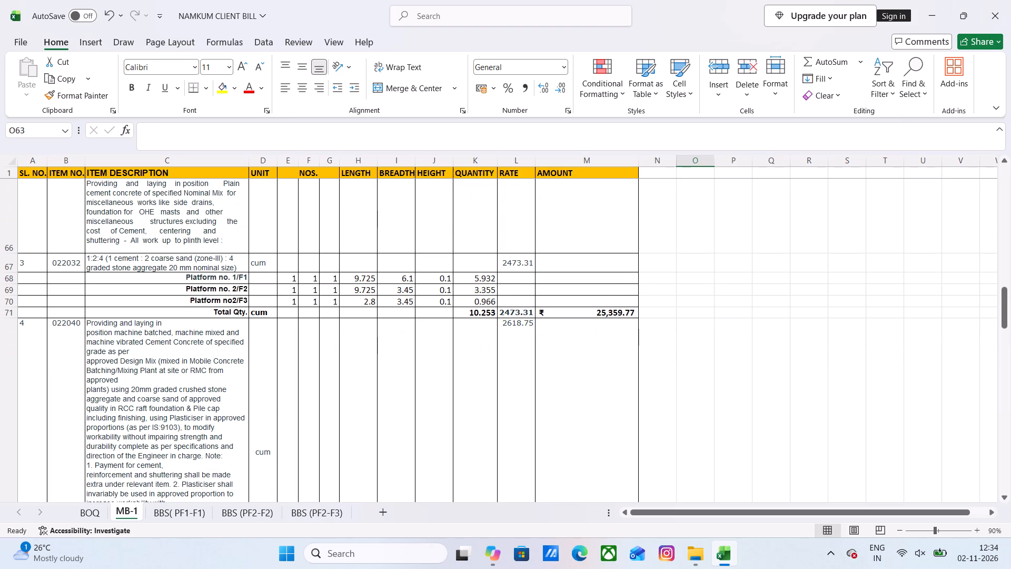
pyautogui.scroll(-2, 354, 309)
pyautogui.scroll(1, 354, 309)
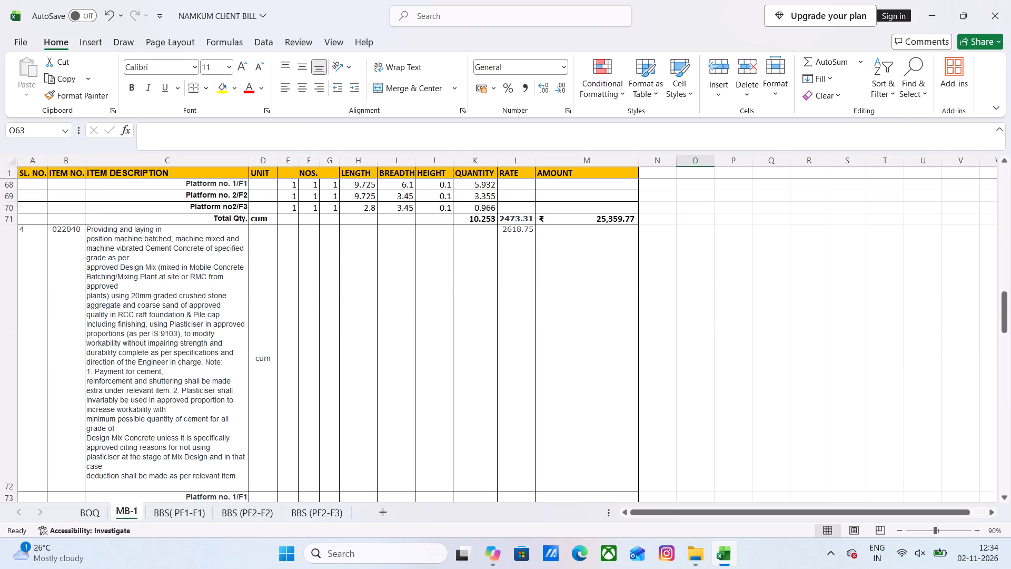
pyautogui.scroll(-1, 354, 309)
pyautogui.scroll(4, 354, 309)
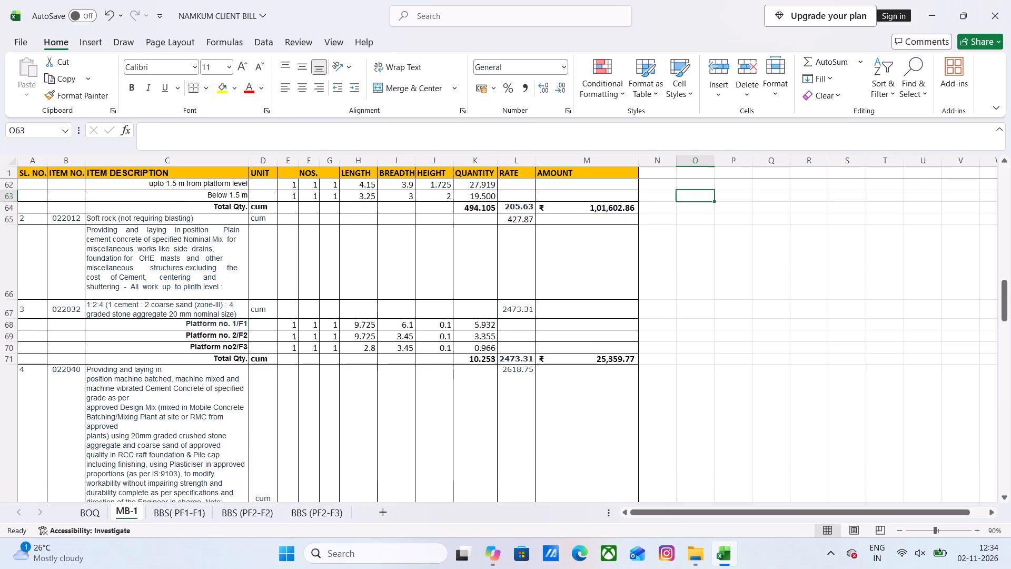
# Review the MB-1 measurements for design mix concrete (022040) and for centering and shuttering (25031) across the platform foundations.
pyautogui.scroll(-7, 354, 309)
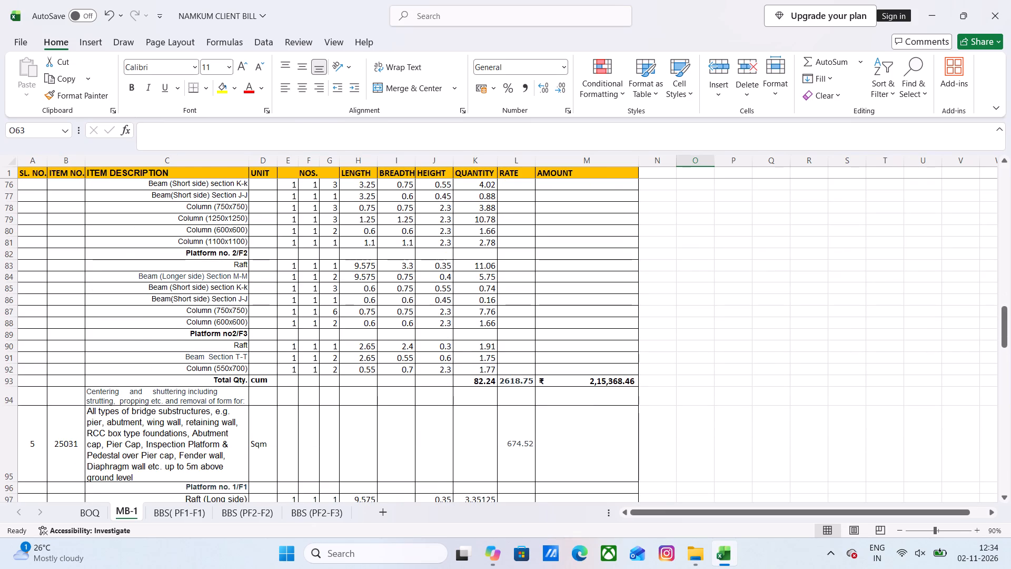
pyautogui.scroll(-8, 303, 356)
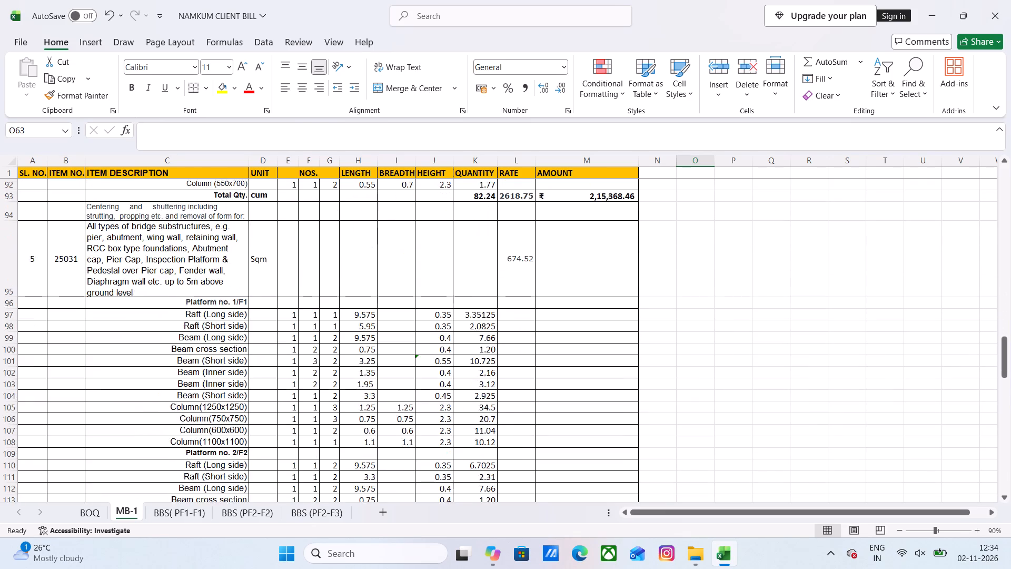
pyautogui.scroll(-11, 304, 356)
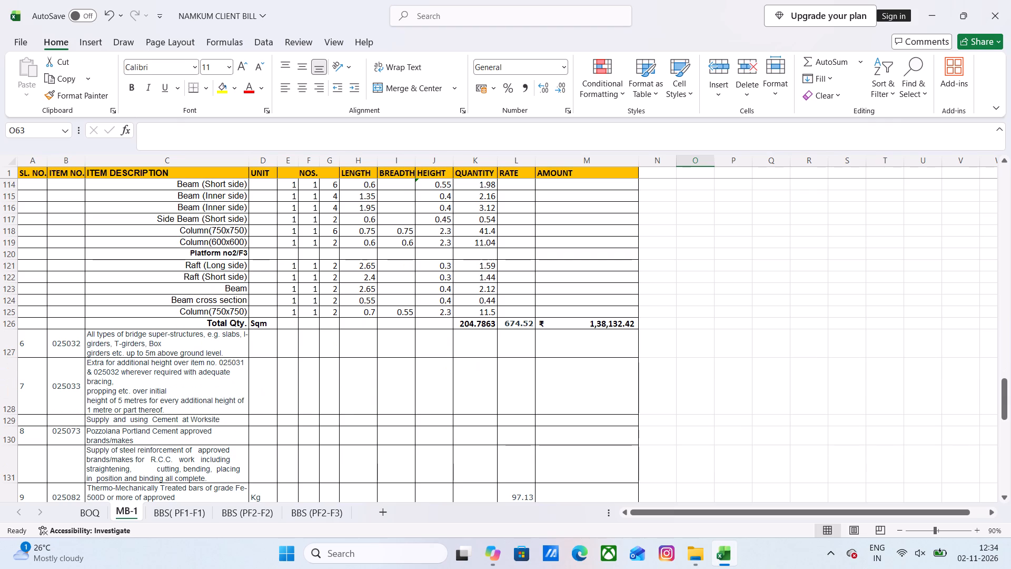
# Review the remaining MB-1 entries, from TMT reinforcement (025082) through the girder and sand items to the total amount and NS items.
pyautogui.scroll(-2, 305, 354)
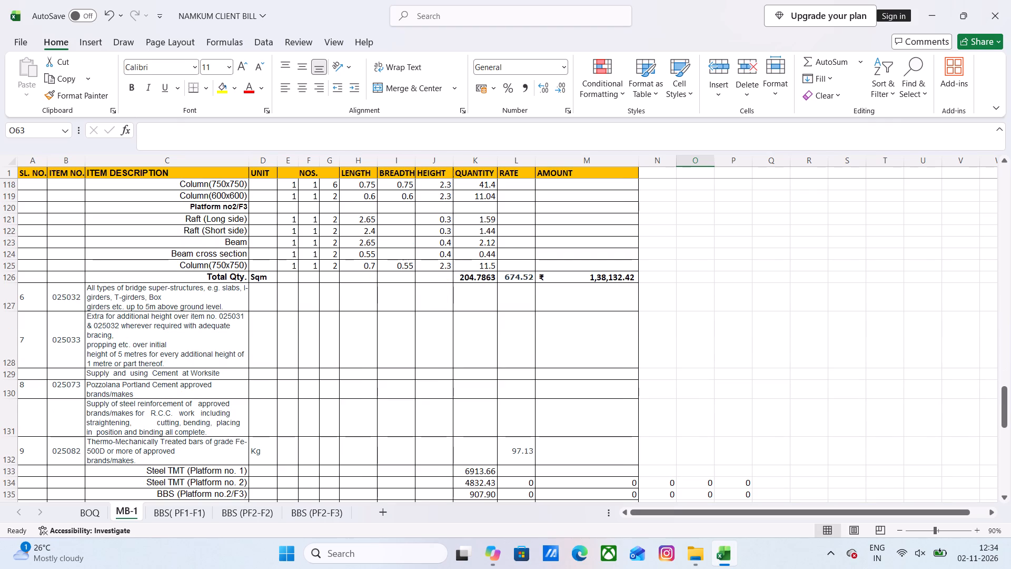
pyautogui.scroll(-1, 407, 418)
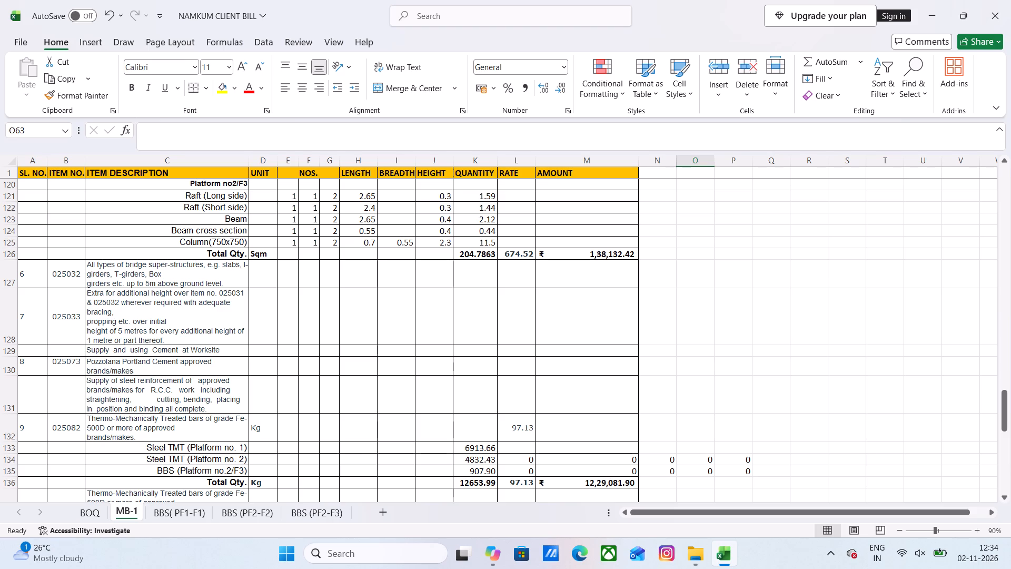
pyautogui.scroll(-2, 153, 374)
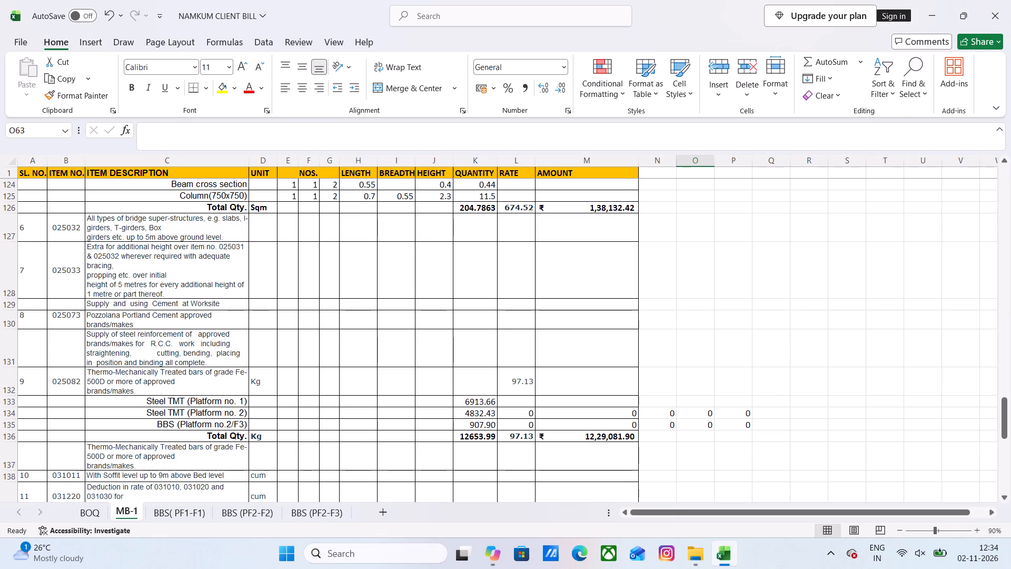
pyautogui.scroll(-1, 197, 398)
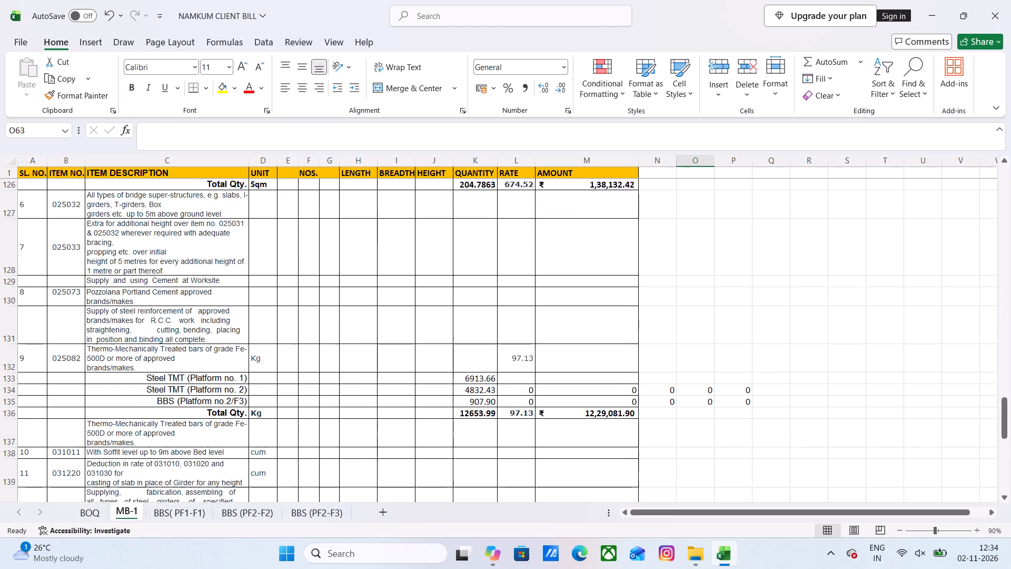
pyautogui.scroll(-2, 197, 398)
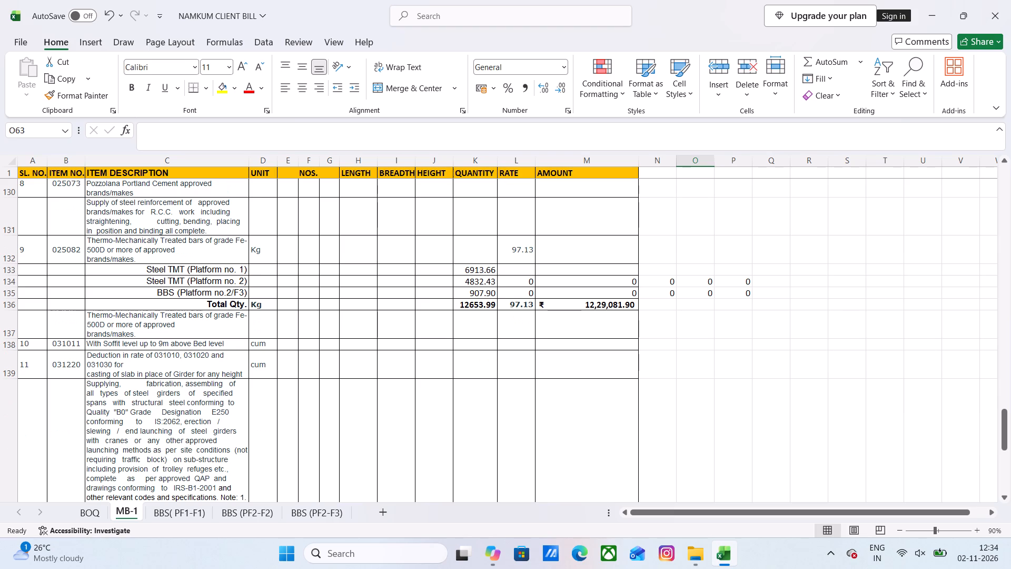
pyautogui.scroll(-4, 197, 398)
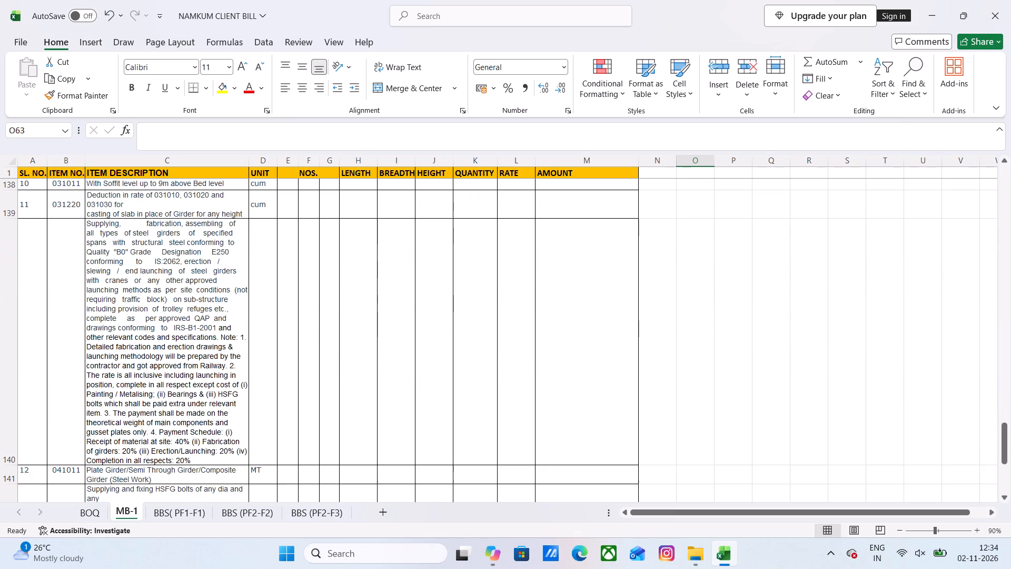
pyautogui.scroll(-2, 197, 398)
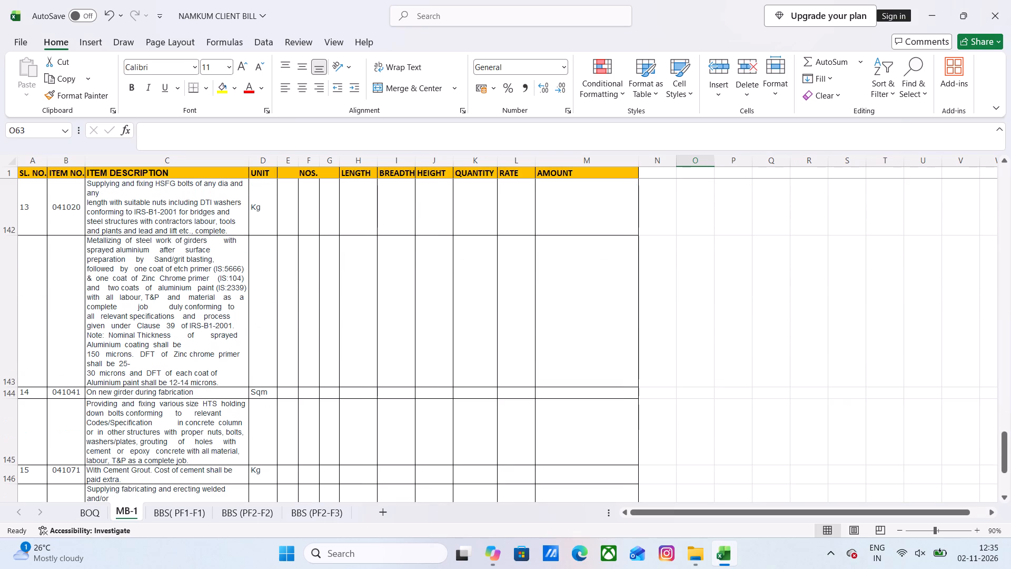
pyautogui.scroll(-1, 197, 398)
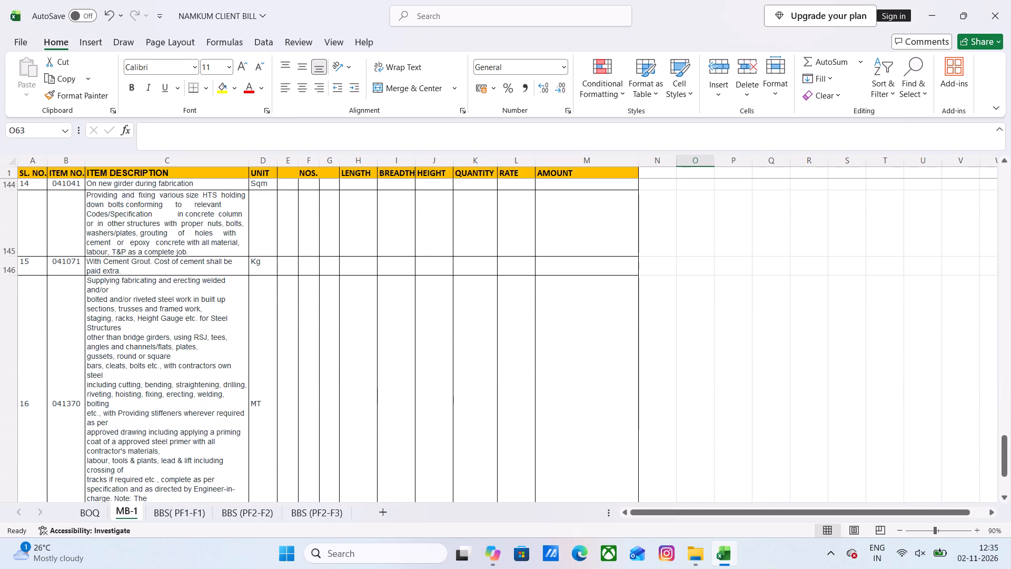
pyautogui.scroll(-2, 197, 398)
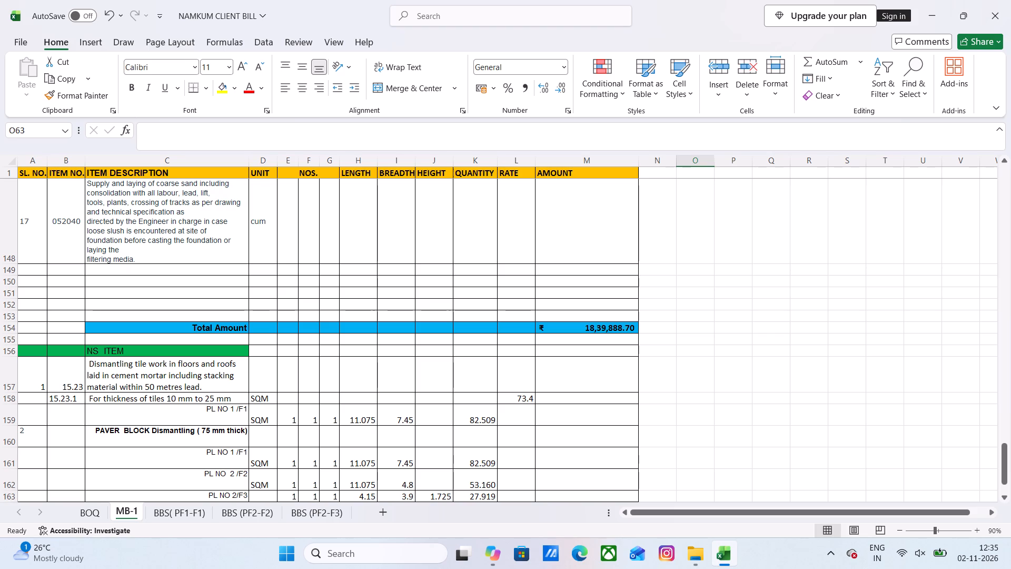
pyautogui.scroll(1, 197, 398)
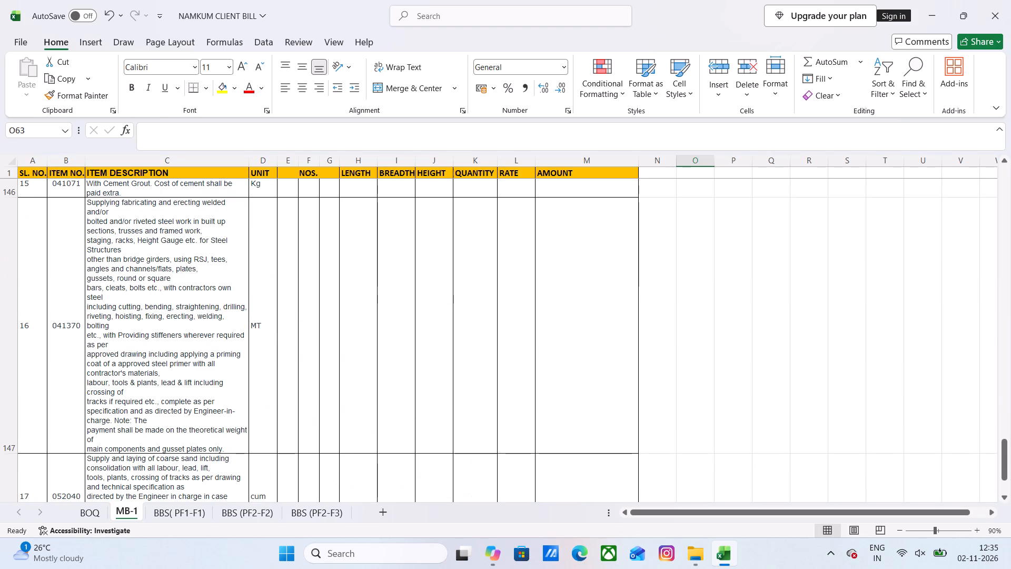
pyautogui.scroll(11, 197, 398)
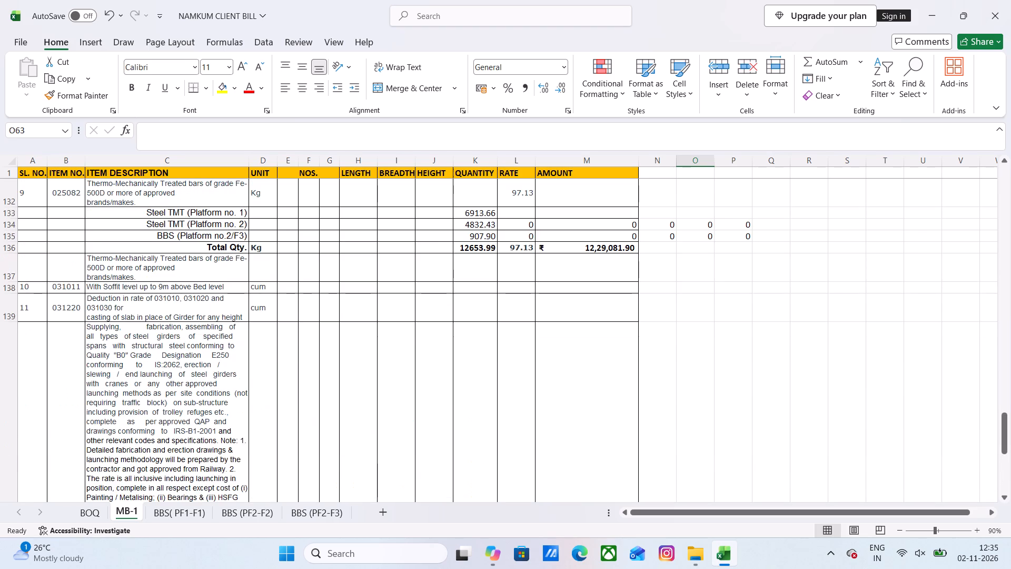
pyautogui.scroll(8, 197, 398)
pyautogui.scroll(14, 197, 398)
pyautogui.scroll(12, 199, 398)
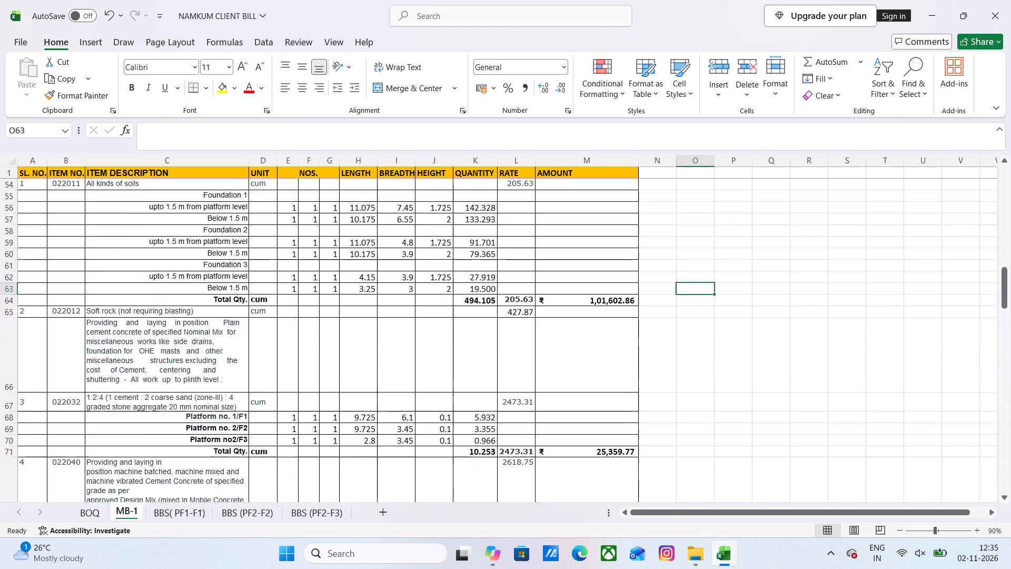
pyautogui.scroll(20, 202, 396)
pyautogui.scroll(20, 202, 396)
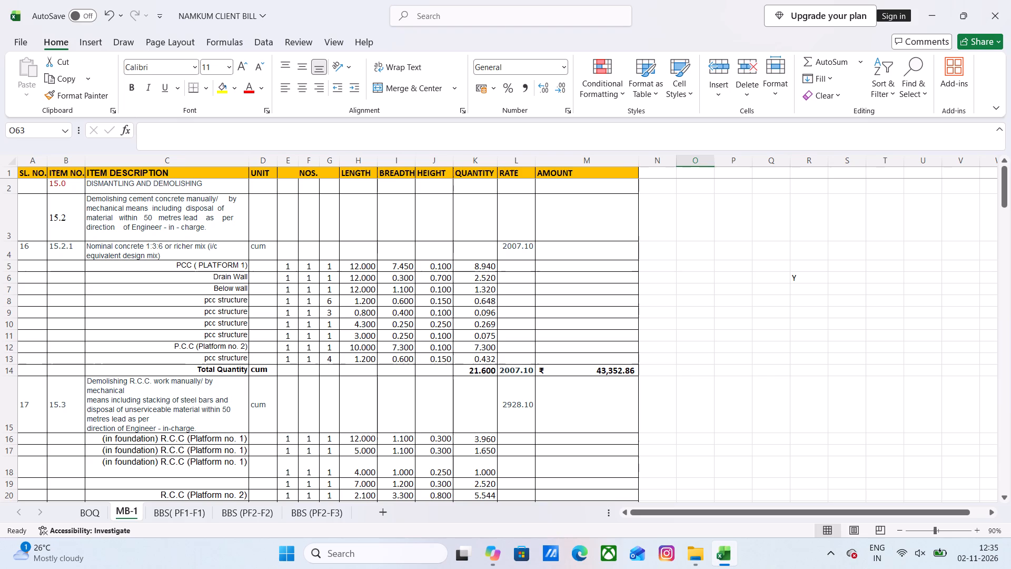
pyautogui.scroll(7, 197, 391)
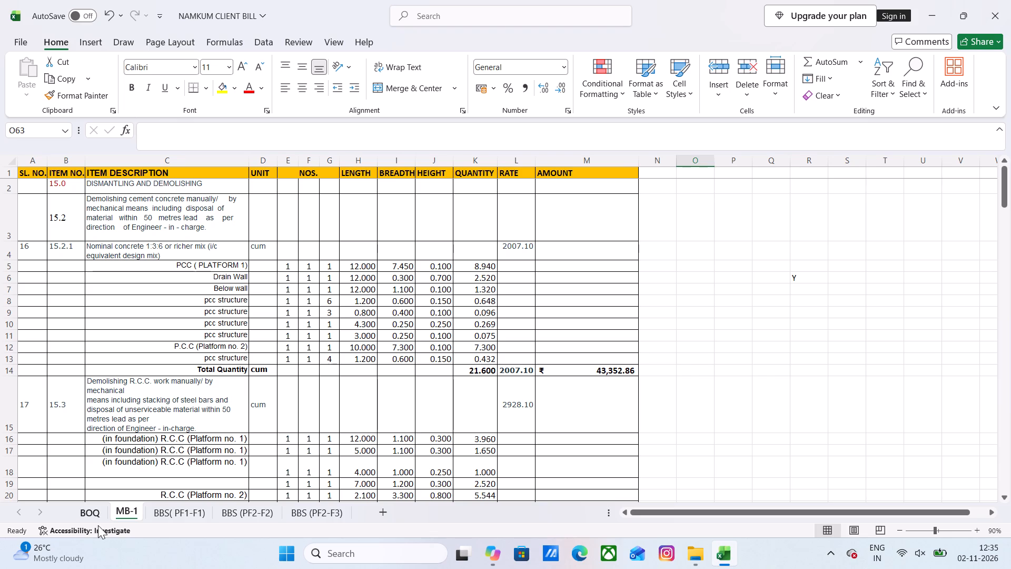
# Examine the BOQ sheet's items from carriage of materials (1.0) through masonry, steel work, flooring and roofing to plaster and painting (13.63.1).
pyautogui.click(95, 514)
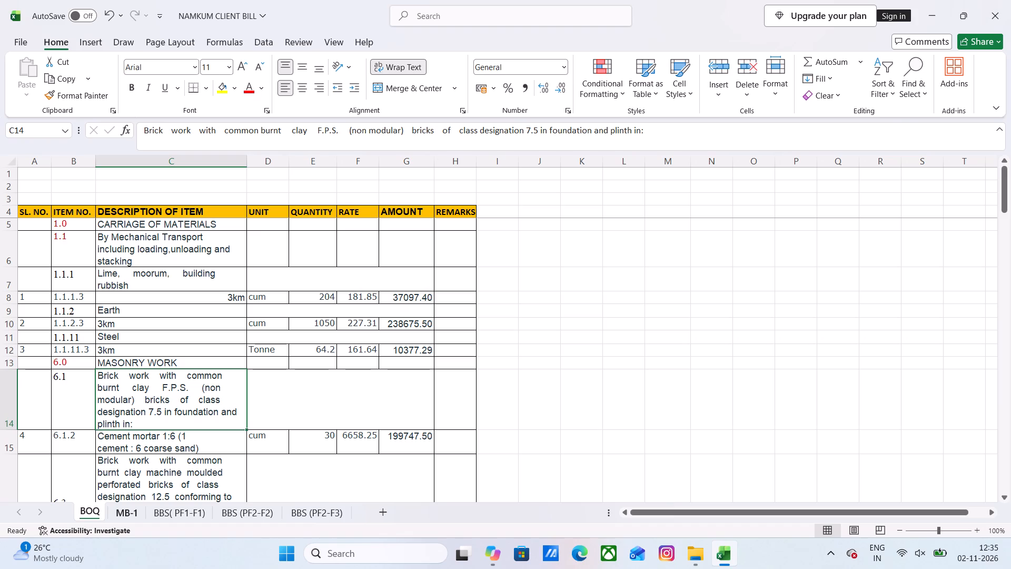
pyautogui.scroll(-2, 147, 354)
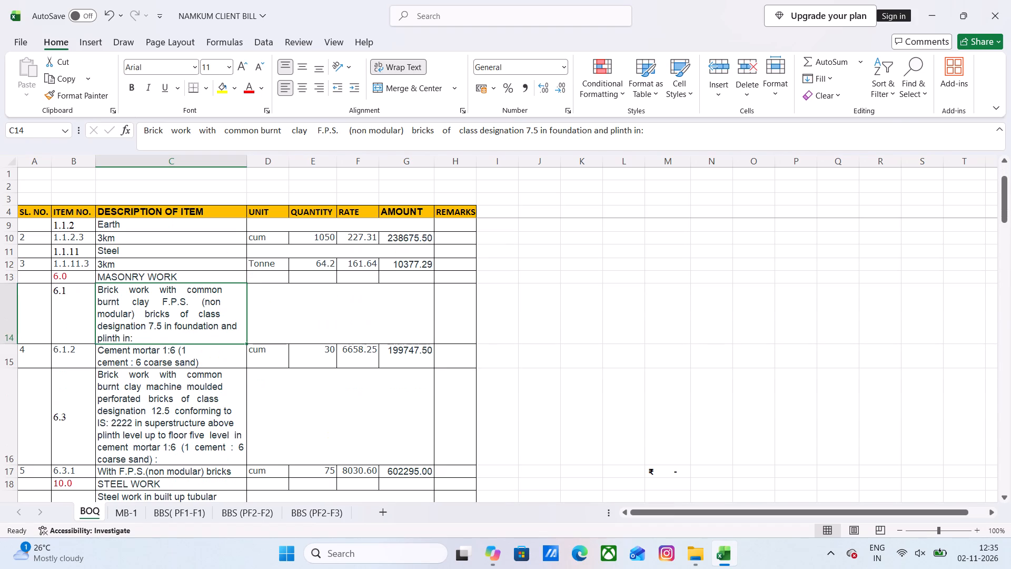
pyautogui.scroll(-5, 148, 355)
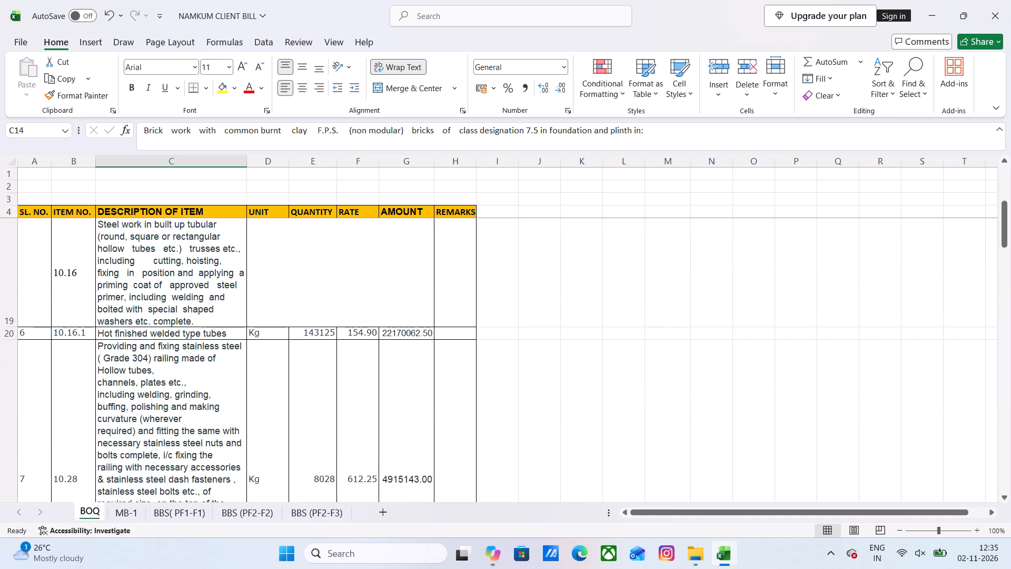
pyautogui.scroll(-2, 148, 355)
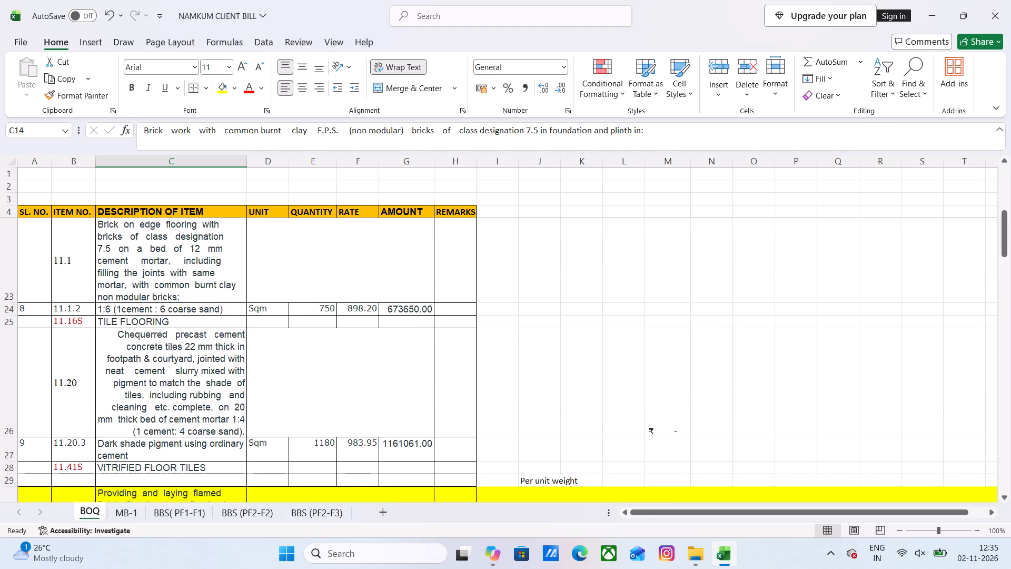
pyautogui.scroll(-3, 145, 396)
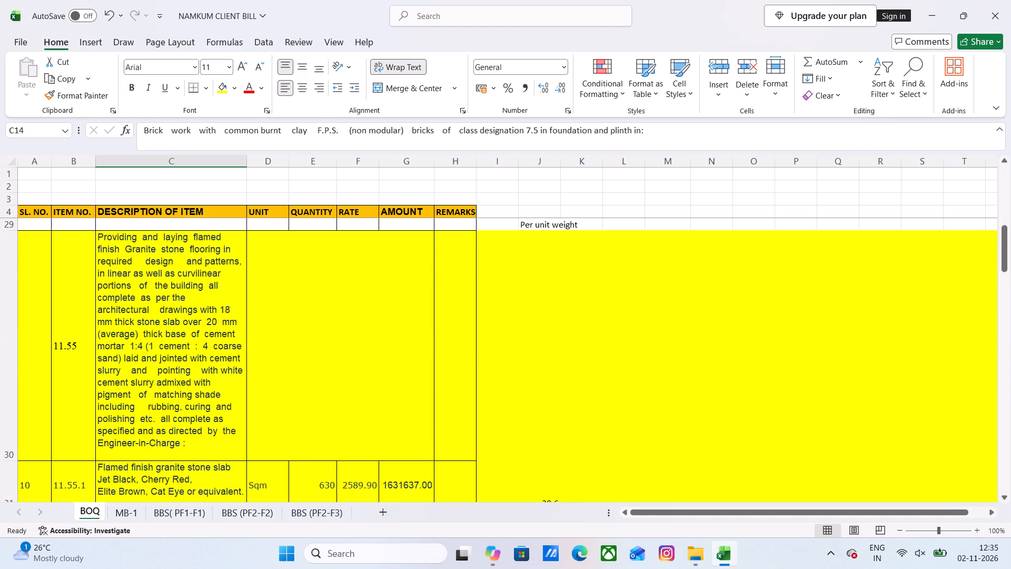
pyautogui.scroll(1, 154, 382)
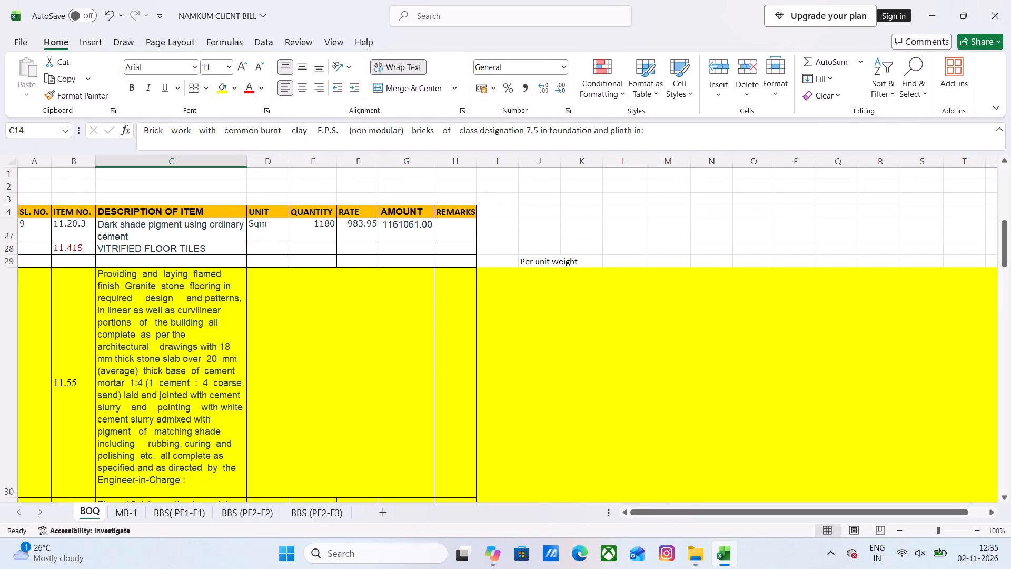
pyautogui.scroll(-3, 152, 394)
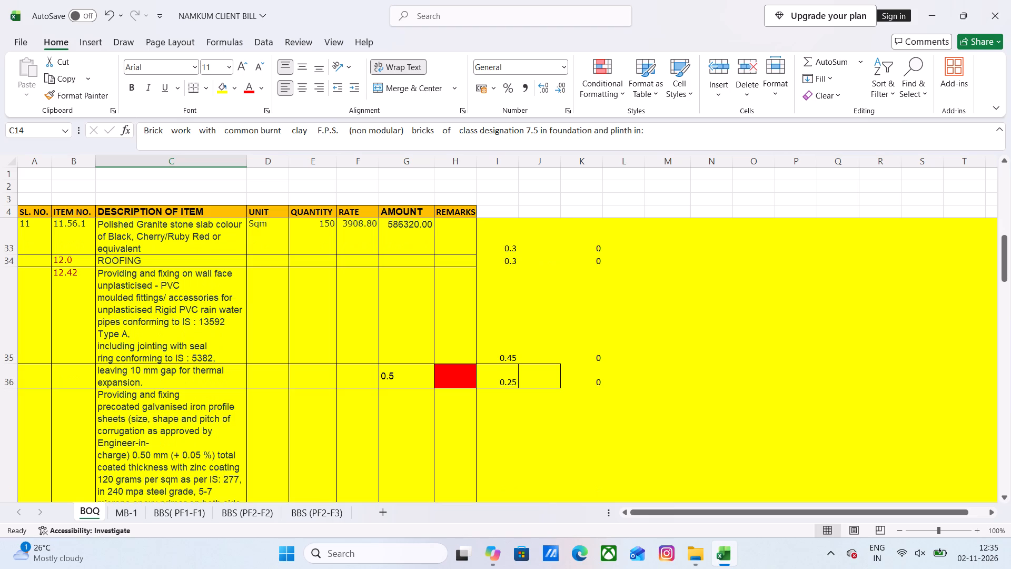
pyautogui.scroll(-4, 151, 394)
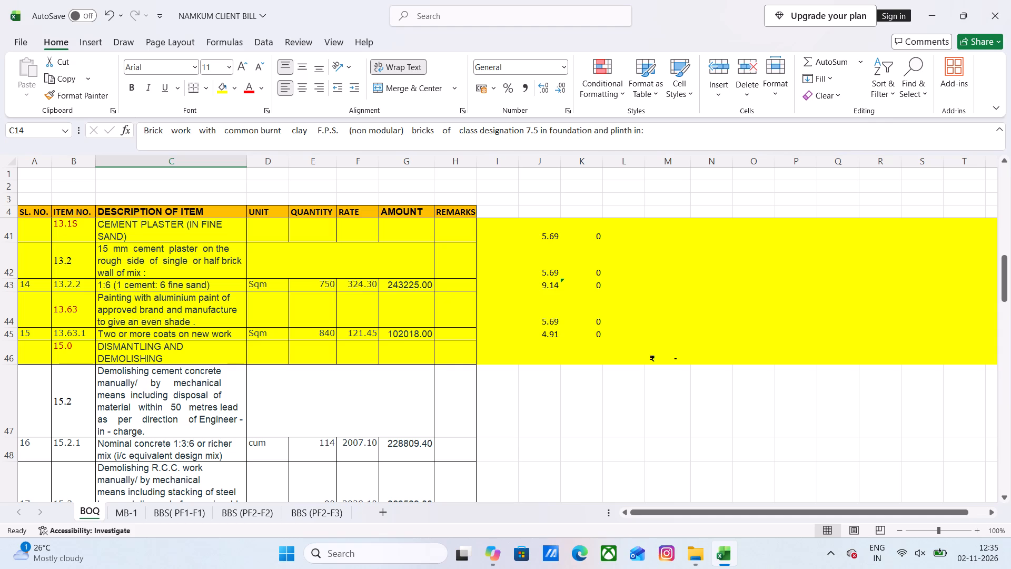
# Examine the BOQ's dismantling and demolishing items, from cement concrete (15.2) to G.S. sheet roofing (15.28.1).
pyautogui.scroll(-1, 148, 394)
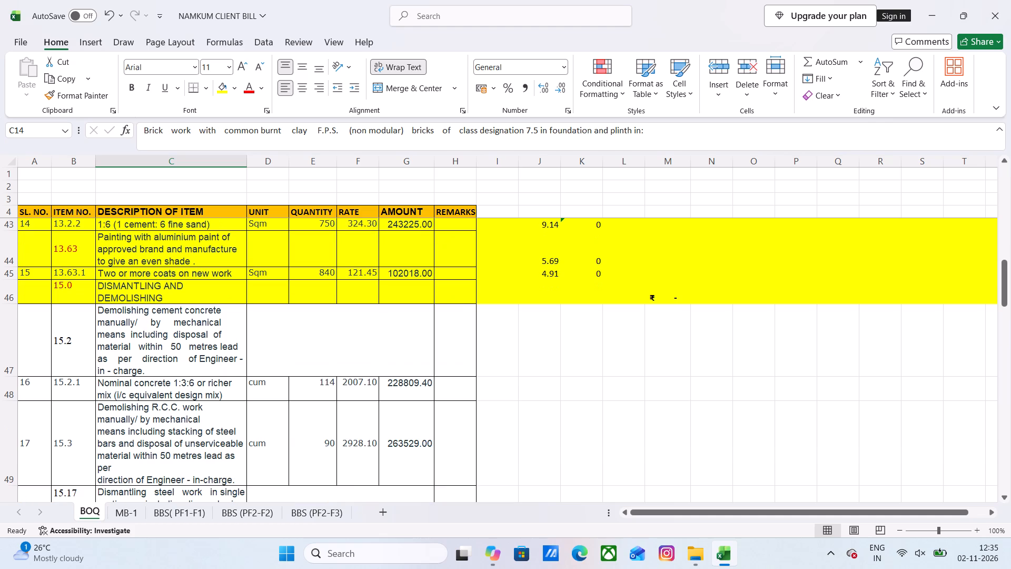
pyautogui.scroll(-1, 148, 391)
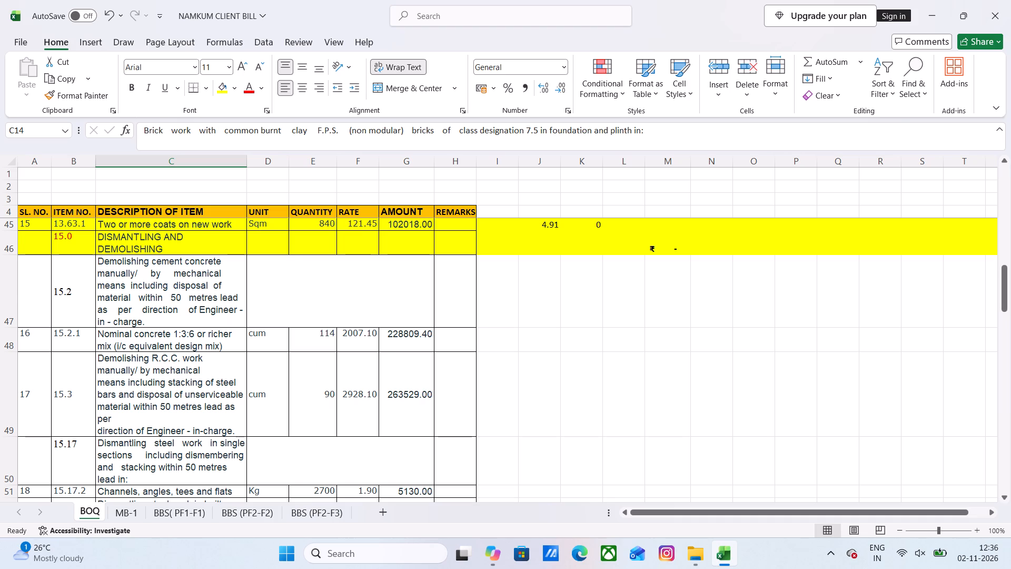
pyautogui.scroll(-1, 148, 391)
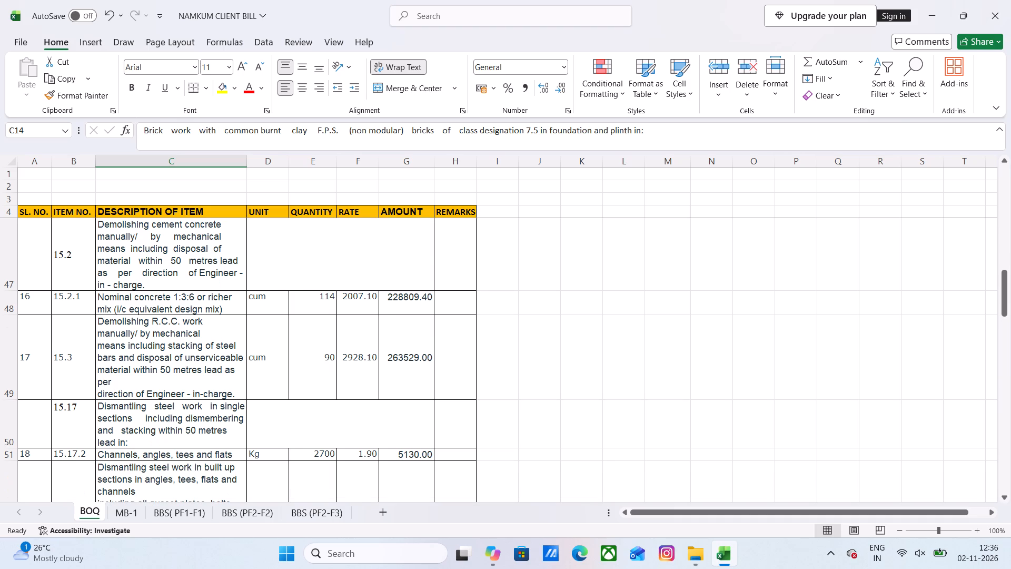
pyautogui.scroll(-1, 148, 391)
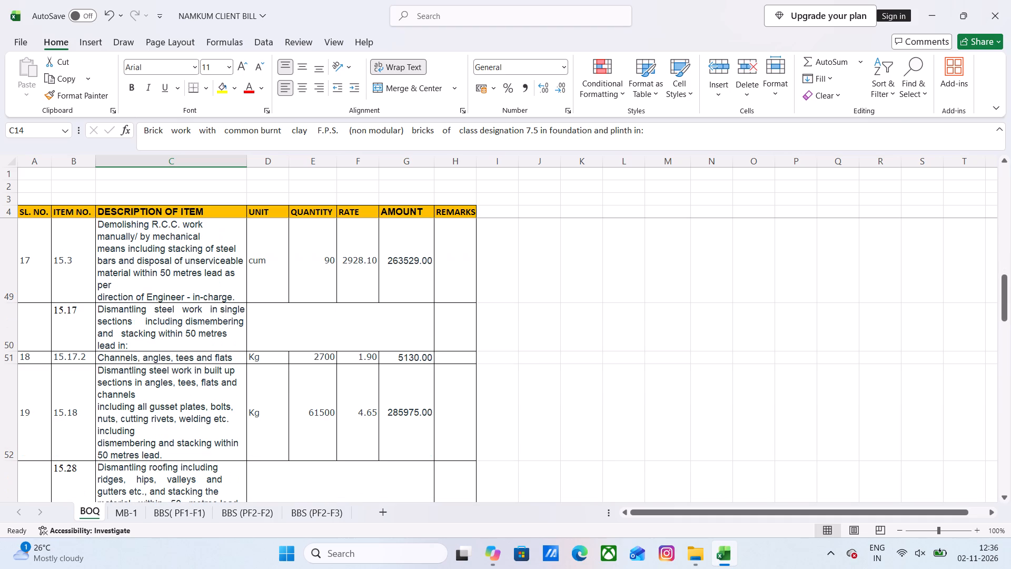
pyautogui.scroll(-2, 148, 391)
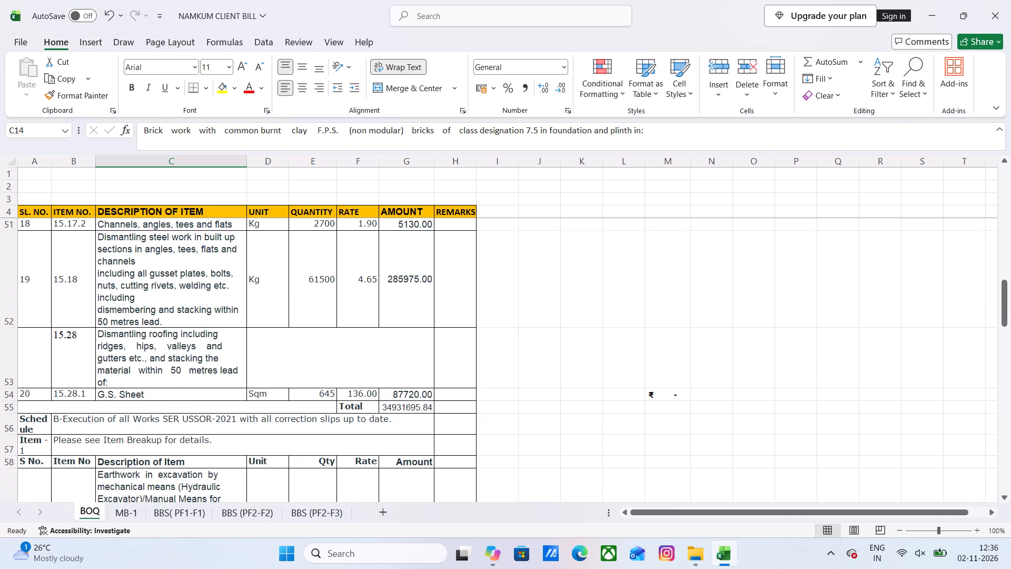
# Review the BOQ's Schedule B items for excavation, plain cement concrete (022032), design mix concrete (022040), and centering and shuttering (025031, 025032).
pyautogui.scroll(-4, 148, 391)
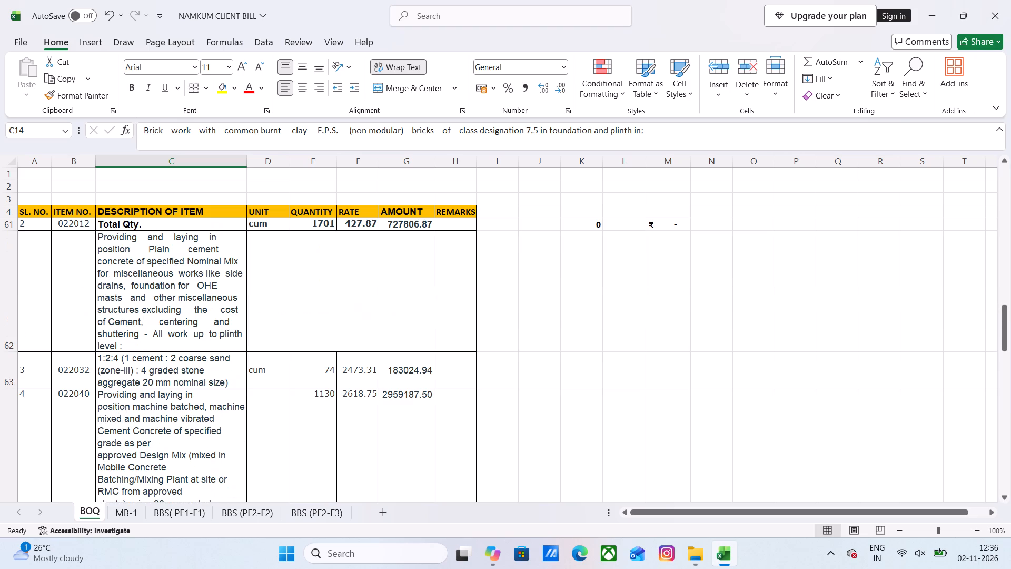
pyautogui.scroll(-1, 148, 396)
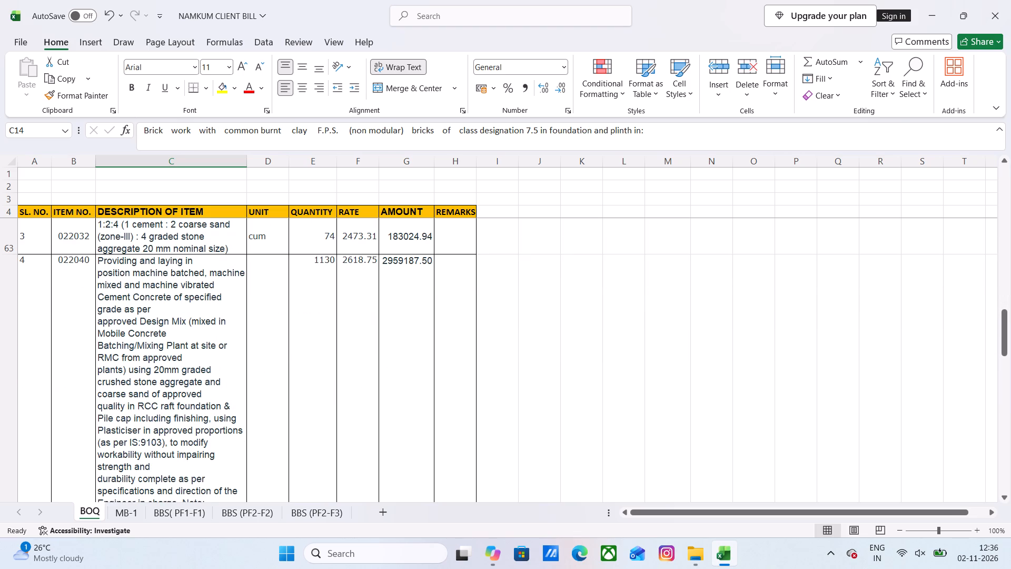
pyautogui.scroll(-1, 148, 396)
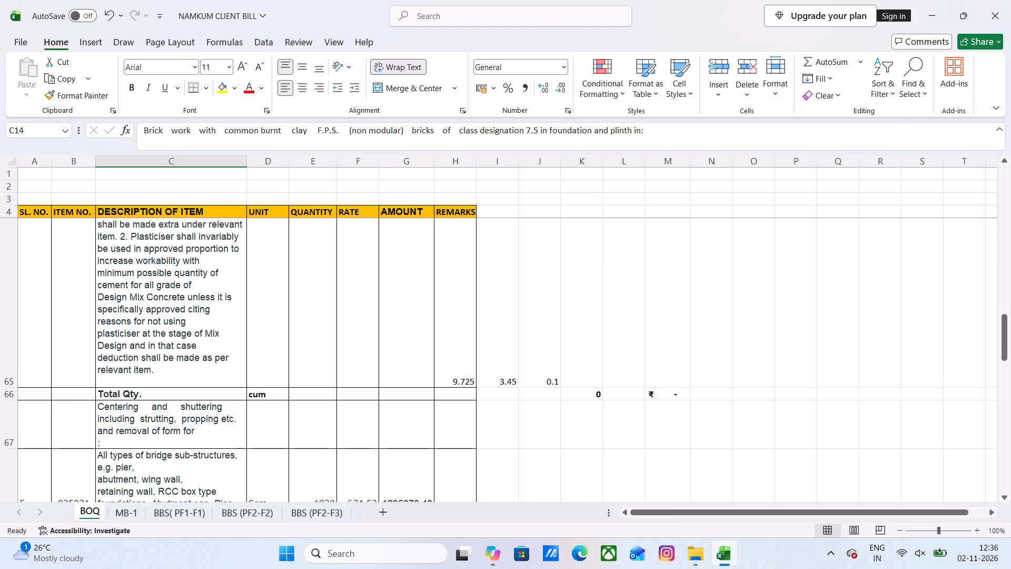
pyautogui.scroll(1, 148, 396)
pyautogui.scroll(-2, 148, 396)
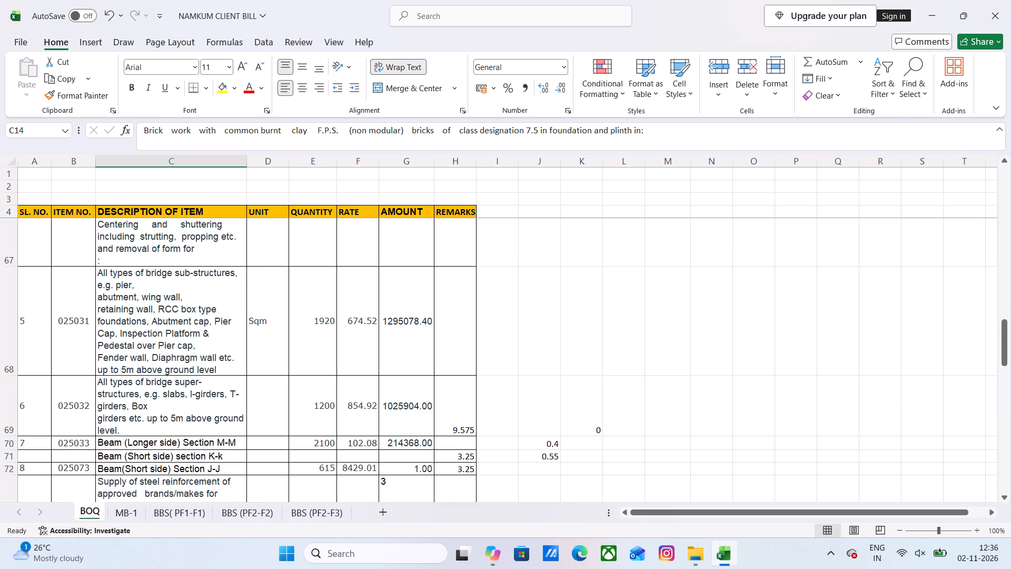
pyautogui.scroll(-2, 148, 396)
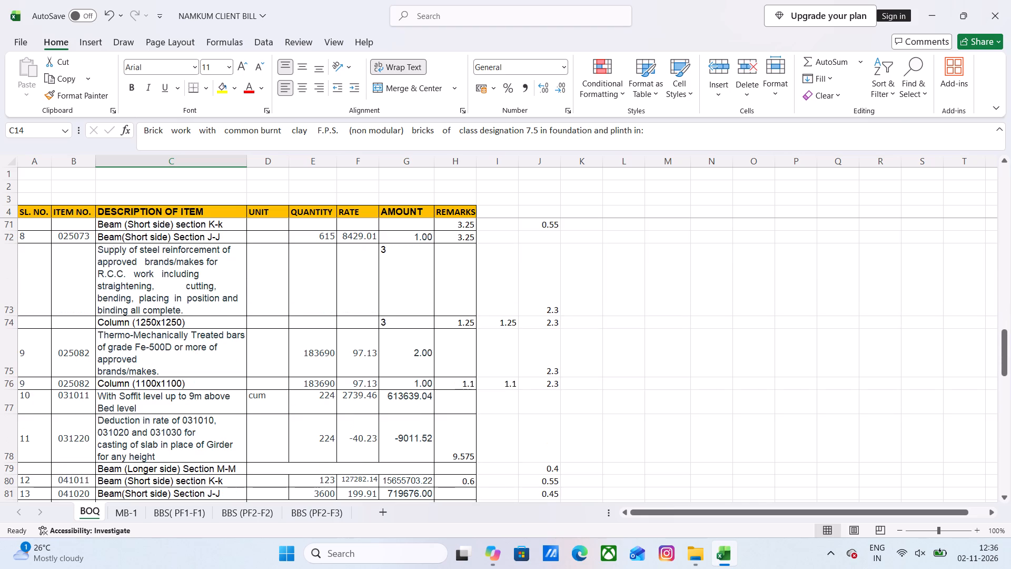
# Check the BOQ items for steel reinforcement (025082), slab work (031011, 031220), and metallizing of girders (041041).
pyautogui.scroll(1, 148, 396)
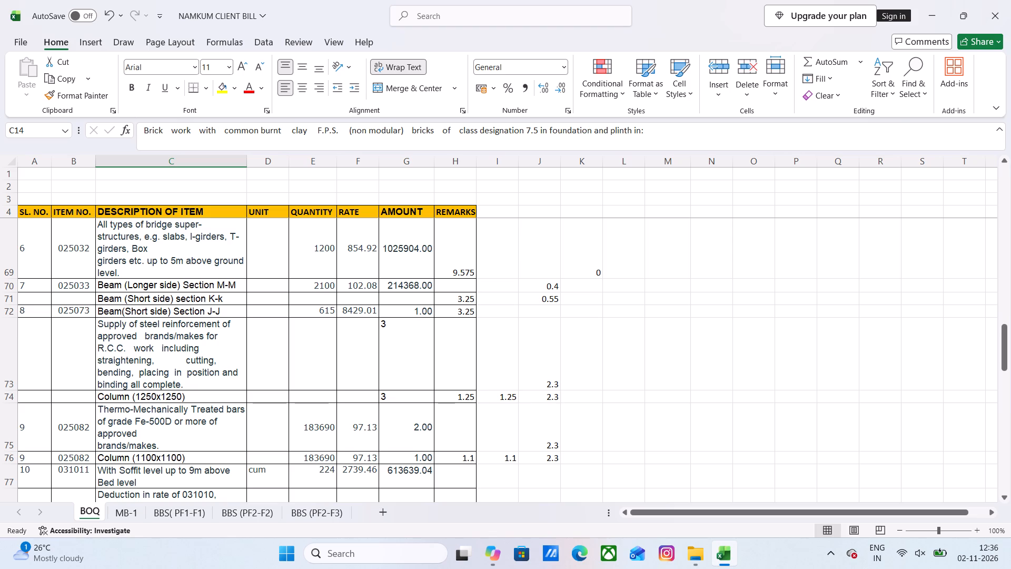
pyautogui.scroll(1, 163, 406)
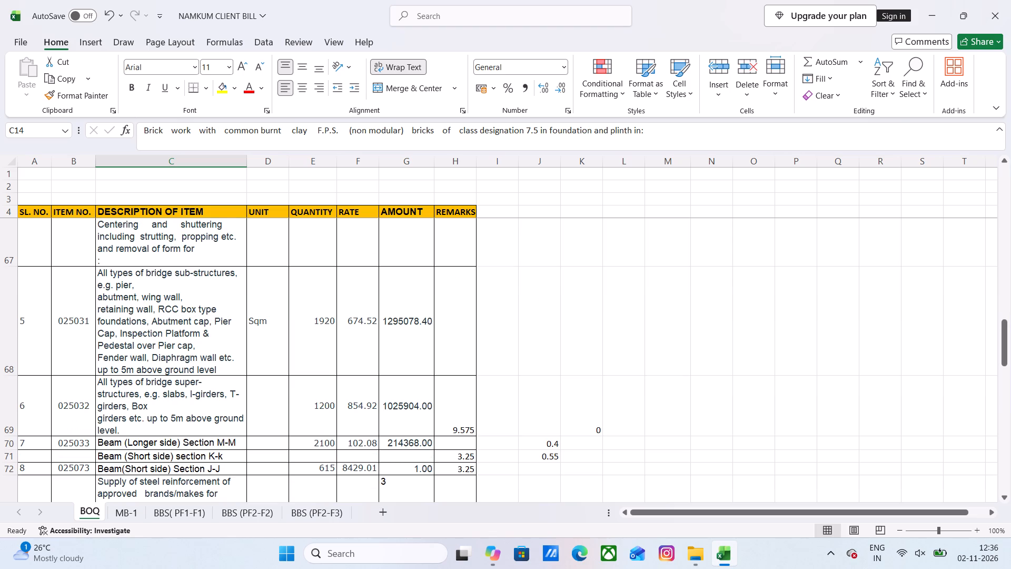
pyautogui.scroll(-2, 163, 406)
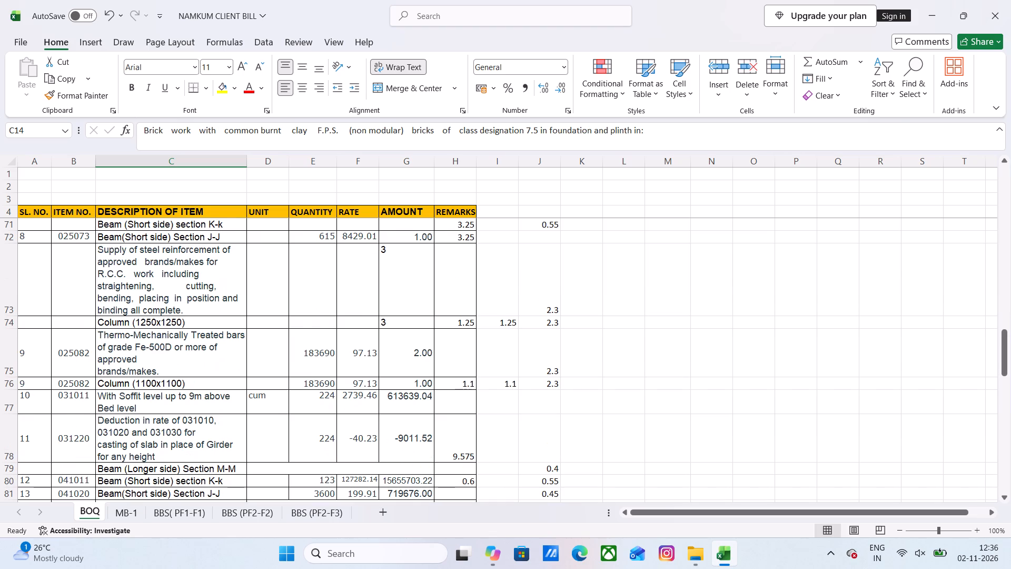
pyautogui.scroll(-1, 163, 406)
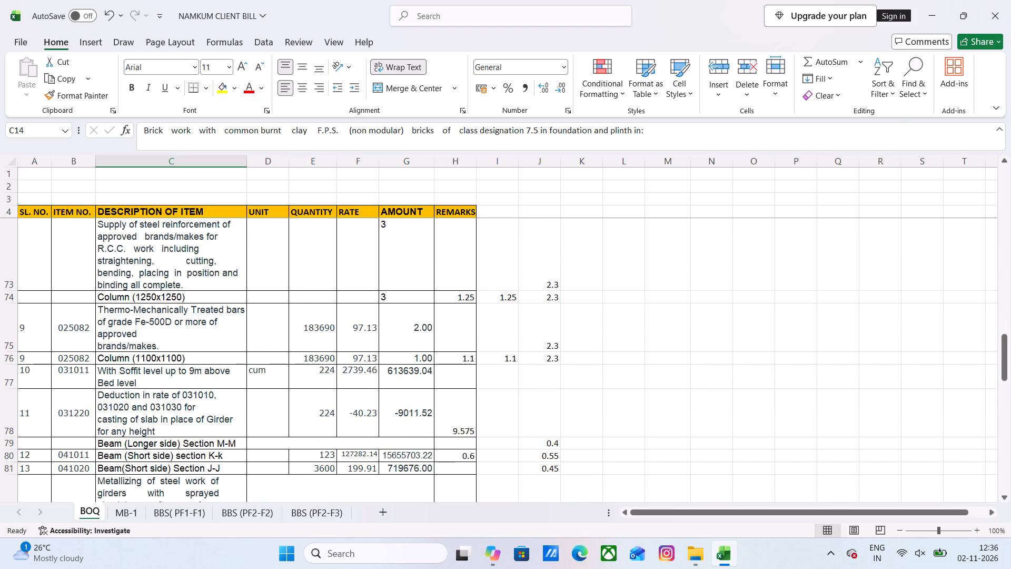
pyautogui.scroll(-2, 163, 406)
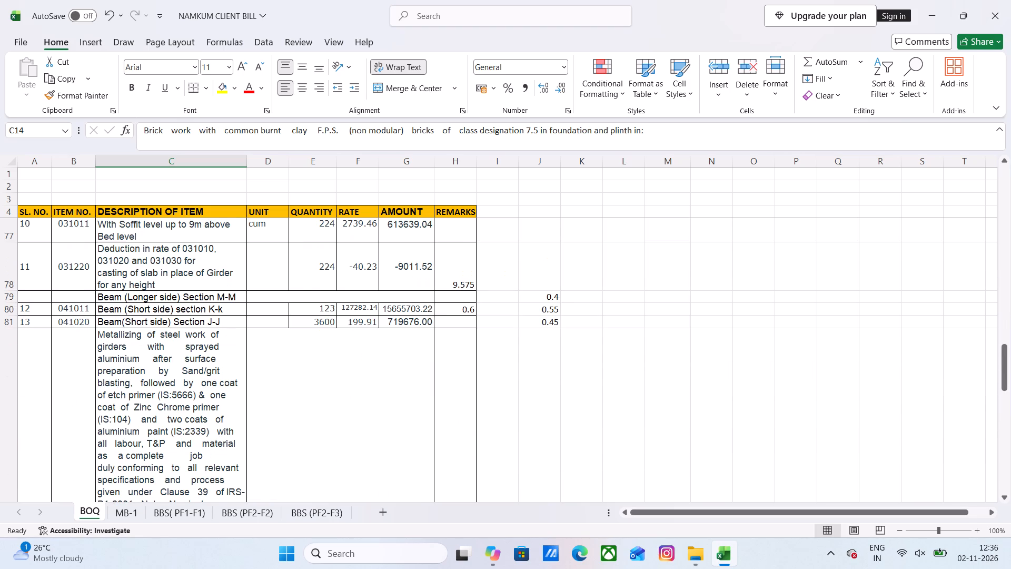
pyautogui.scroll(-3, 163, 406)
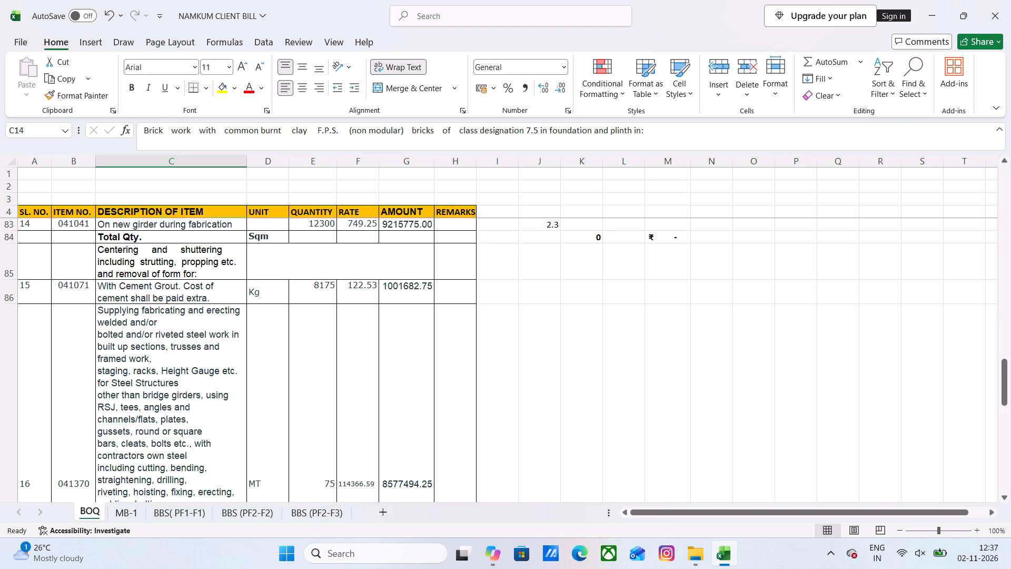
pyautogui.scroll(1, 156, 301)
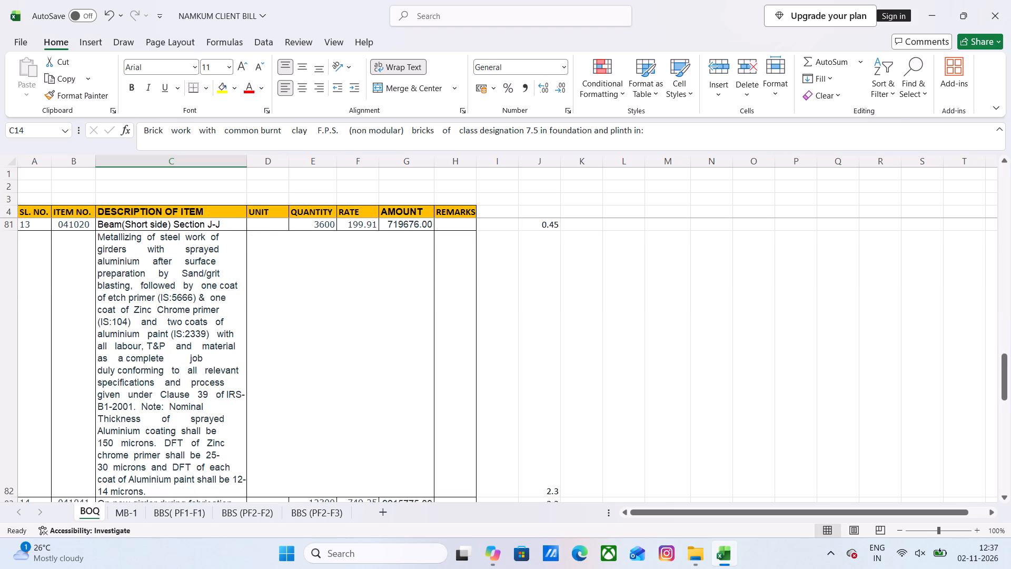
pyautogui.scroll(-1, 156, 301)
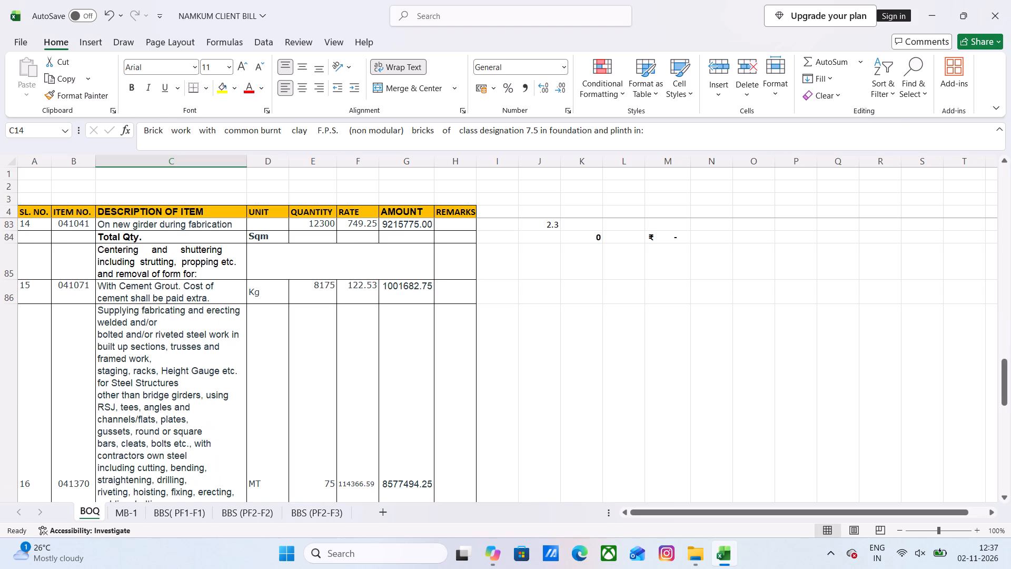
pyautogui.scroll(1, 156, 301)
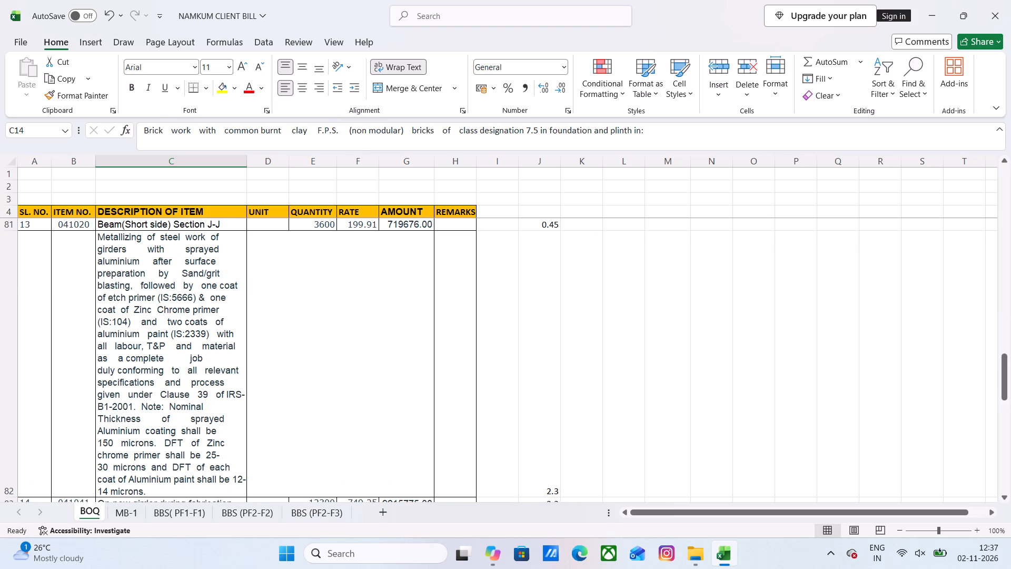
pyautogui.scroll(-1, 155, 302)
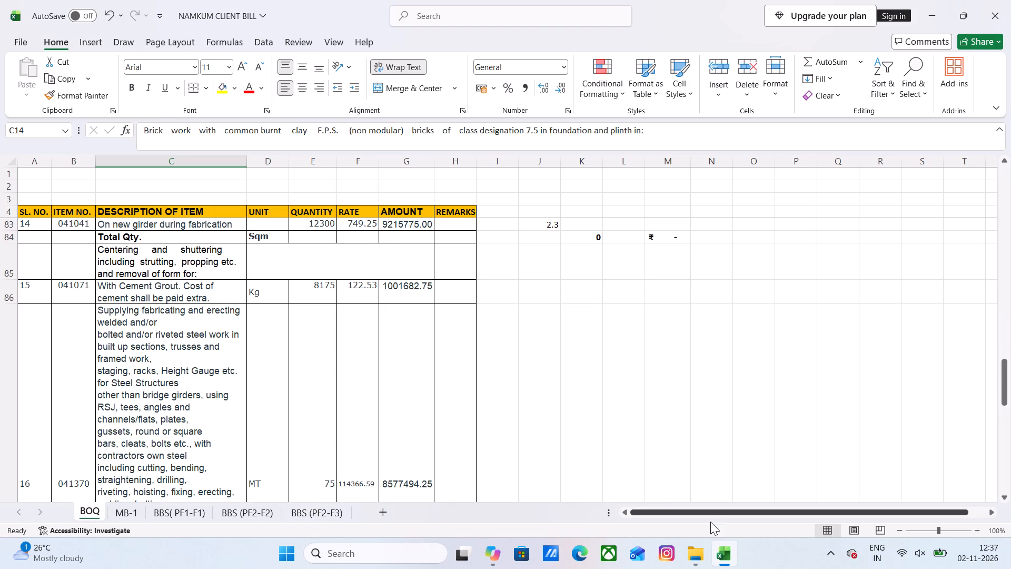
# Review the BOQ's remaining items, from cement grout (041071) and structural steel fabrication (041370) to the Schedule C shear stud item.
pyautogui.doubleClick(896, 526)
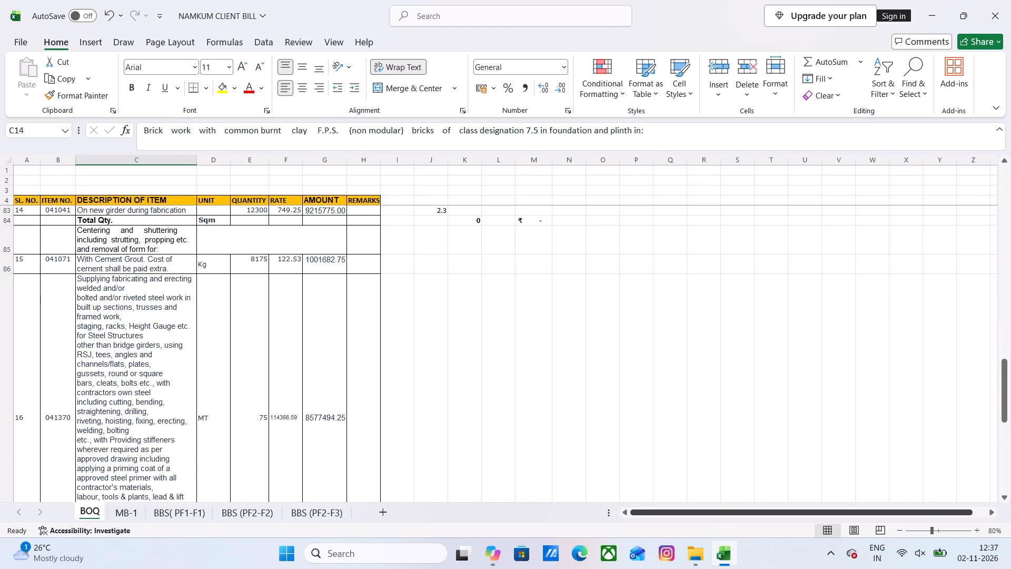
pyautogui.scroll(1, 234, 408)
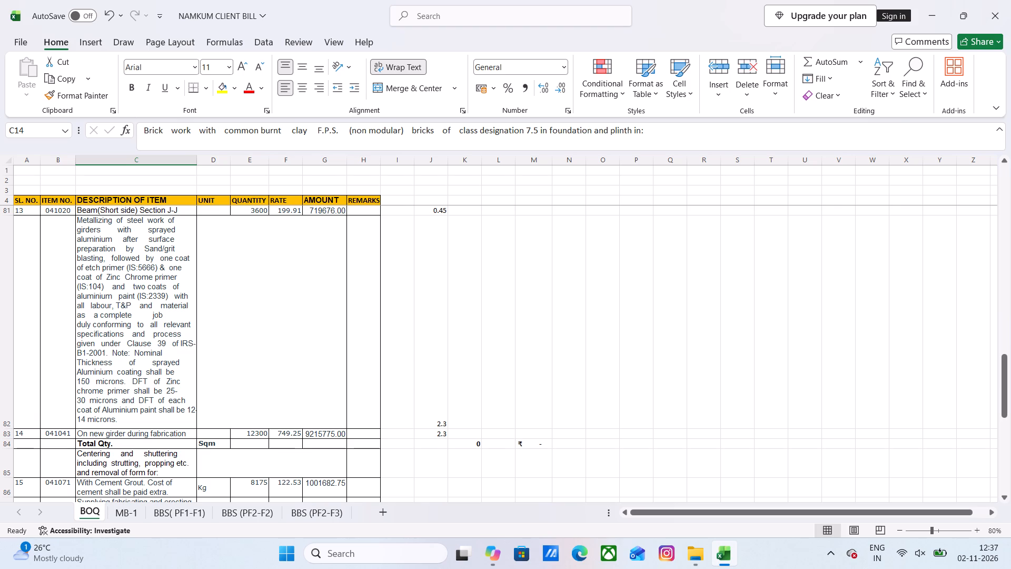
pyautogui.scroll(-2, 234, 408)
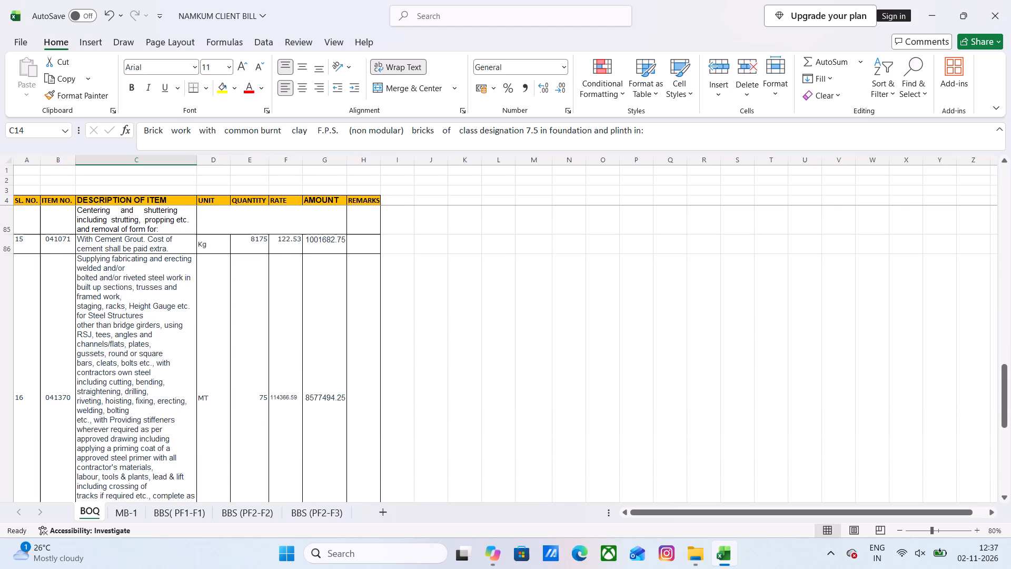
pyautogui.scroll(-1, 234, 408)
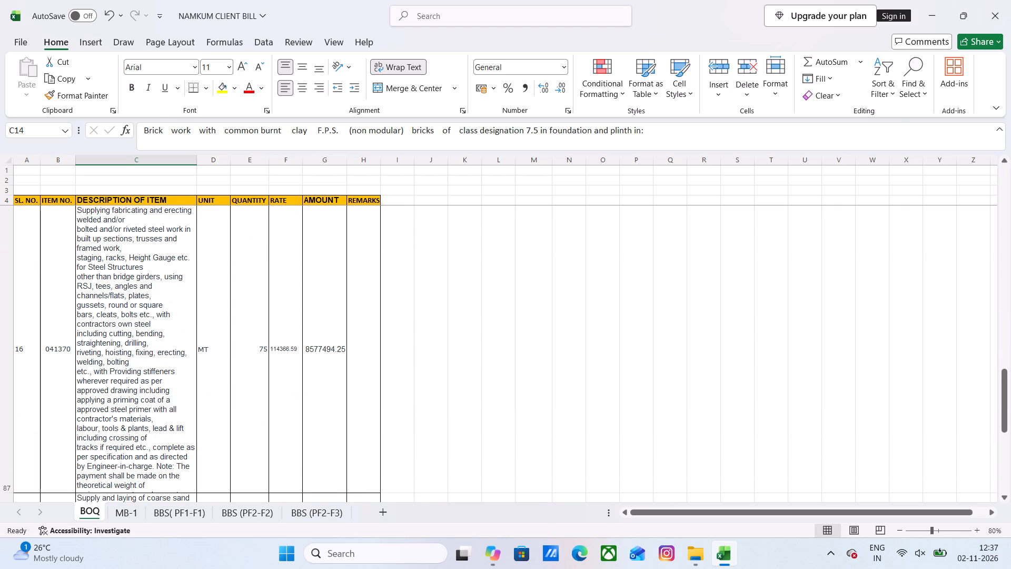
pyautogui.scroll(1, 234, 408)
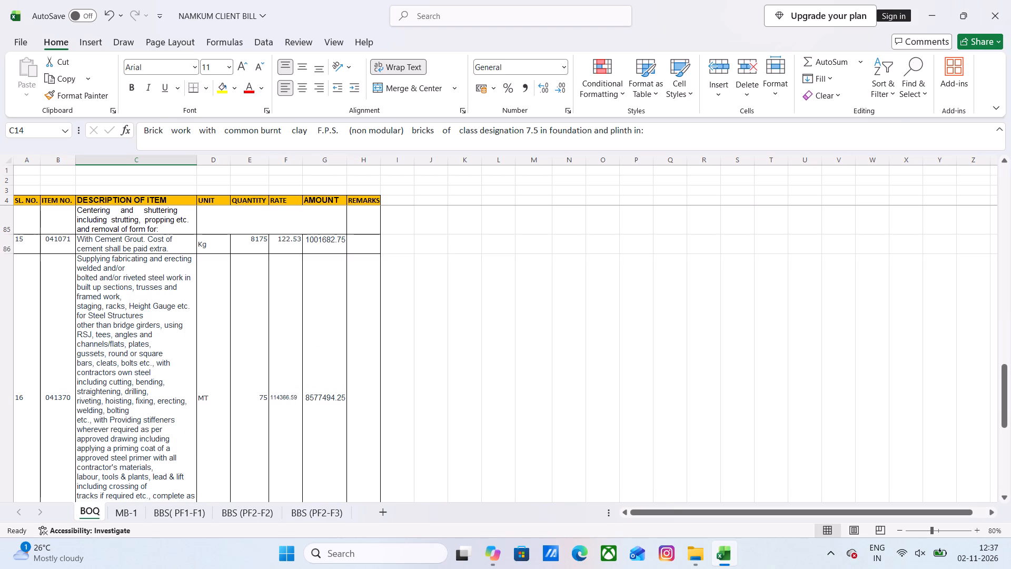
pyautogui.scroll(-3, 234, 408)
pyautogui.scroll(1, 234, 408)
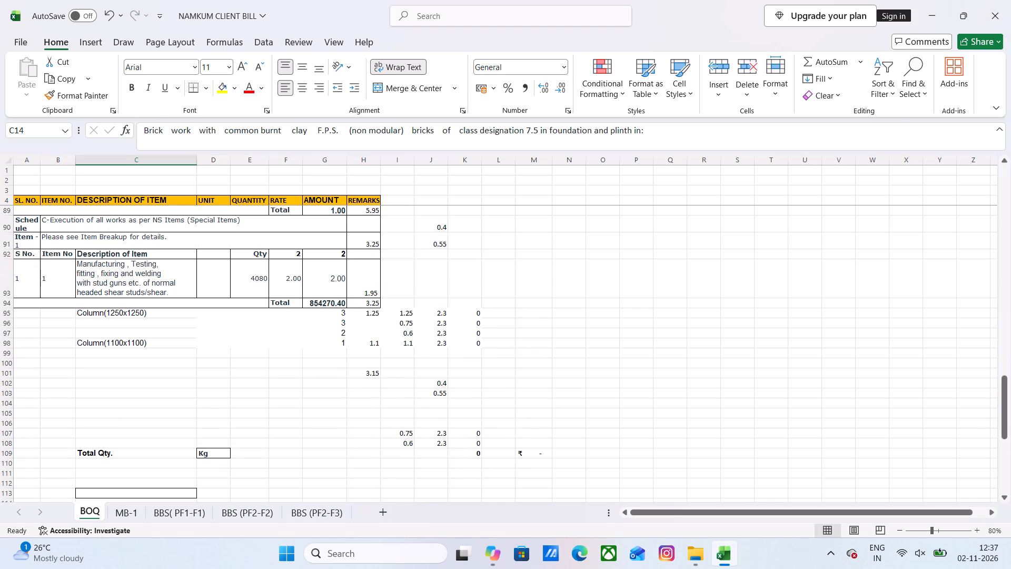
pyautogui.scroll(1, 234, 408)
pyautogui.scroll(-1, 234, 408)
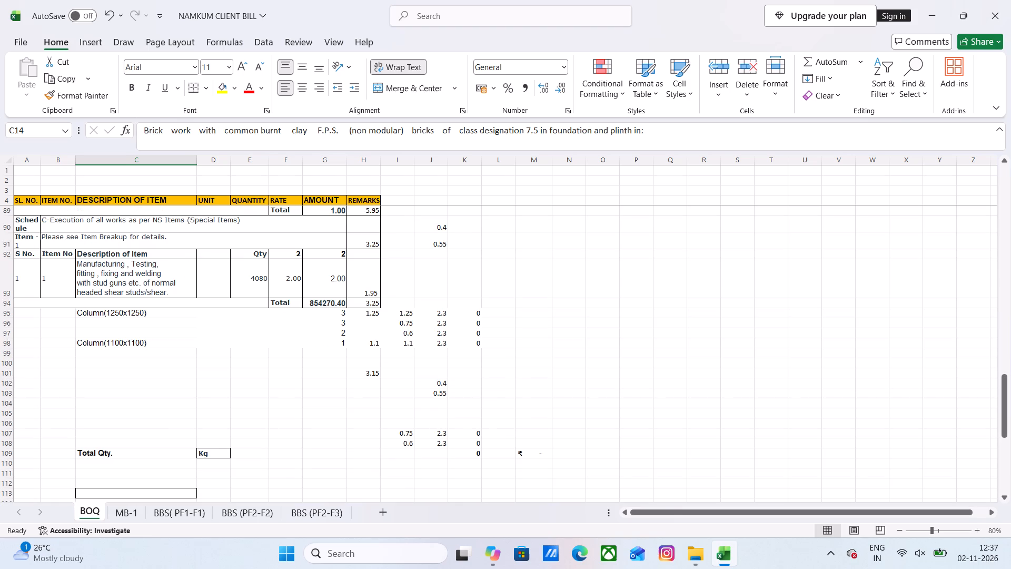
# Check the end of the BOQ, down to the NS item for dismantling tile work (15.23).
pyautogui.scroll(-15, 234, 408)
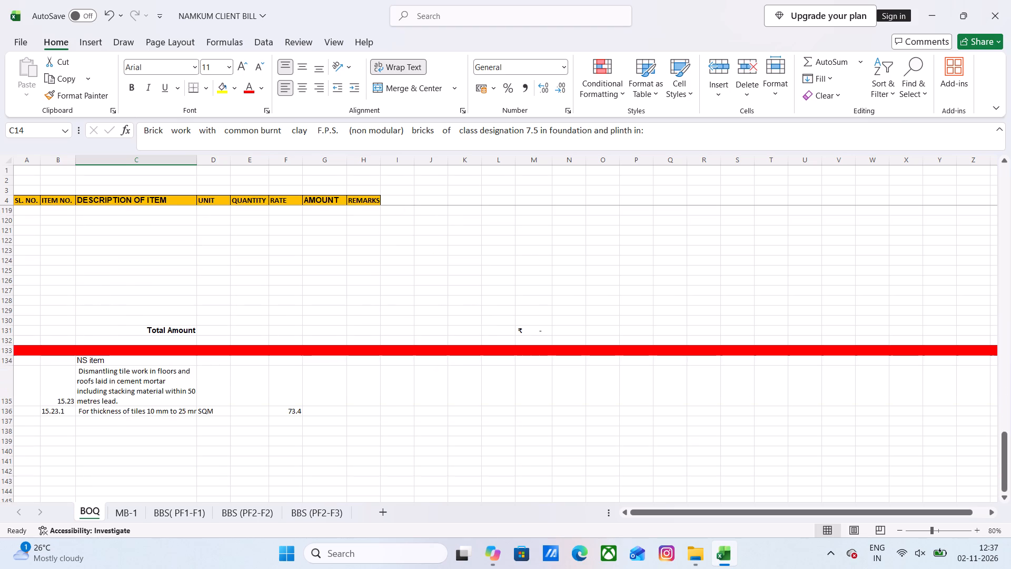
pyautogui.scroll(-7, 234, 408)
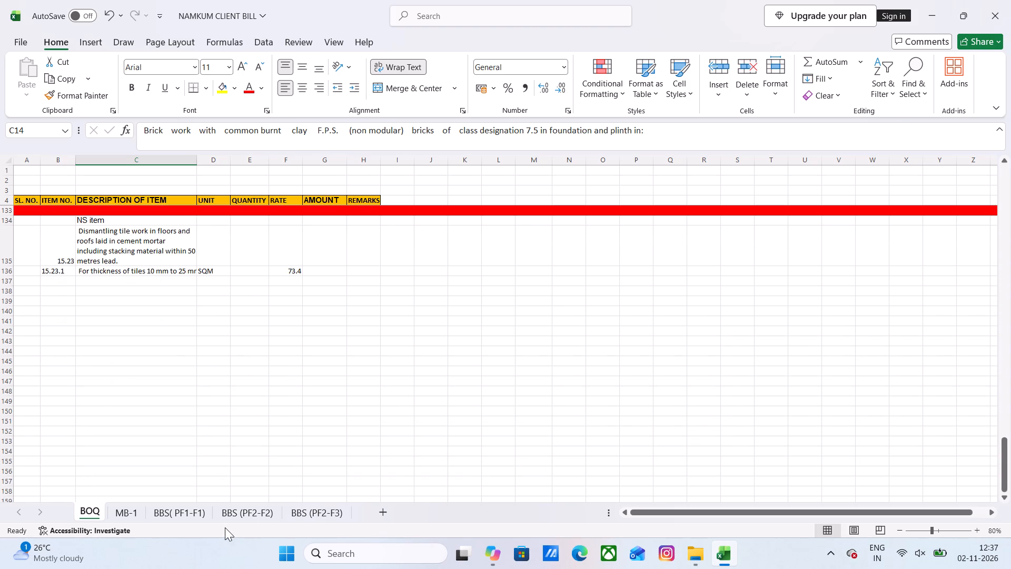
# Open the FOB LOA PDF from the namkom folder and find its Schedule B and C item tables.
pyautogui.click(581, 553)
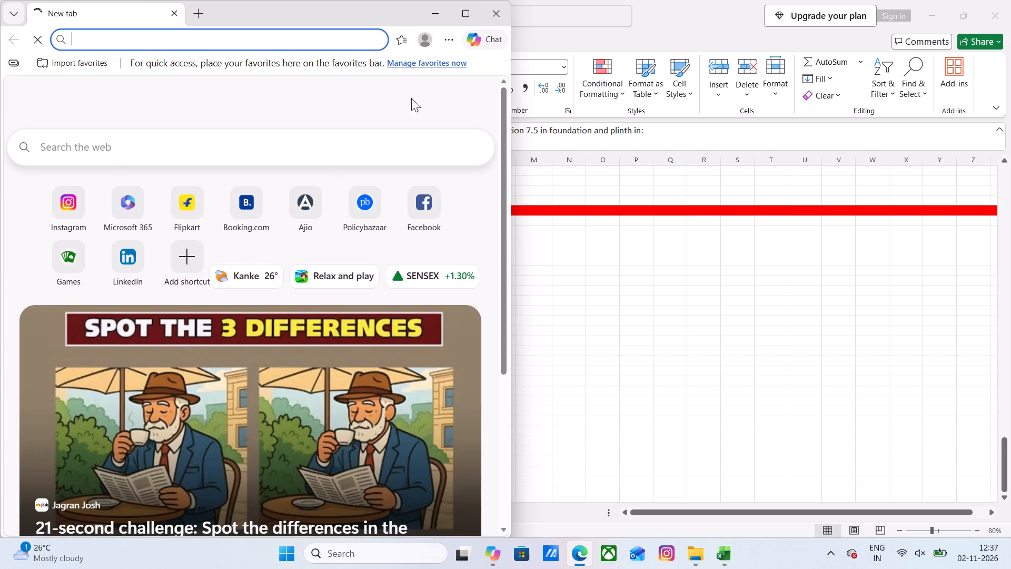
pyautogui.click(499, 23)
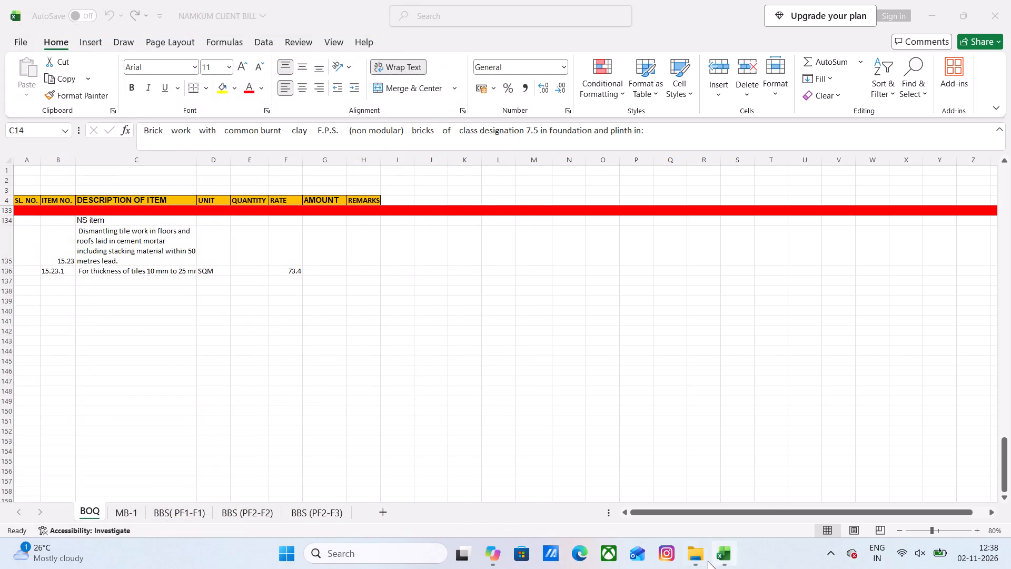
pyautogui.click(696, 562)
pyautogui.doubleClick(241, 139)
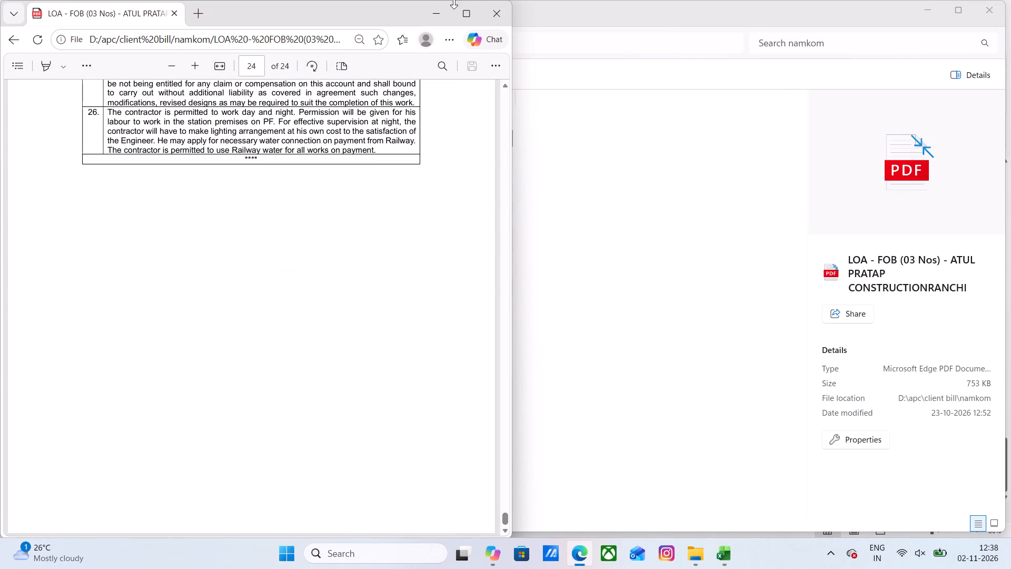
pyautogui.click(465, 16)
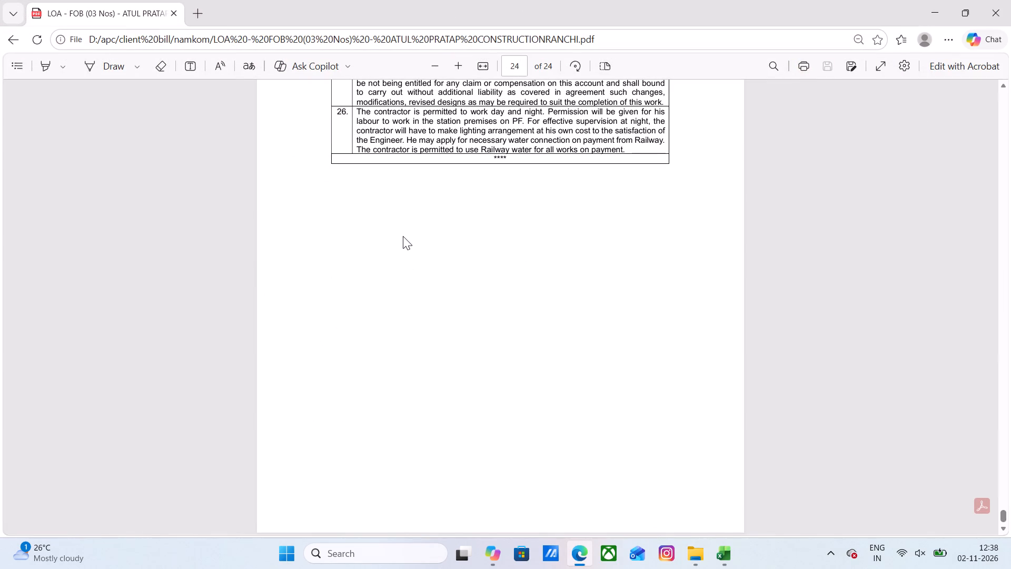
pyautogui.scroll(11, 404, 237)
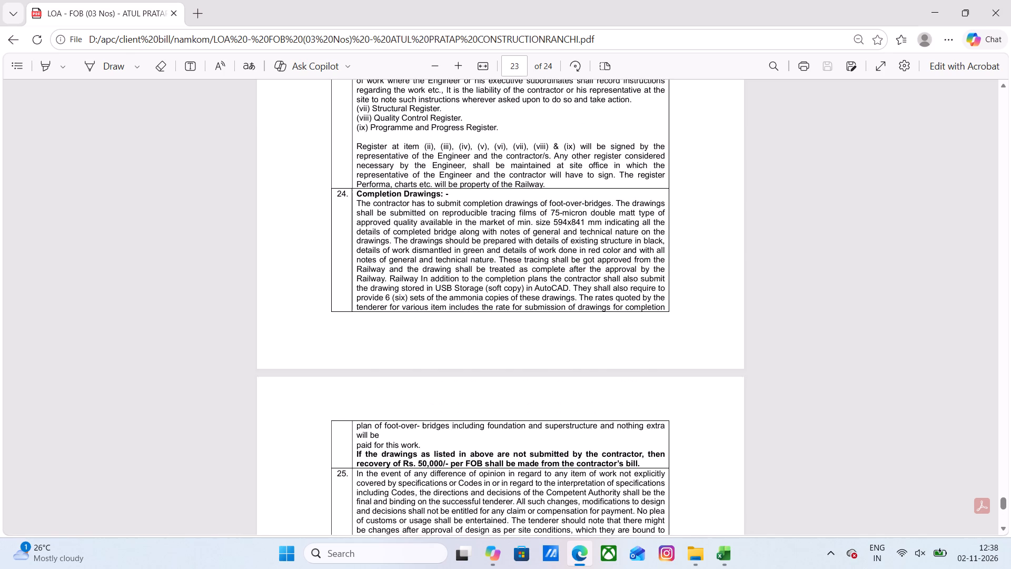
pyautogui.scroll(19, 404, 239)
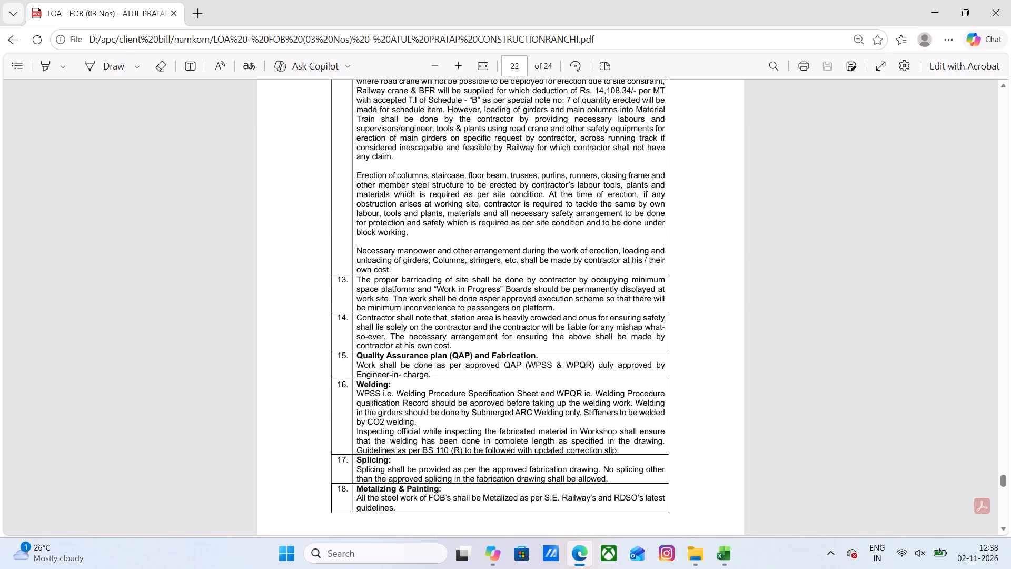
pyautogui.scroll(15, 404, 239)
pyautogui.scroll(8, 404, 239)
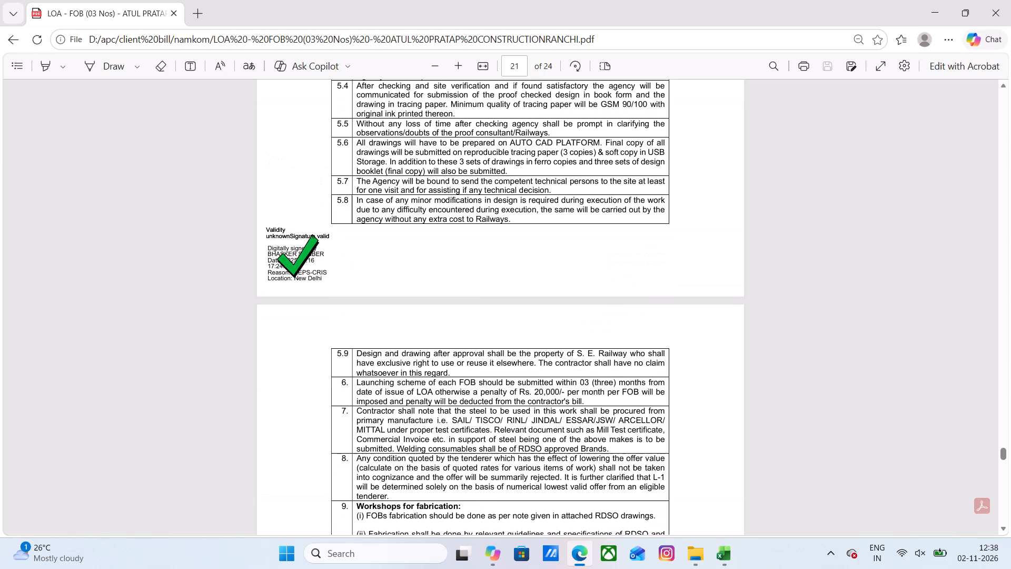
pyautogui.scroll(16, 404, 239)
pyautogui.scroll(14, 404, 239)
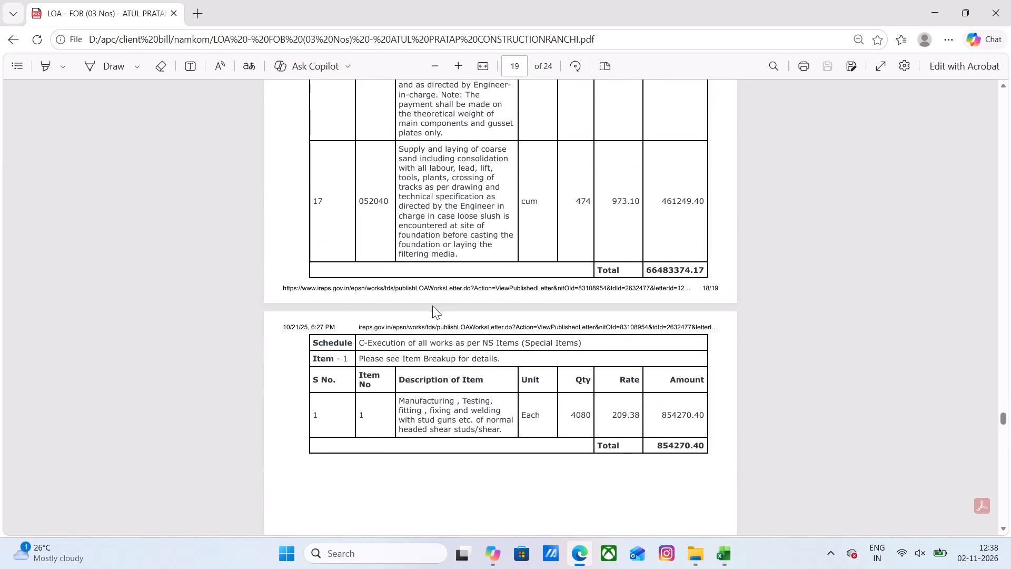
# Examine the LOA's Schedule B items 052040, 041370, 041041 and 041071, highlighting the cement grout row (041071) through its rate.
pyautogui.scroll(3, 431, 306)
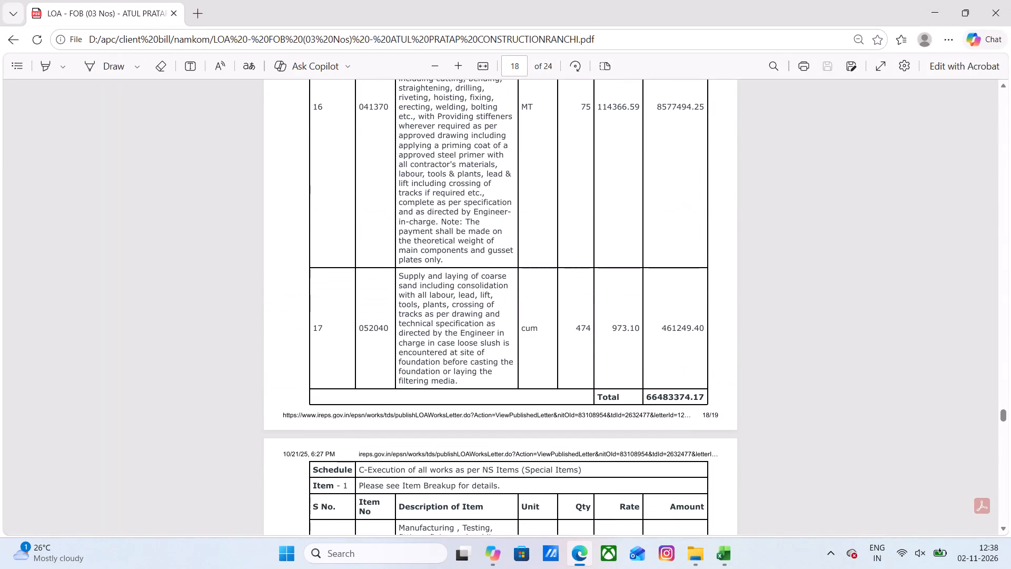
pyautogui.scroll(5, 428, 306)
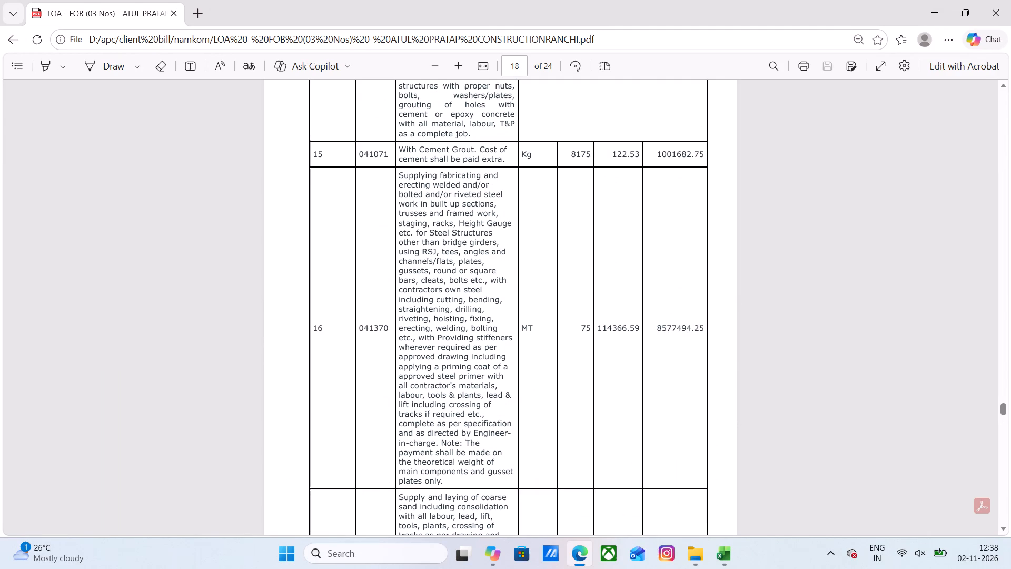
pyautogui.scroll(3, 428, 306)
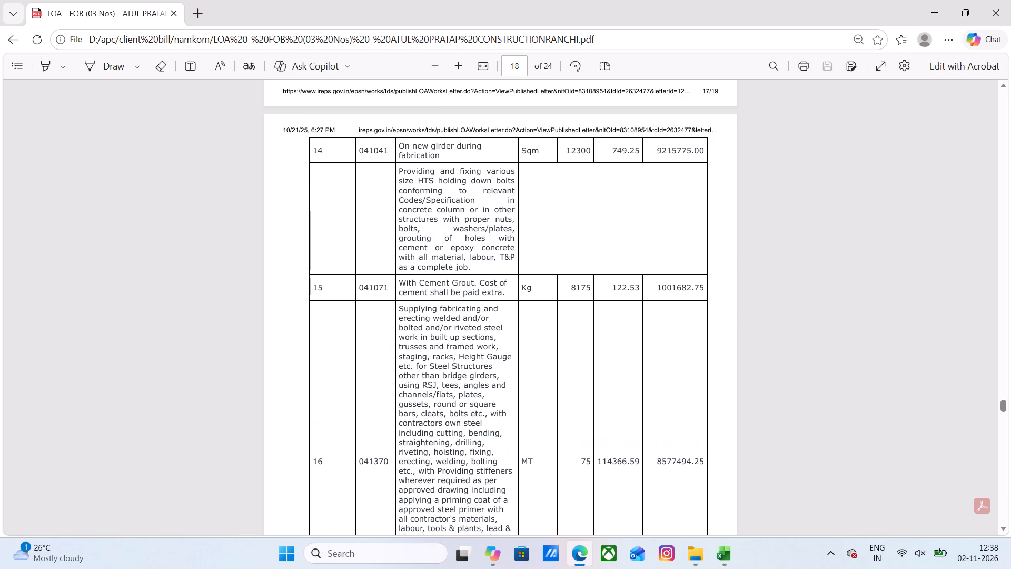
pyautogui.scroll(2, 428, 306)
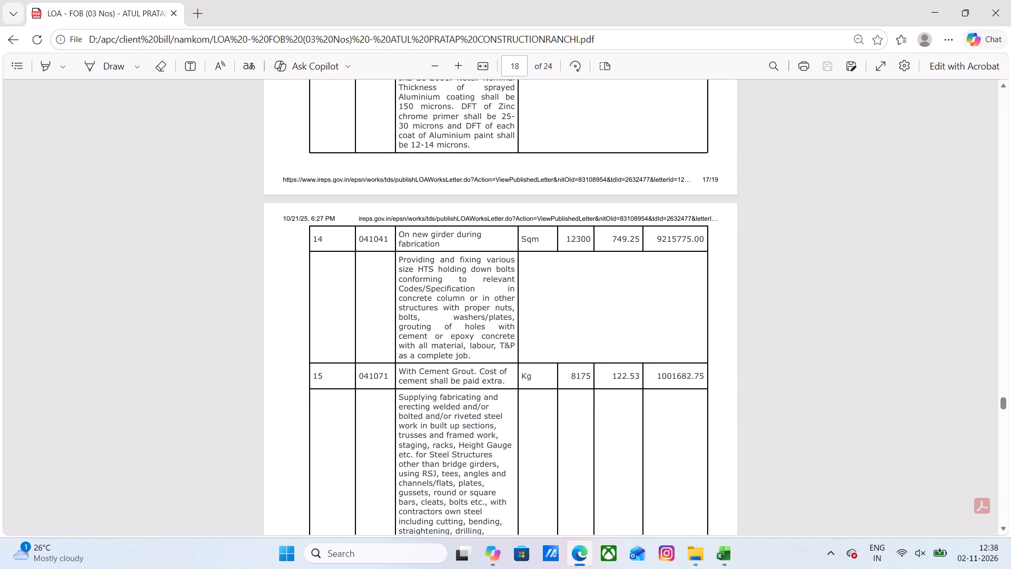
pyautogui.scroll(-2, 430, 346)
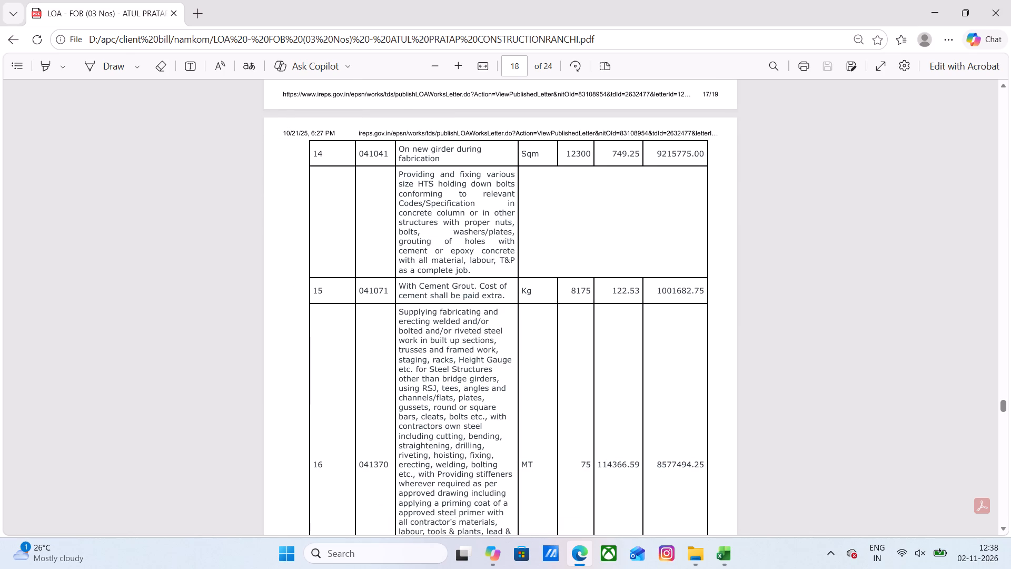
pyautogui.moveTo(312, 287); pyautogui.dragTo(651, 288)
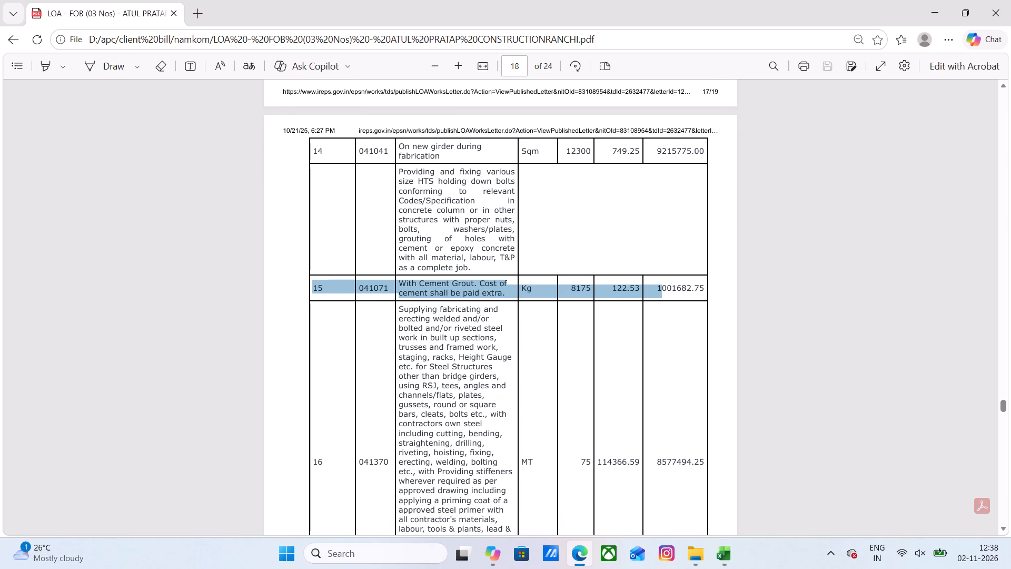
pyautogui.moveTo(651, 288); pyautogui.dragTo(639, 289)
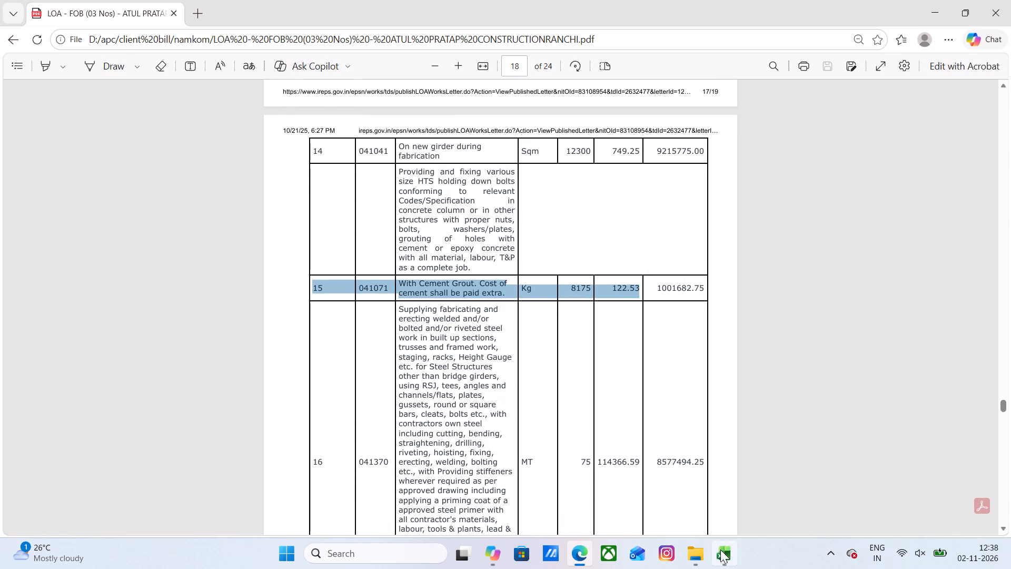
# Switch back to the Namkum client bill in Excel and go through MB-1 down to cement grout item 041071.
pyautogui.click(723, 552)
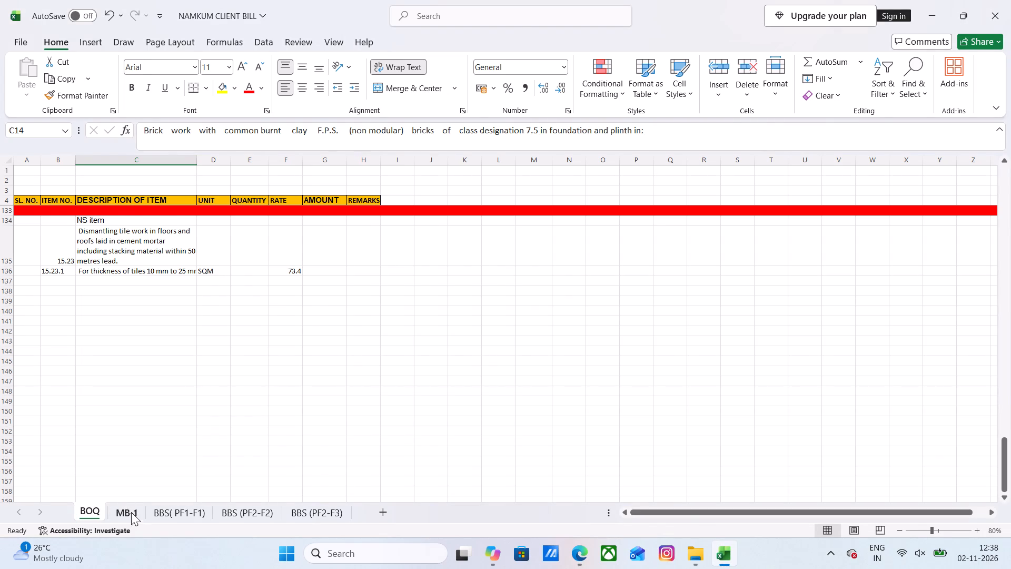
pyautogui.click(128, 514)
pyautogui.scroll(-3, 174, 409)
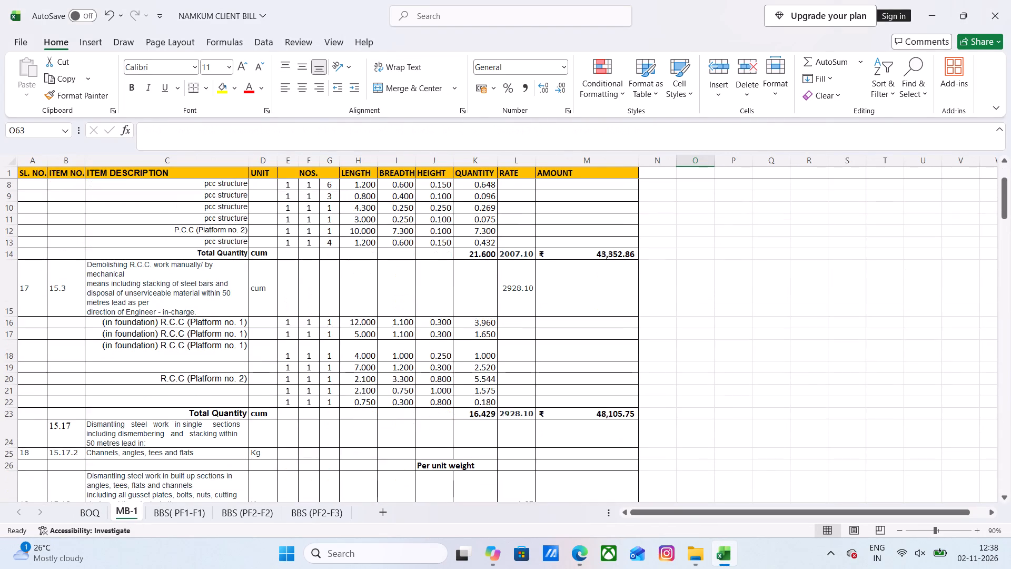
pyautogui.scroll(-5, 174, 392)
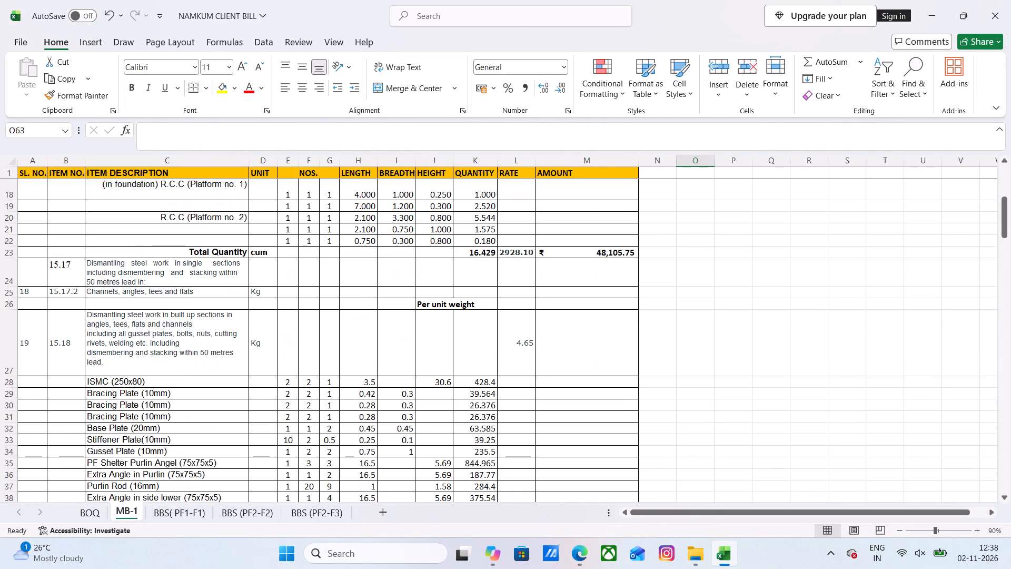
pyautogui.scroll(-11, 171, 393)
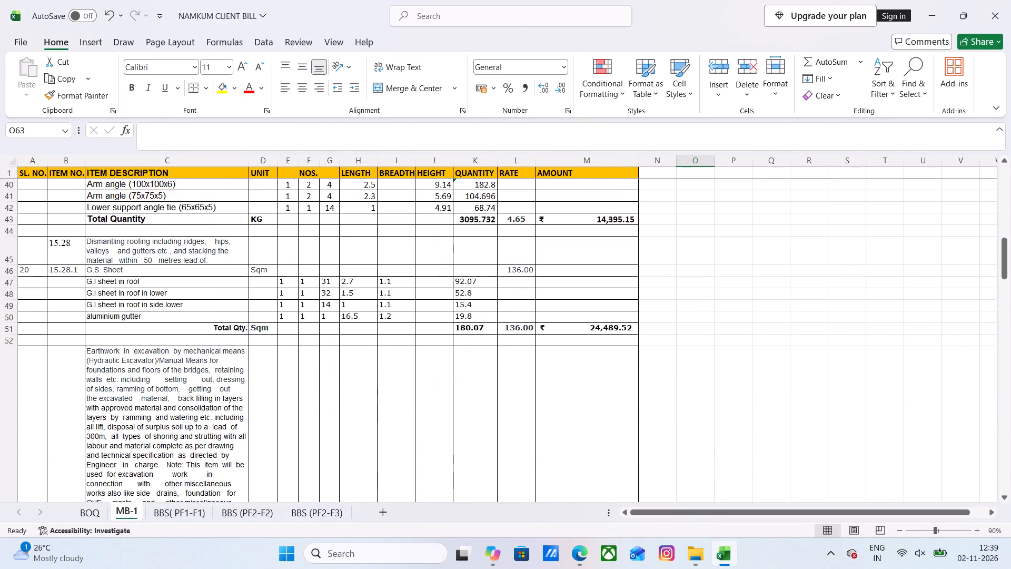
pyautogui.scroll(-19, 167, 371)
pyautogui.scroll(-4, 167, 351)
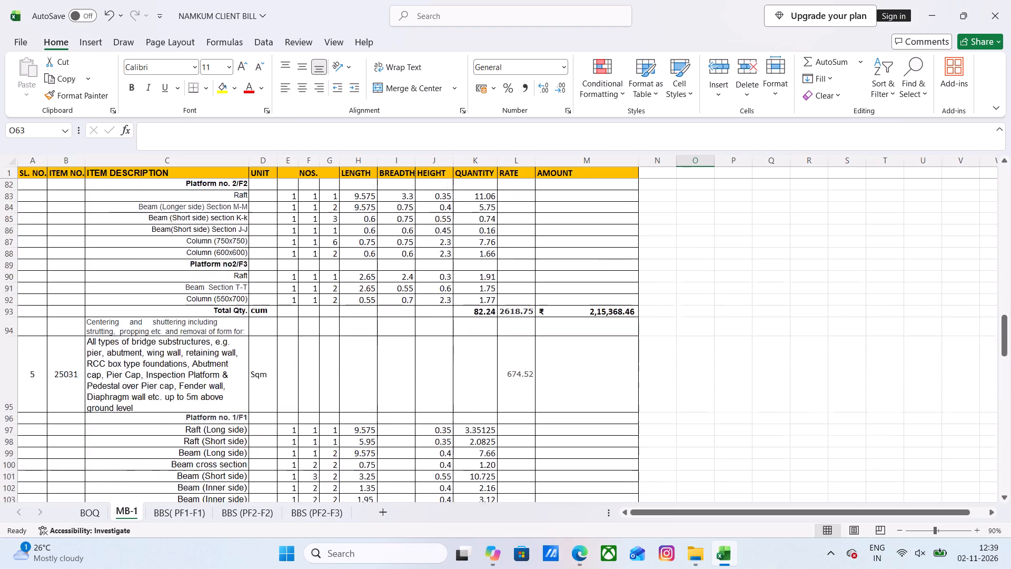
pyautogui.scroll(-15, 167, 351)
pyautogui.scroll(-8, 167, 351)
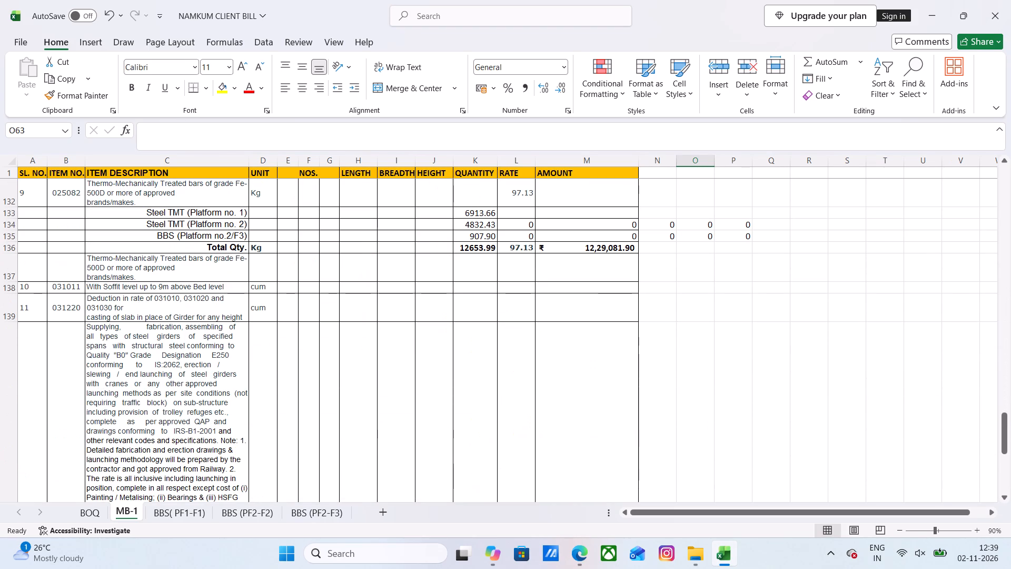
pyautogui.scroll(-4, 167, 351)
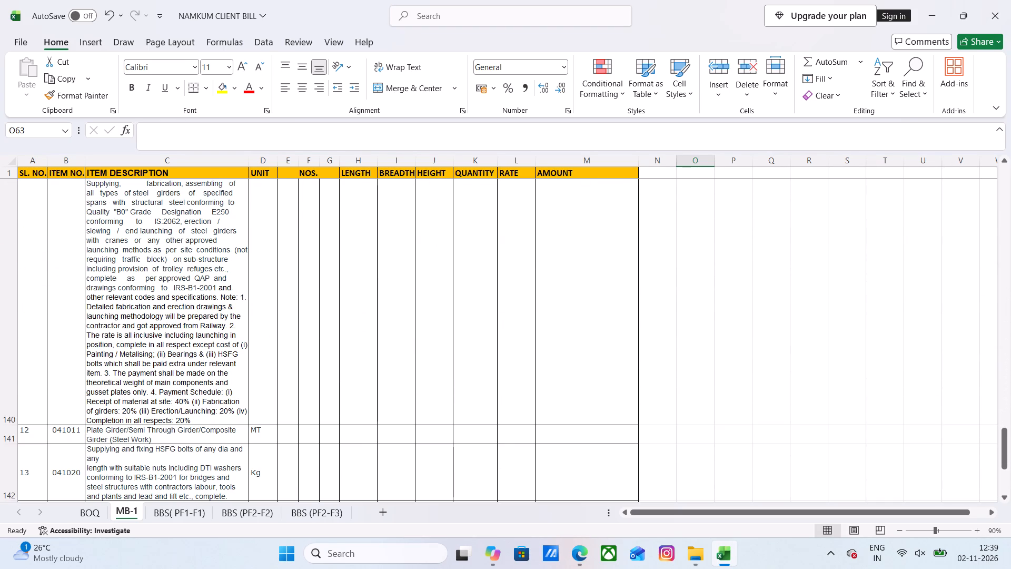
pyautogui.scroll(3, 167, 351)
pyautogui.scroll(-5, 167, 351)
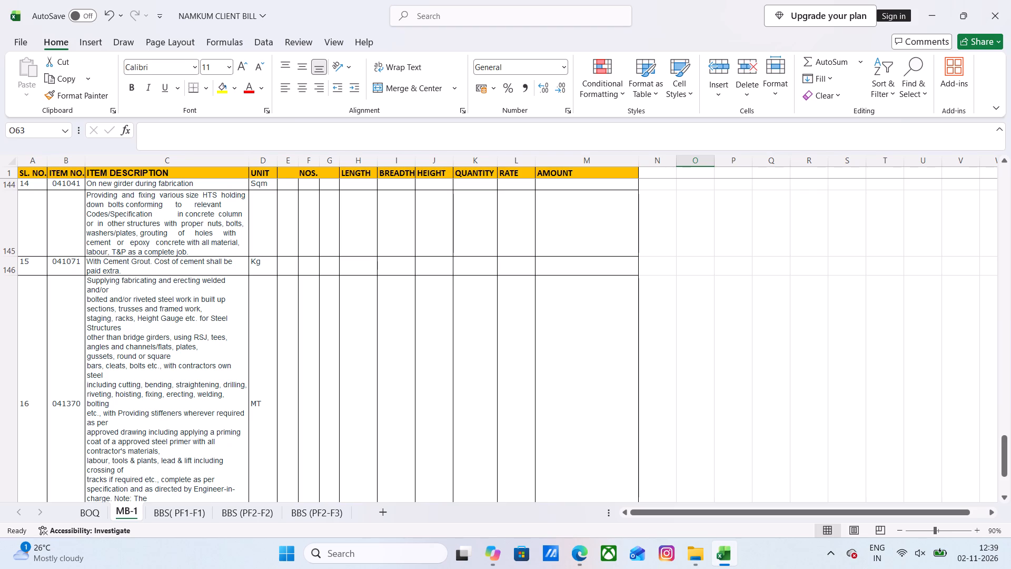
# Link the MB-1 rate of cement grout item 041071 to that item's BOQ rate of 122.53.
pyautogui.click(515, 267)
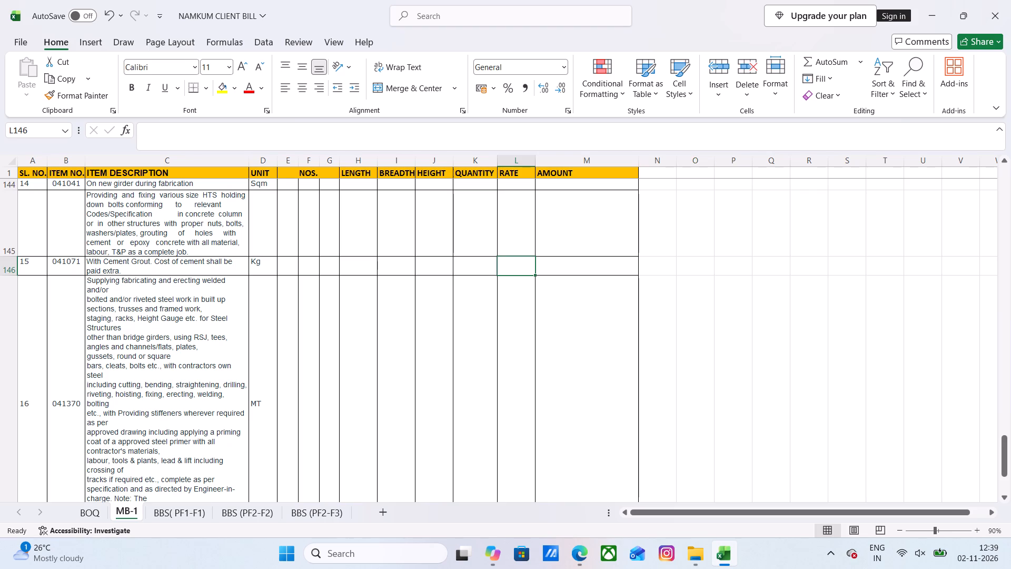
pyautogui.click(89, 514)
pyautogui.scroll(19, 137, 395)
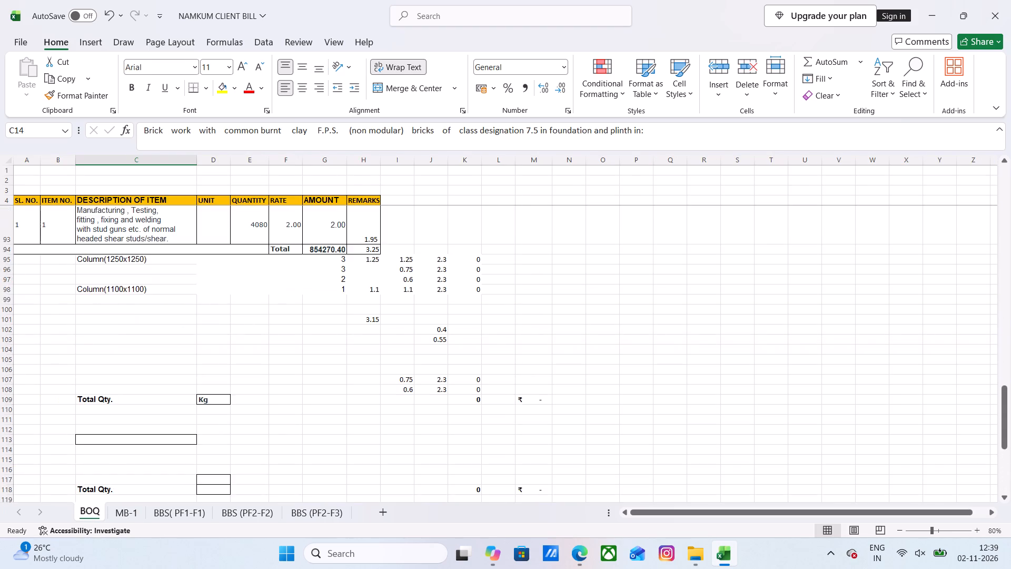
pyautogui.scroll(14, 137, 395)
pyautogui.scroll(-6, 137, 395)
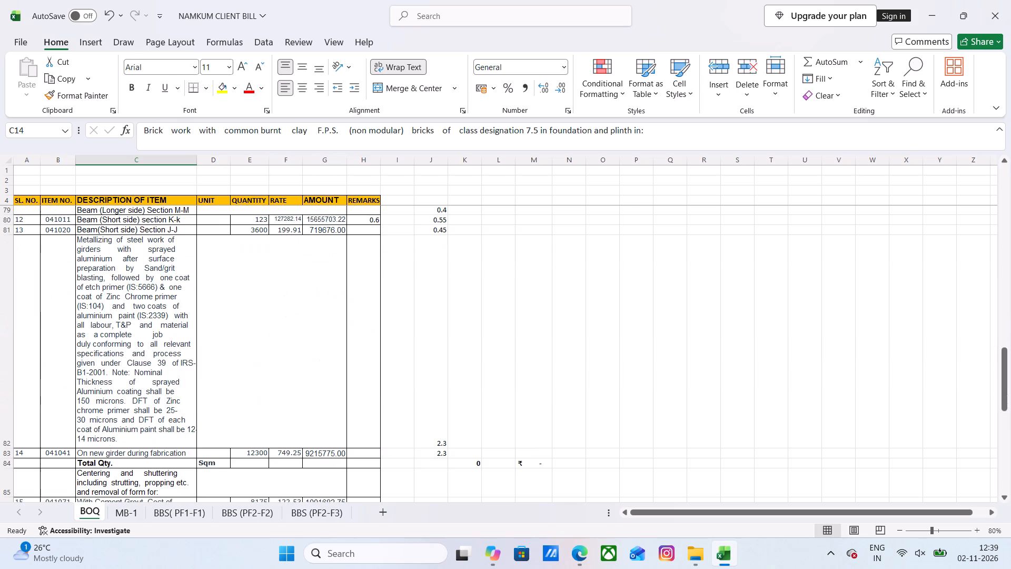
pyautogui.scroll(-2, 137, 395)
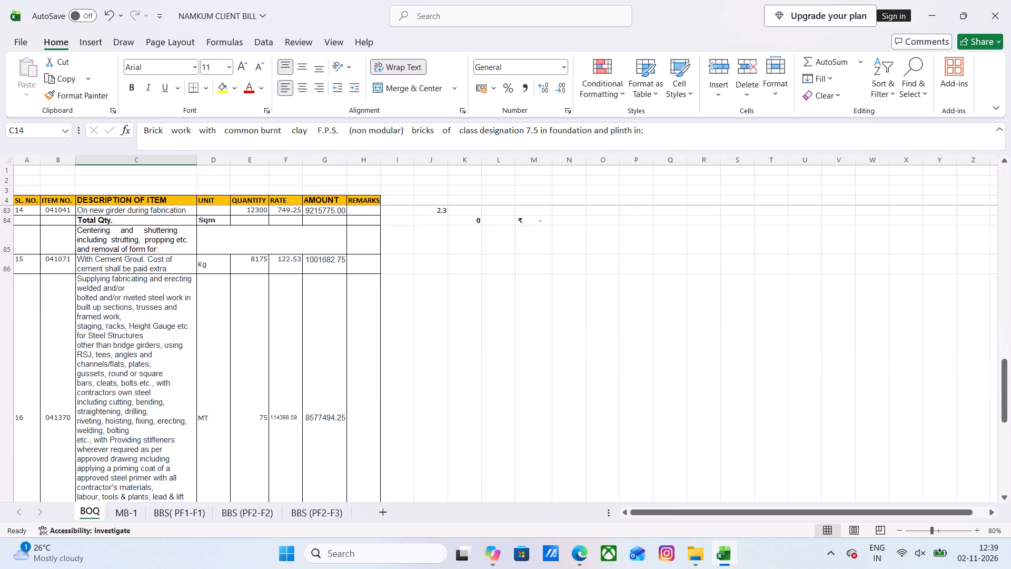
pyautogui.click(293, 264)
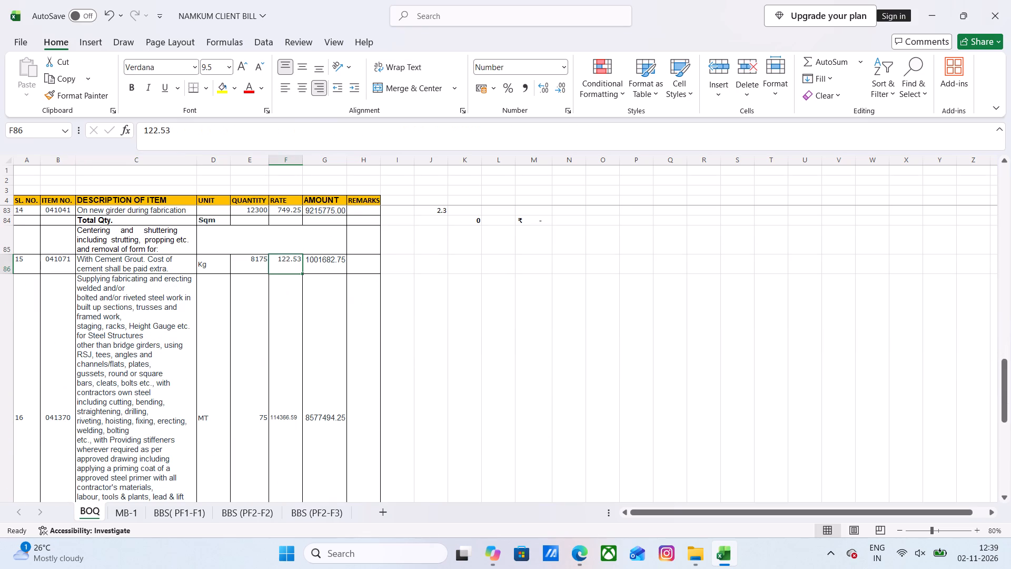
pyautogui.click(128, 516)
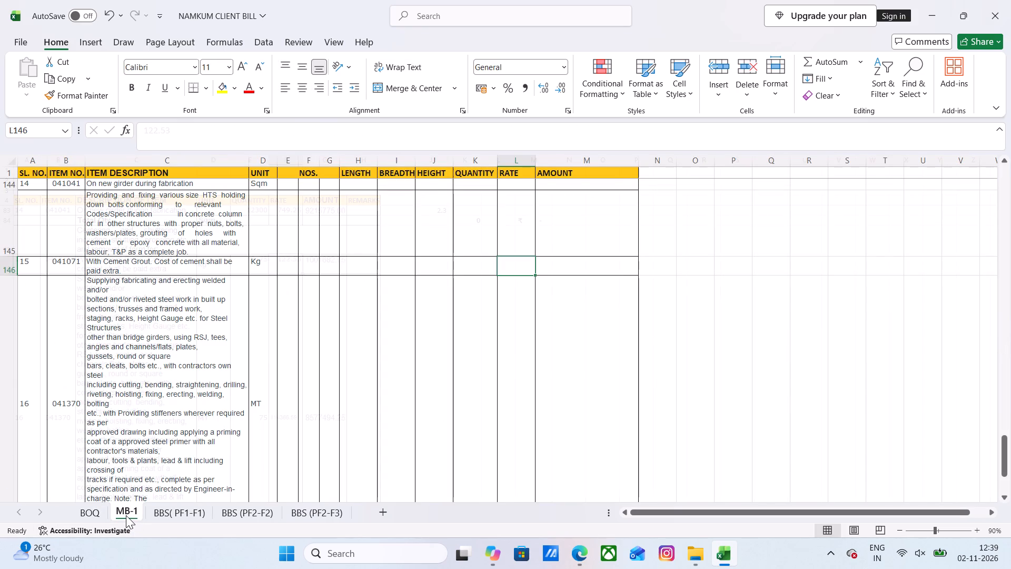
pyautogui.press('+')
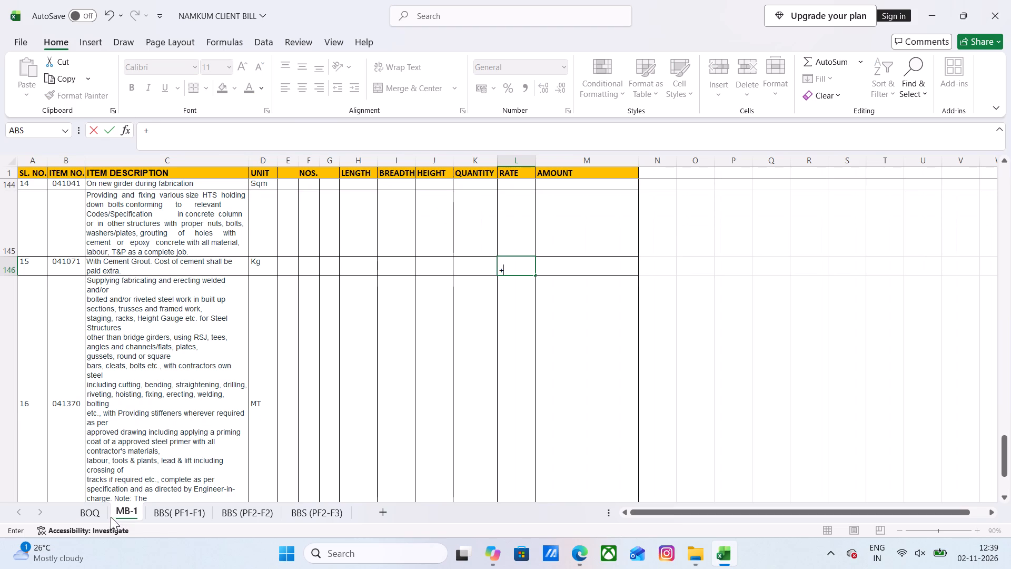
pyautogui.click(92, 517)
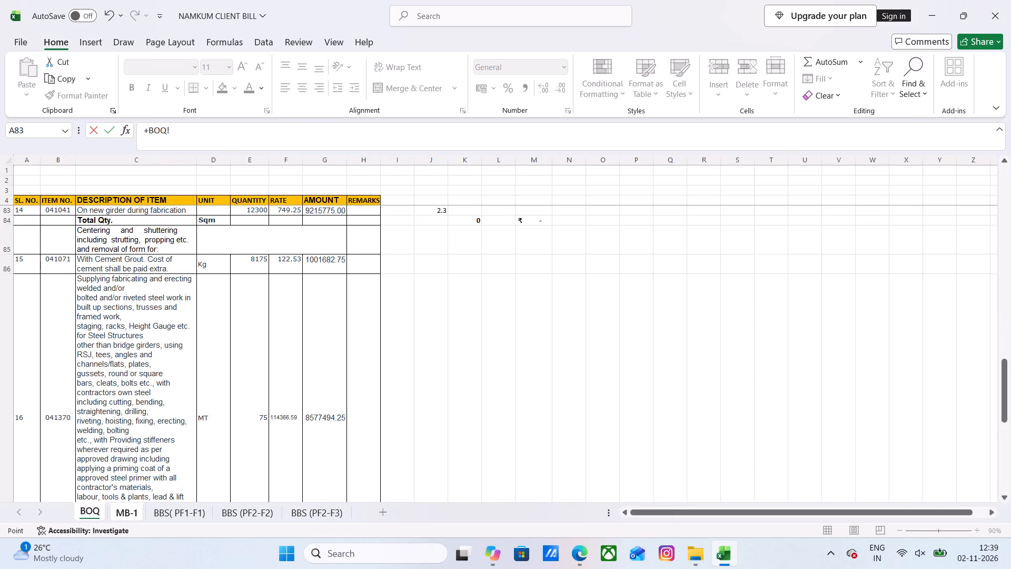
pyautogui.click(289, 265)
pyautogui.press('Return')
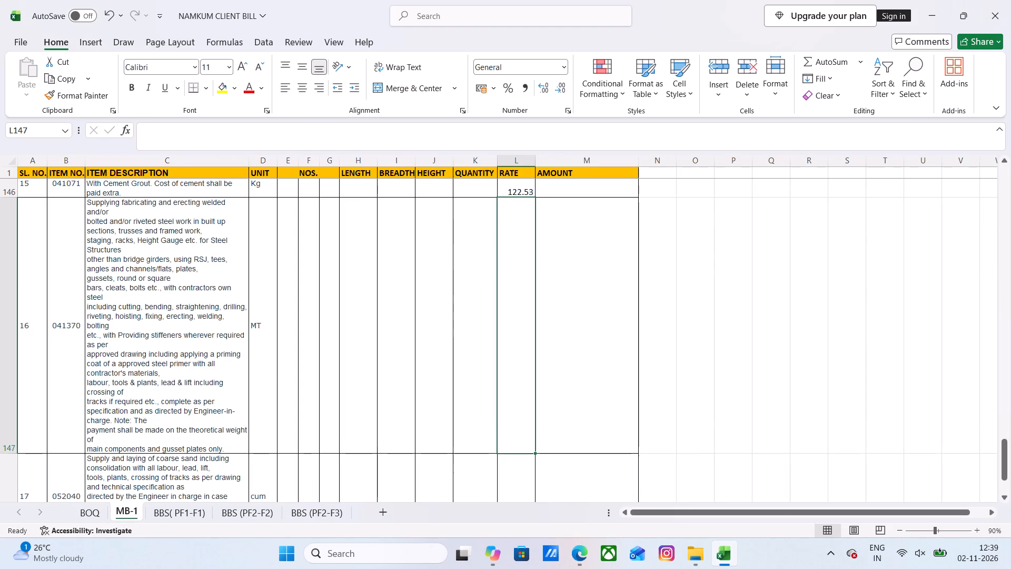
pyautogui.scroll(1, 409, 273)
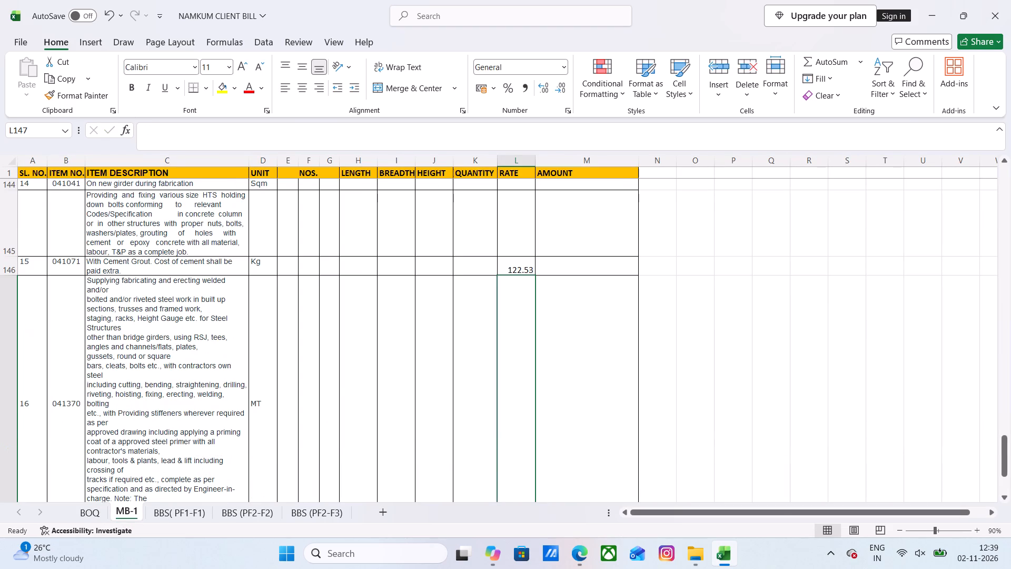
# Insert three blank rows in MB-1 directly below cement grout item 041071, above item 041370.
pyautogui.scroll(1, 401, 295)
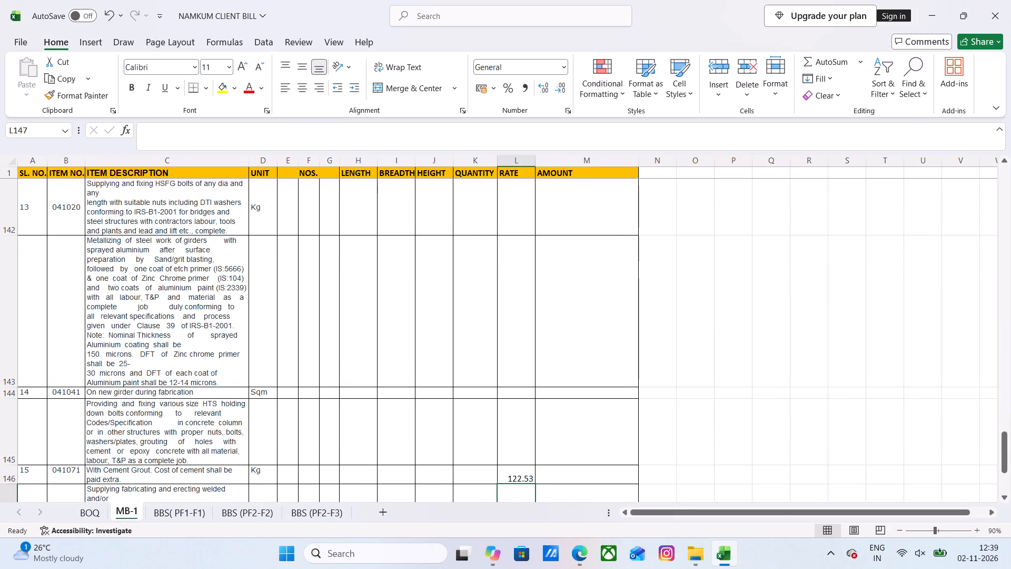
pyautogui.scroll(-1, 401, 295)
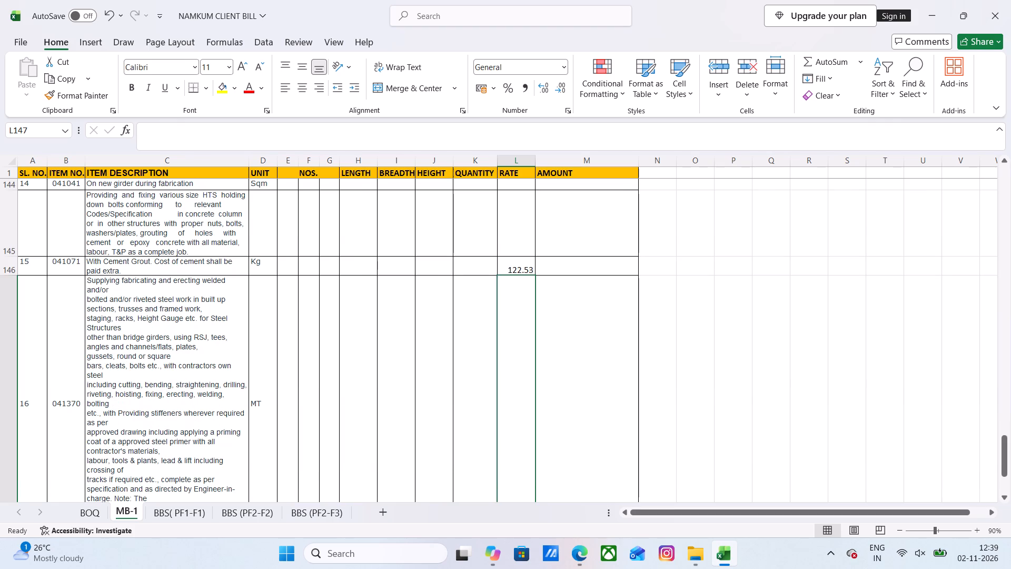
pyautogui.click(10, 276)
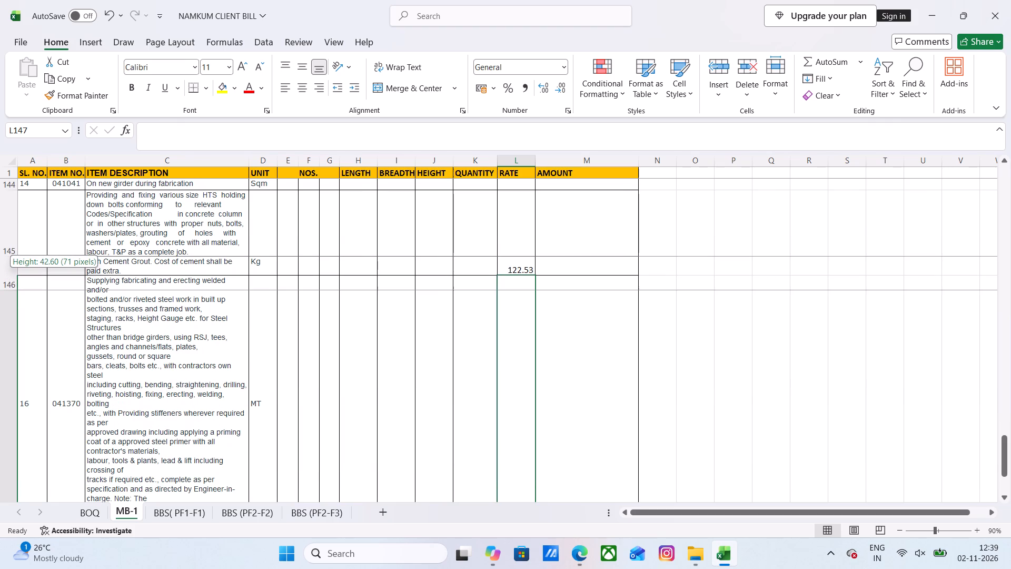
pyautogui.click(8, 351)
pyautogui.tripleClick(710, 68)
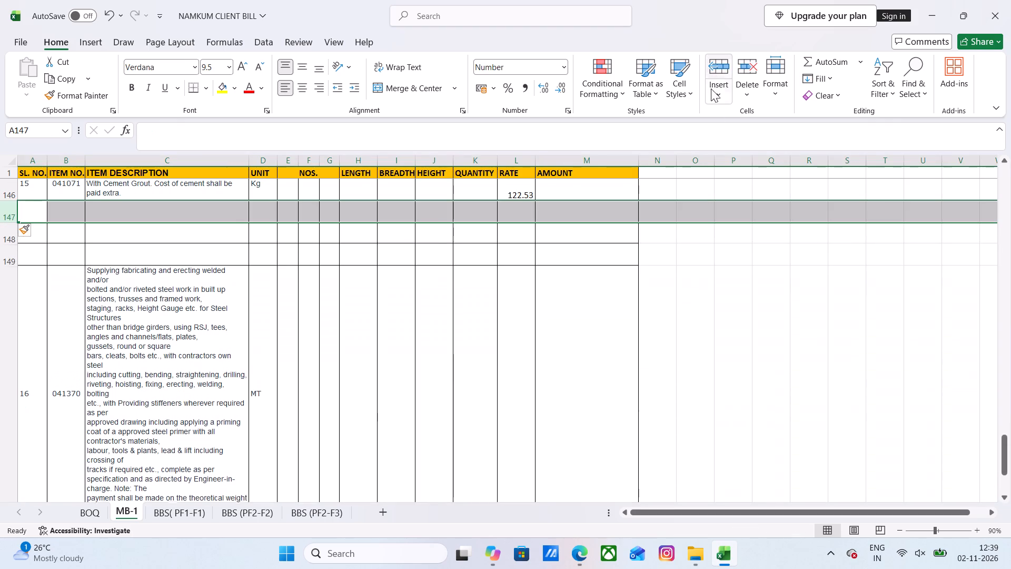
pyautogui.scroll(3, 740, 249)
pyautogui.scroll(-1, 740, 255)
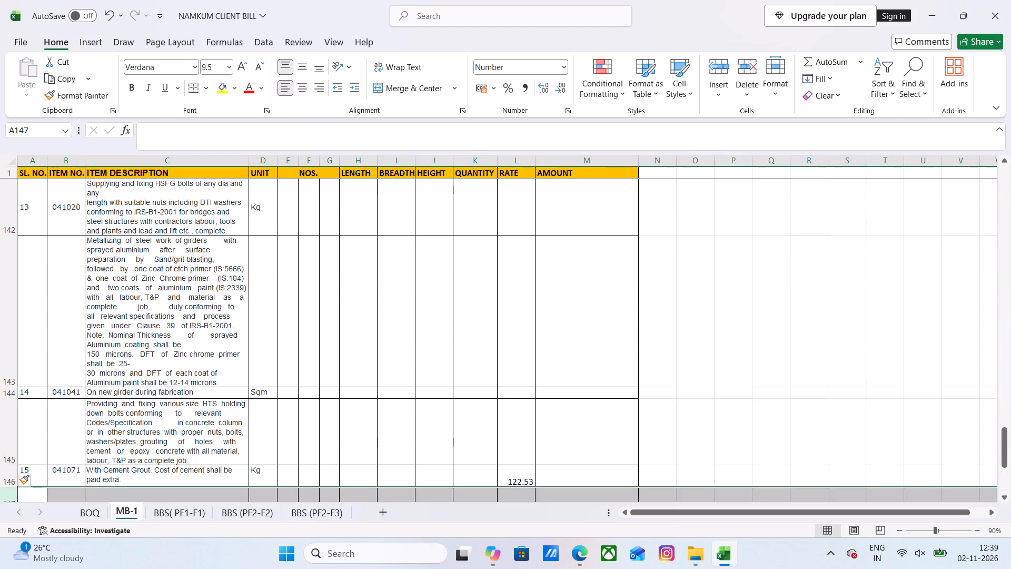
pyautogui.scroll(-1, 740, 255)
pyautogui.click(391, 290)
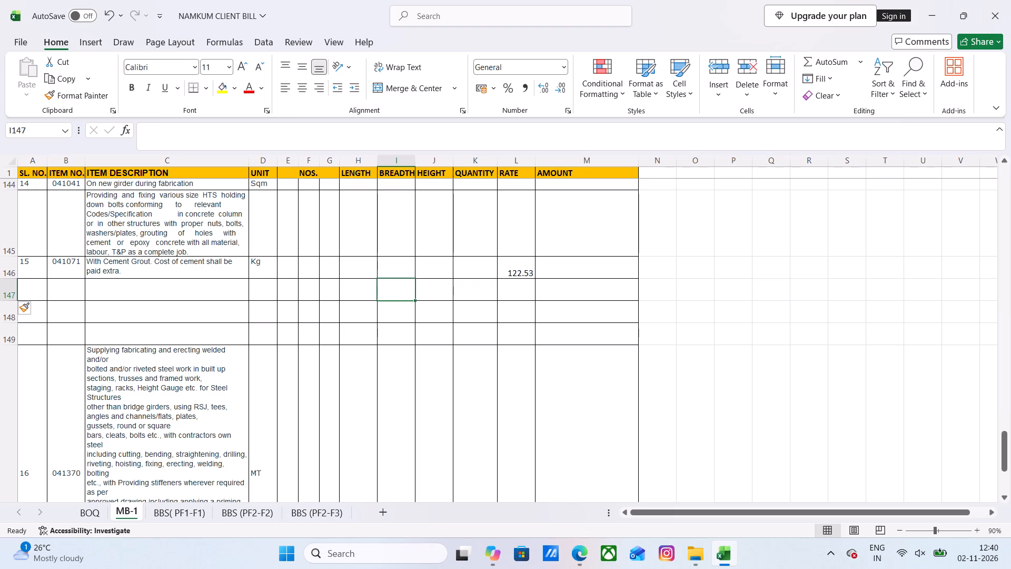
# Review the MB-1 entries from cement grout item 041071 back up to soft rock item 022012, checking measurements, total quantities, rates and amounts.
pyautogui.scroll(1, 199, 324)
pyautogui.scroll(-1, 199, 324)
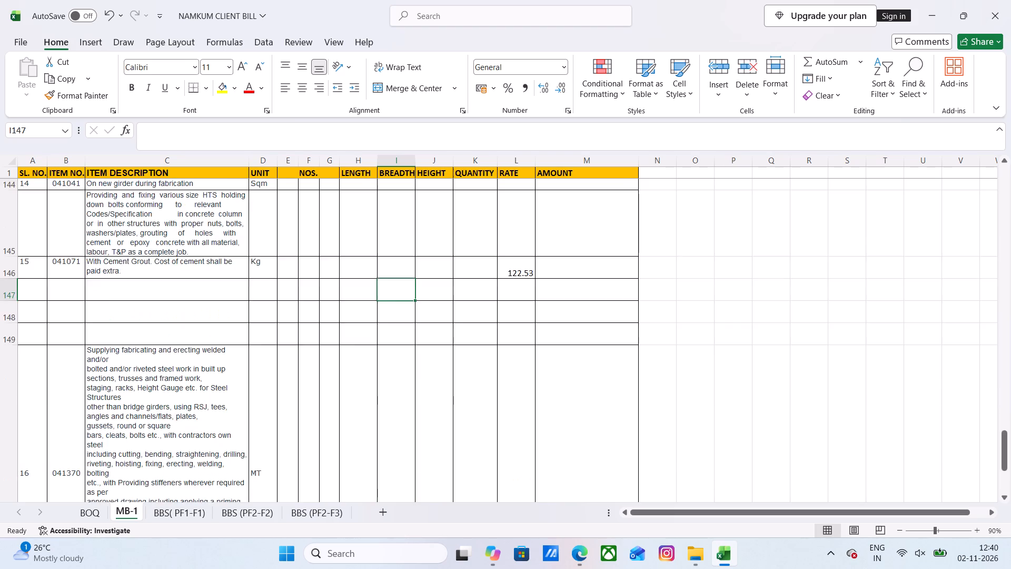
pyautogui.scroll(-1, 199, 324)
pyautogui.scroll(1, 201, 324)
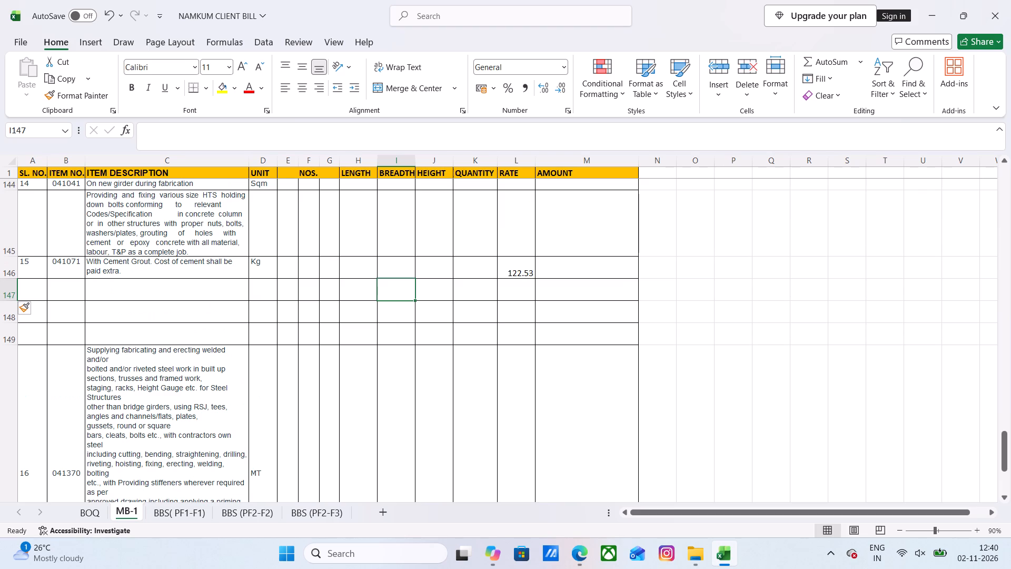
pyautogui.scroll(4, 201, 324)
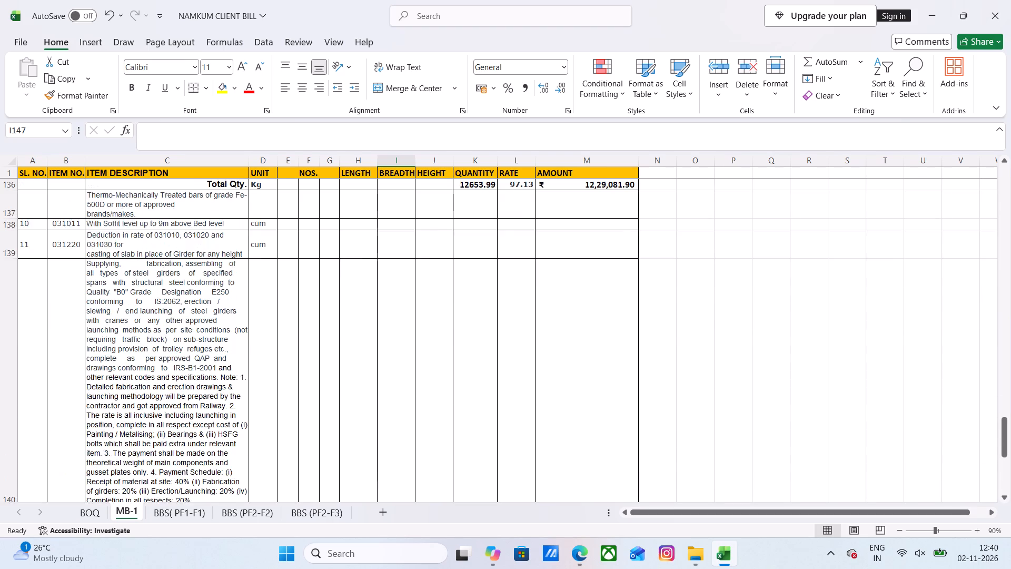
pyautogui.scroll(8, 201, 327)
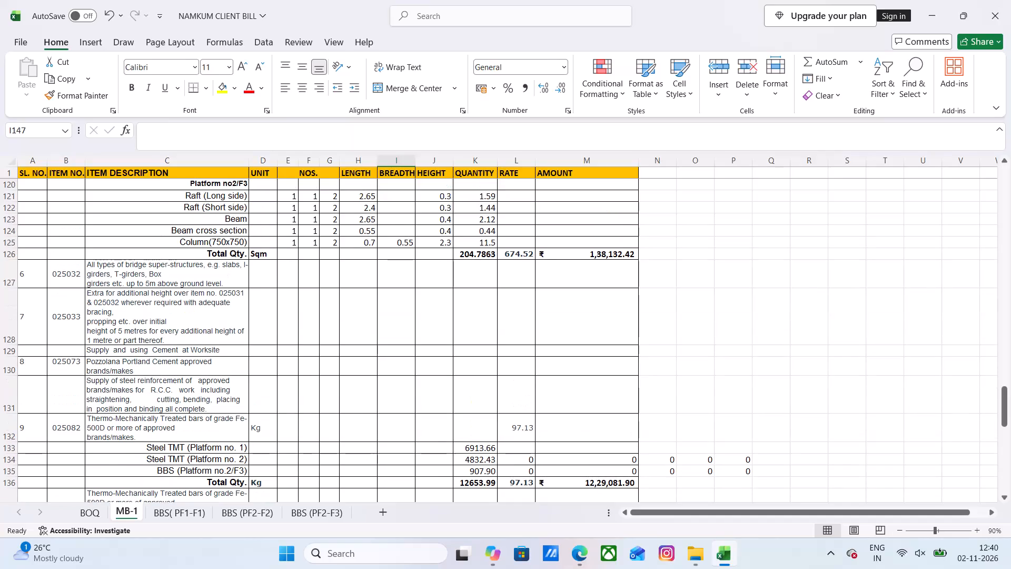
pyautogui.scroll(20, 201, 327)
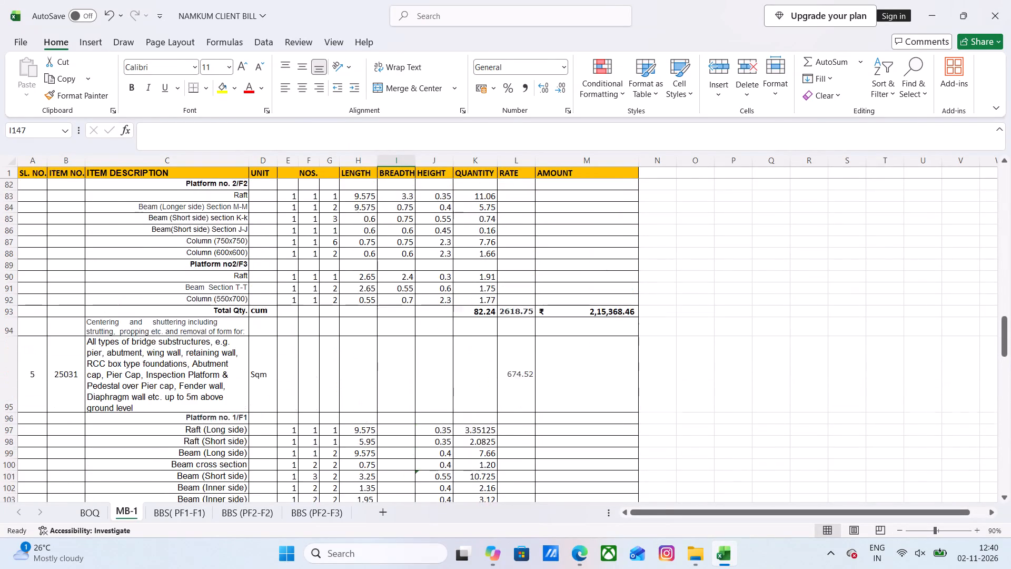
pyautogui.scroll(4, 212, 349)
pyautogui.scroll(-2, 212, 349)
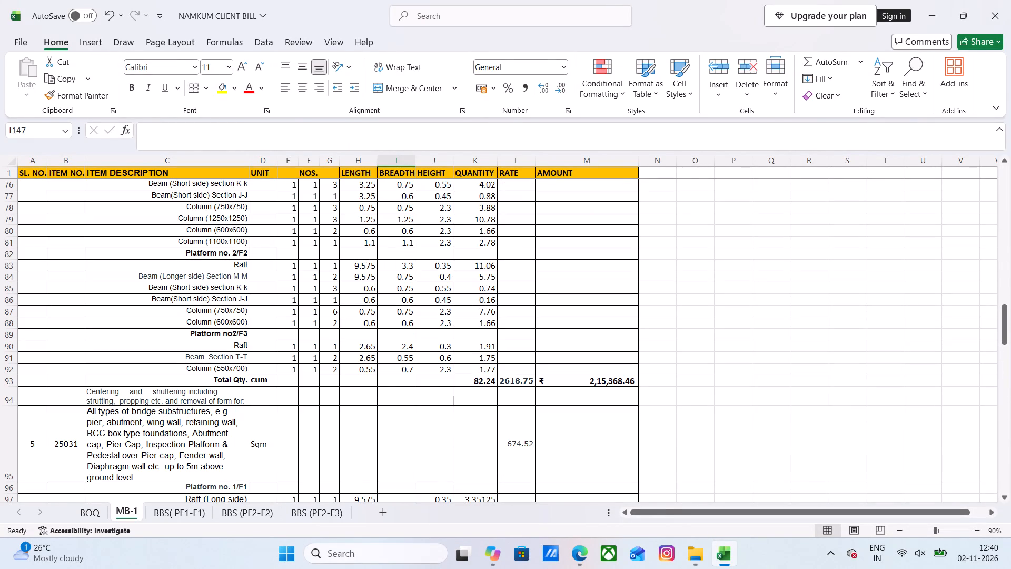
pyautogui.scroll(4, 203, 322)
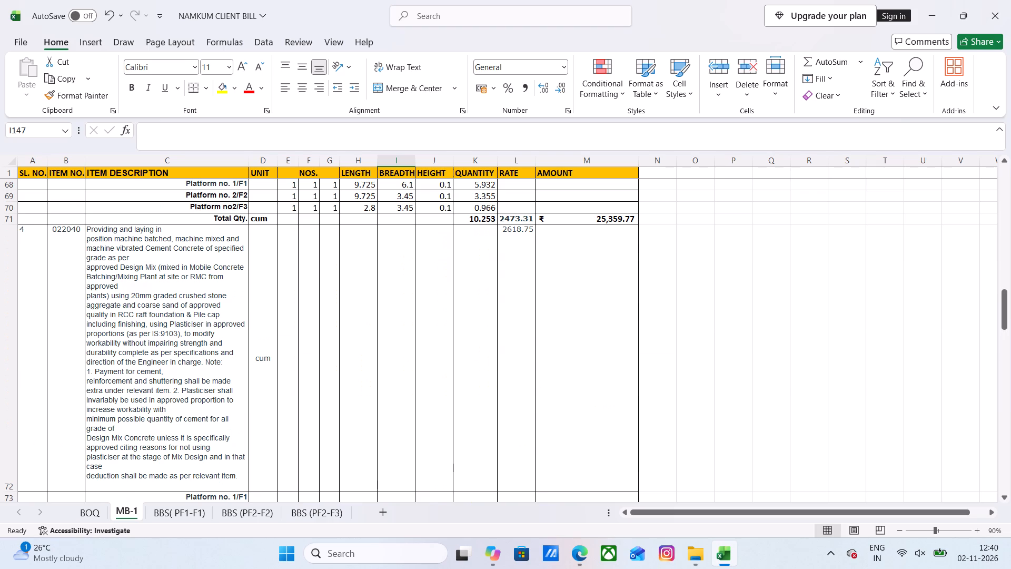
pyautogui.scroll(3, 203, 322)
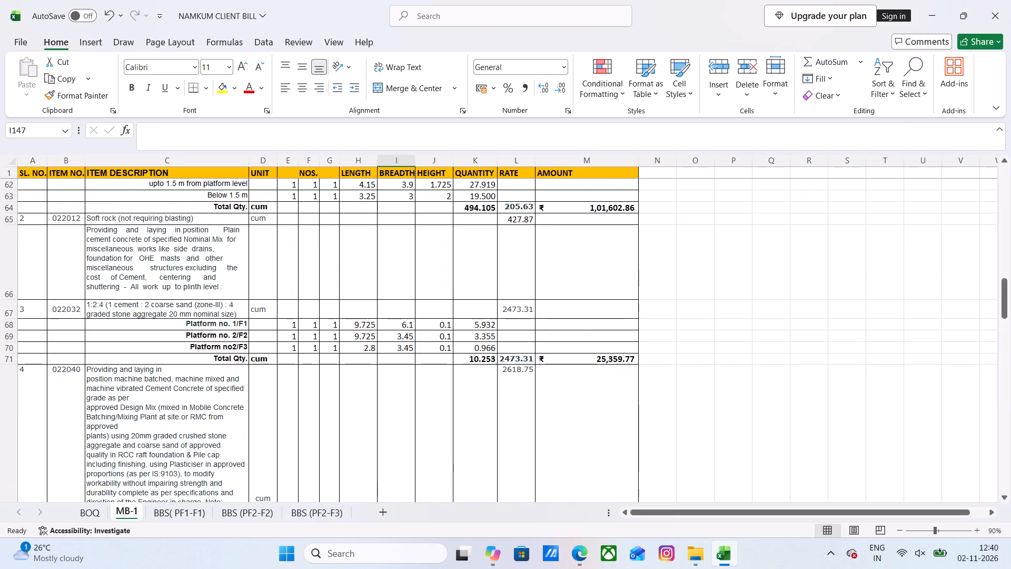
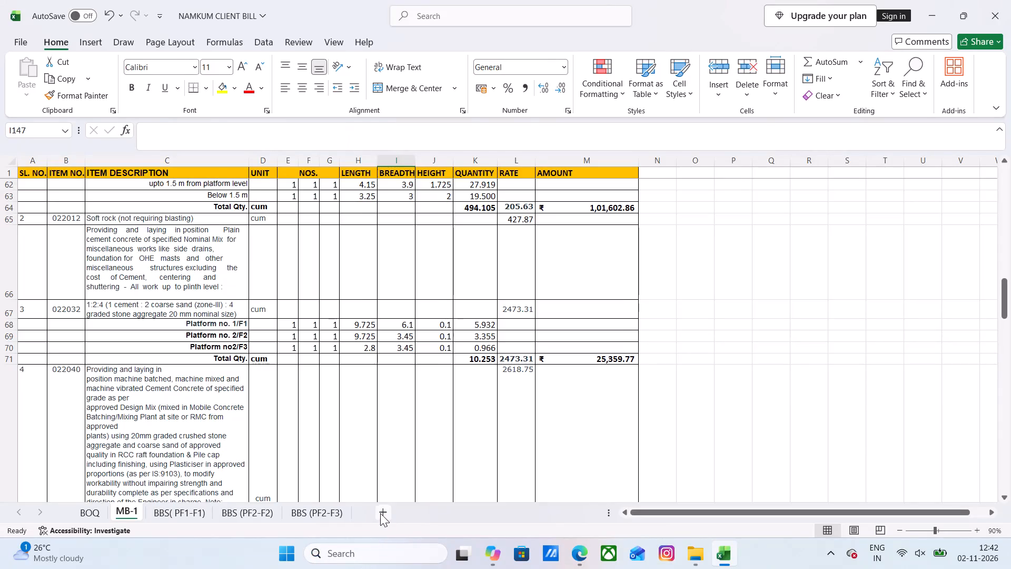
# Add a new blank worksheet directly after the MB-1 sheet in the Namkum client bill.
pyautogui.click(380, 513)
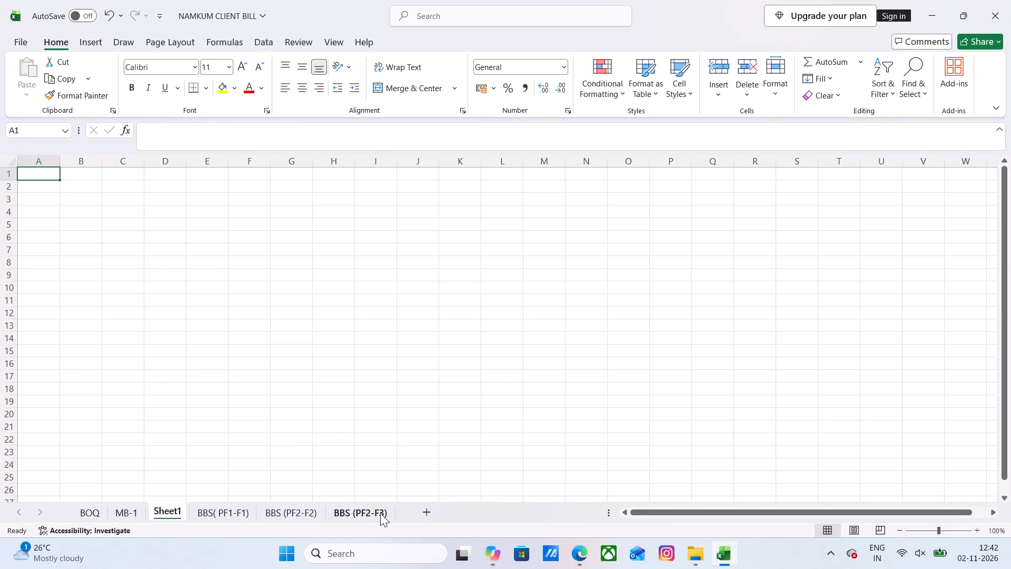
# View the bar bending schedules on the BBS (PF2-F2) and BBS (PF2-F3) sheets.
pyautogui.click(296, 516)
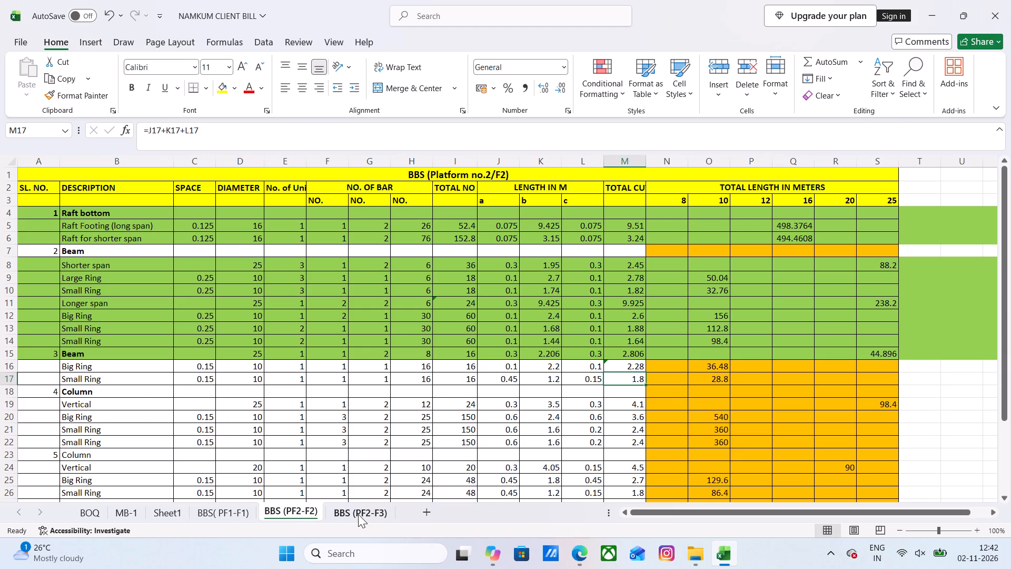
pyautogui.click(358, 514)
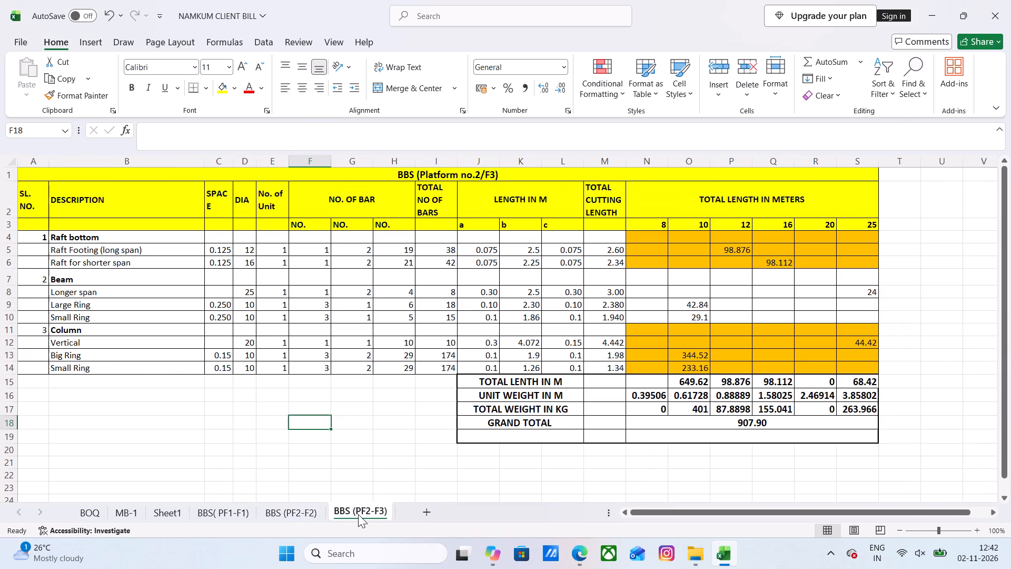
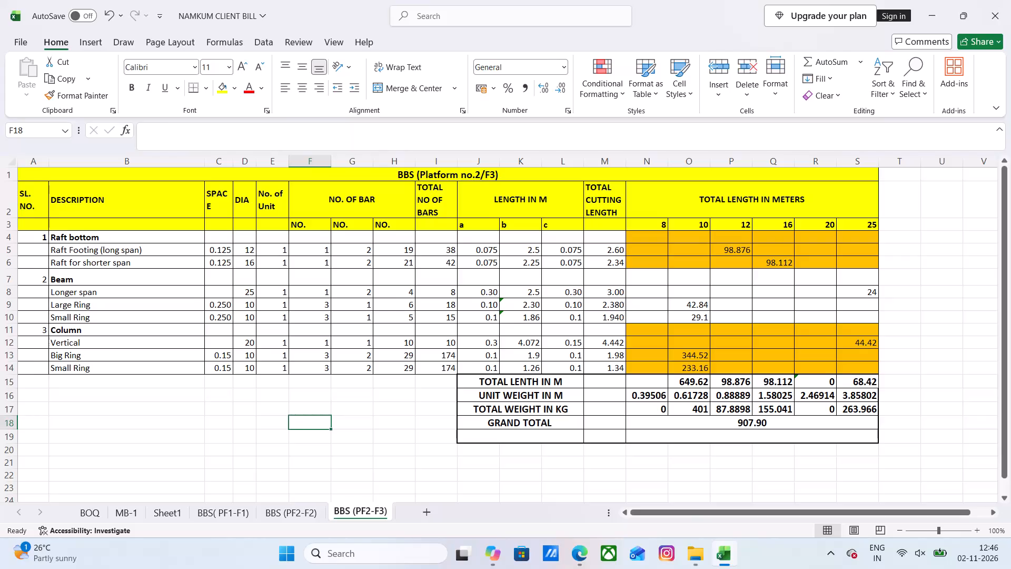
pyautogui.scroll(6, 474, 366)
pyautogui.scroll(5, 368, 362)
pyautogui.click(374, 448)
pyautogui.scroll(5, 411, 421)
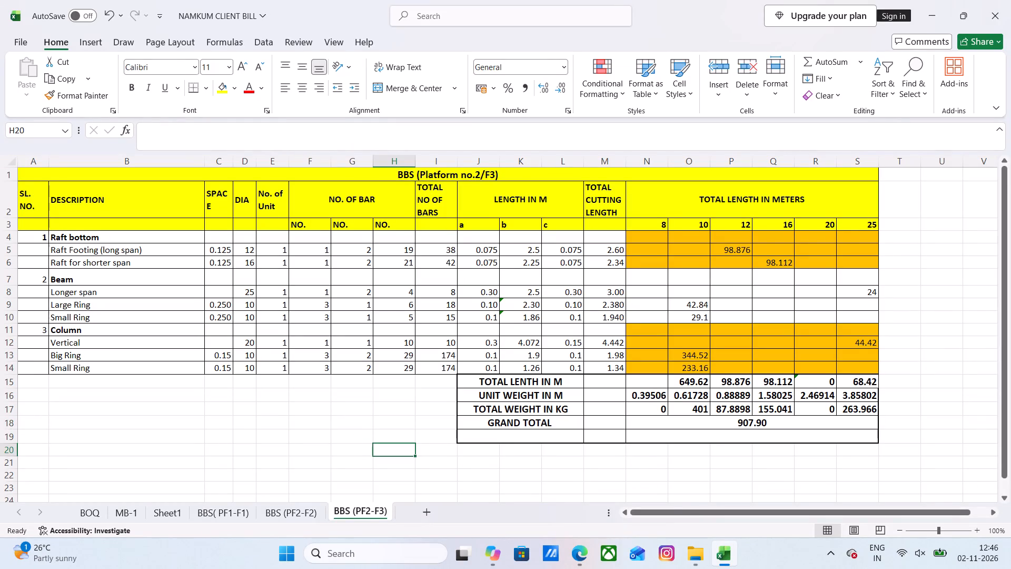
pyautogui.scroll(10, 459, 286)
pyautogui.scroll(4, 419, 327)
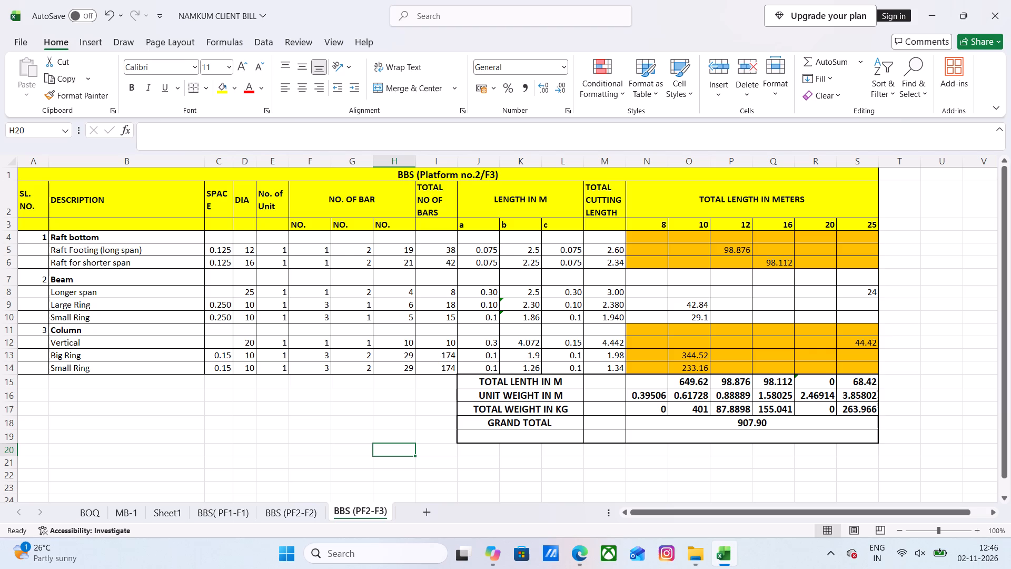
# Change the column vertical bar's length b formula in K12 to =(3+0.6)-0.075-0.016-0.012-0.075.
pyautogui.click(526, 341)
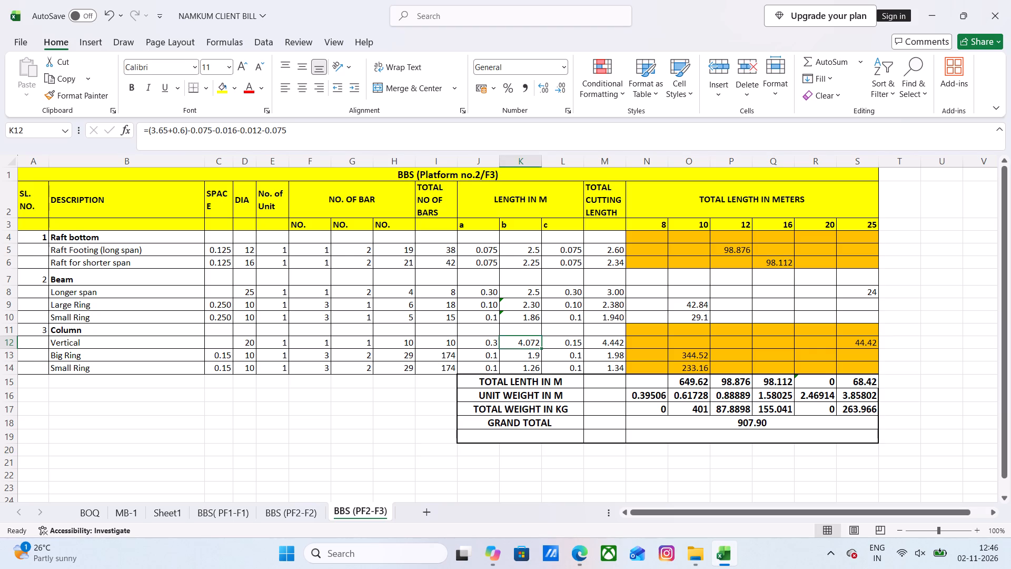
pyautogui.click(167, 129)
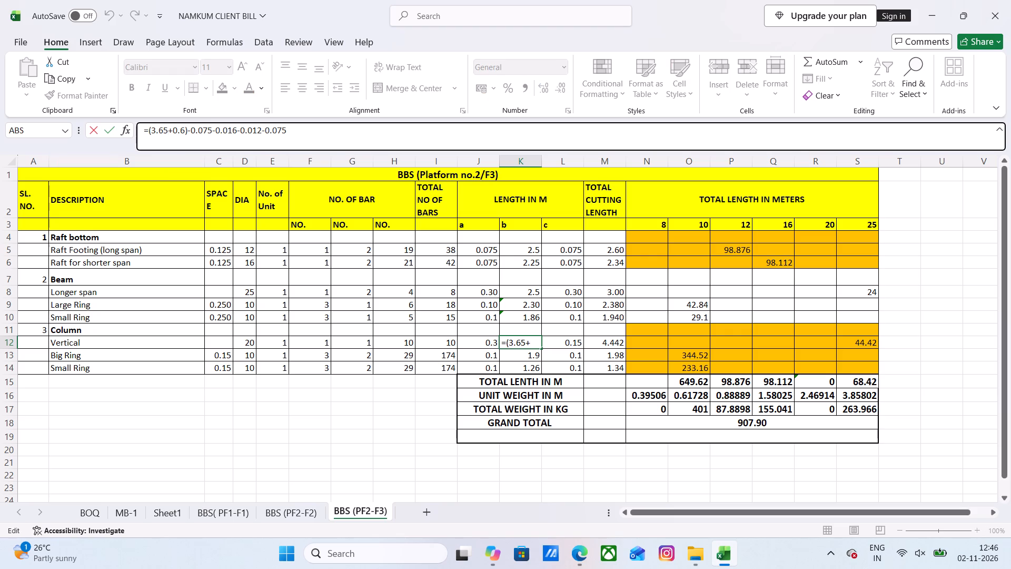
pyautogui.press('BackSpace')
pyautogui.press('BackSpace')
pyautogui.press('BackSpace')
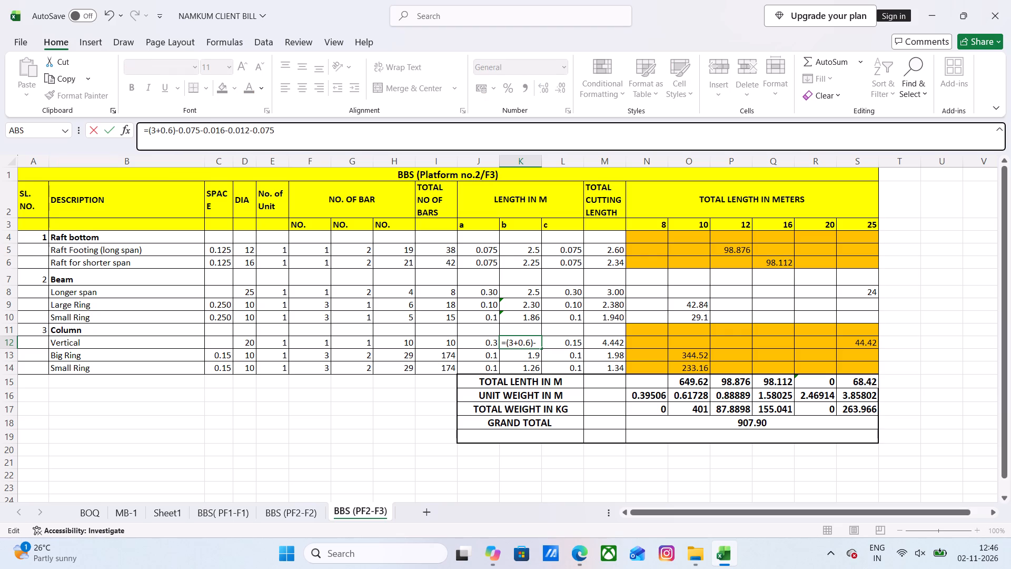
pyautogui.click(302, 432)
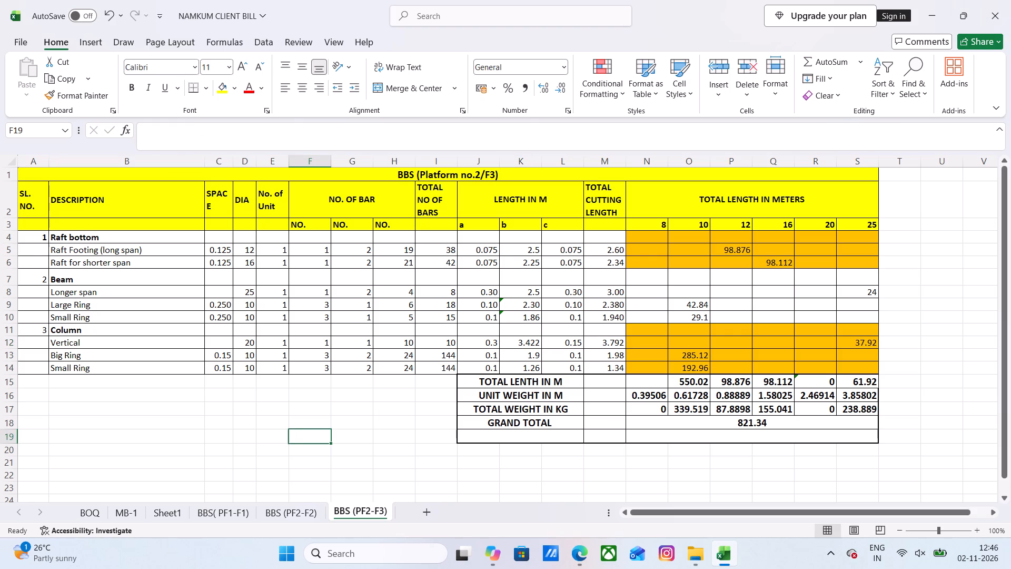
pyautogui.click(526, 342)
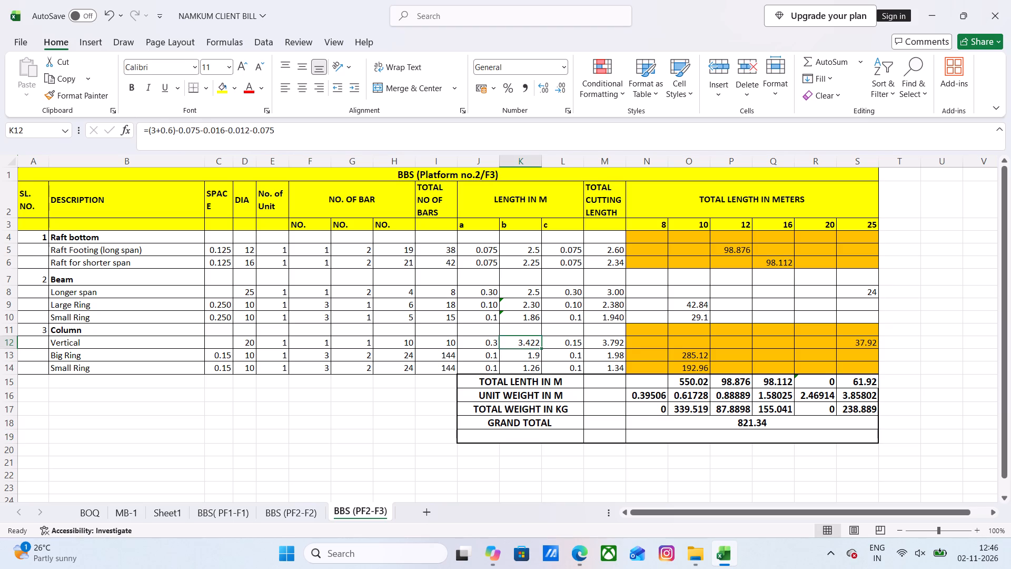
pyautogui.scroll(5, 508, 320)
# Replace the long-span raft footing's 12 mm total length formula in P5 with +IF(P3=D5,M5*I5,0).
pyautogui.click(659, 239)
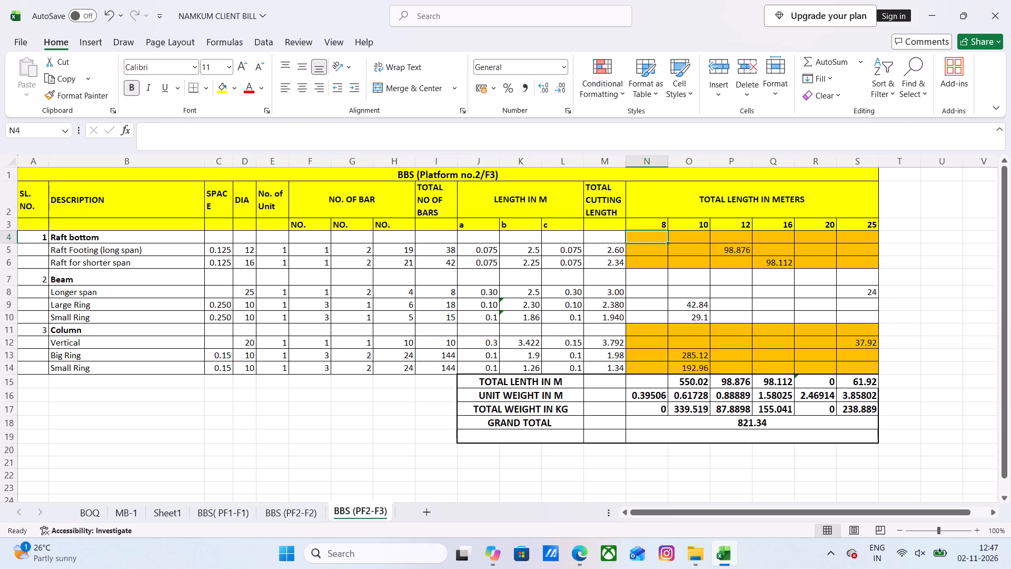
pyautogui.click(648, 253)
pyautogui.click(739, 252)
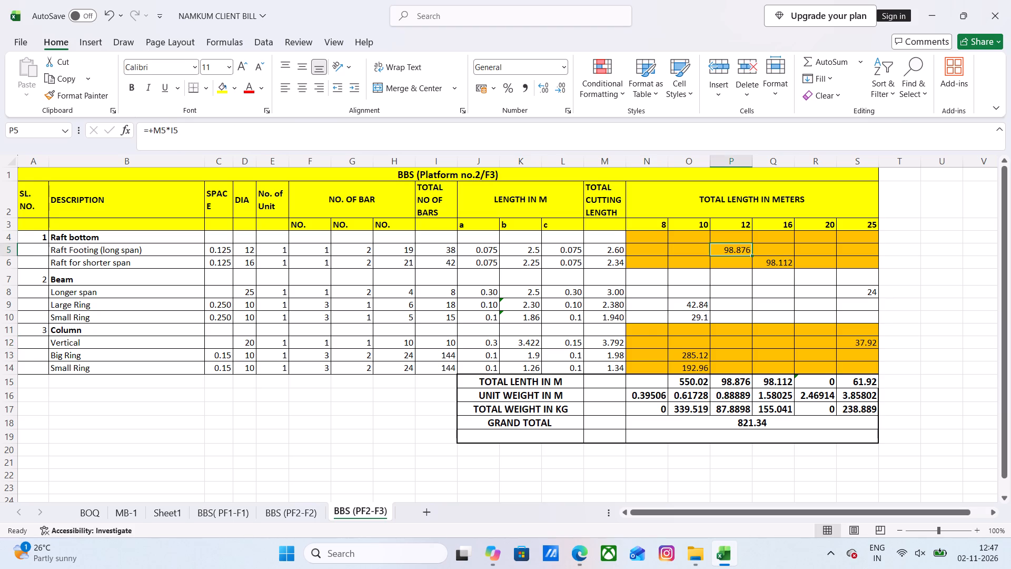
pyautogui.press('BackSpace')
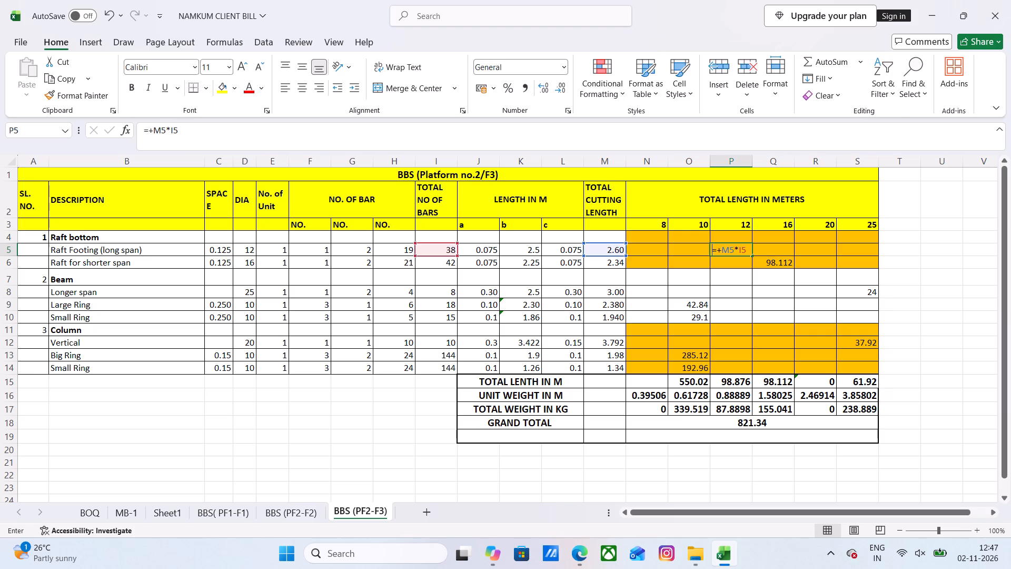
pyautogui.write('IF')
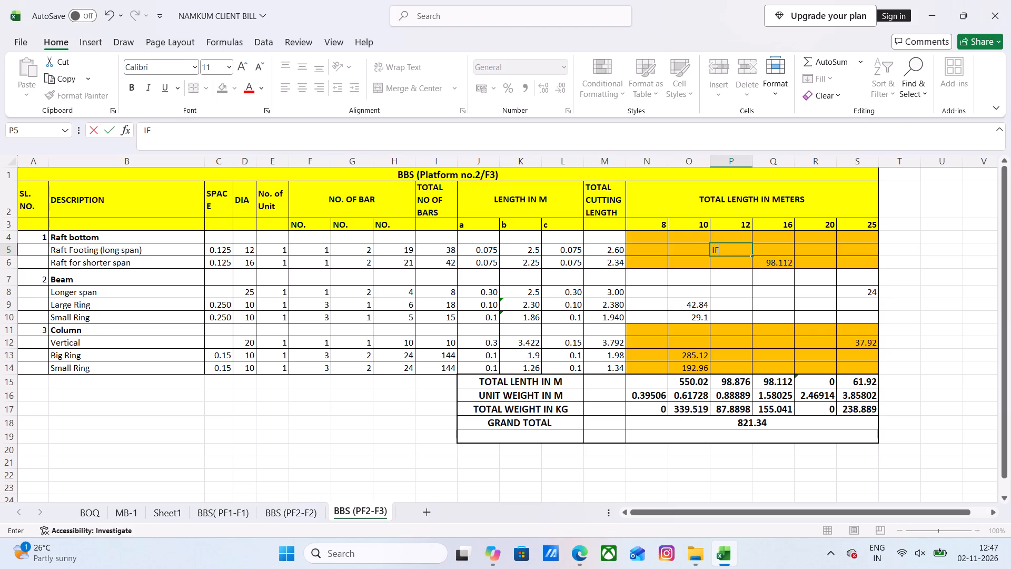
pyautogui.press('BackSpace')
pyautogui.press('BackSpace')
pyautogui.press('+')
pyautogui.write('IF')
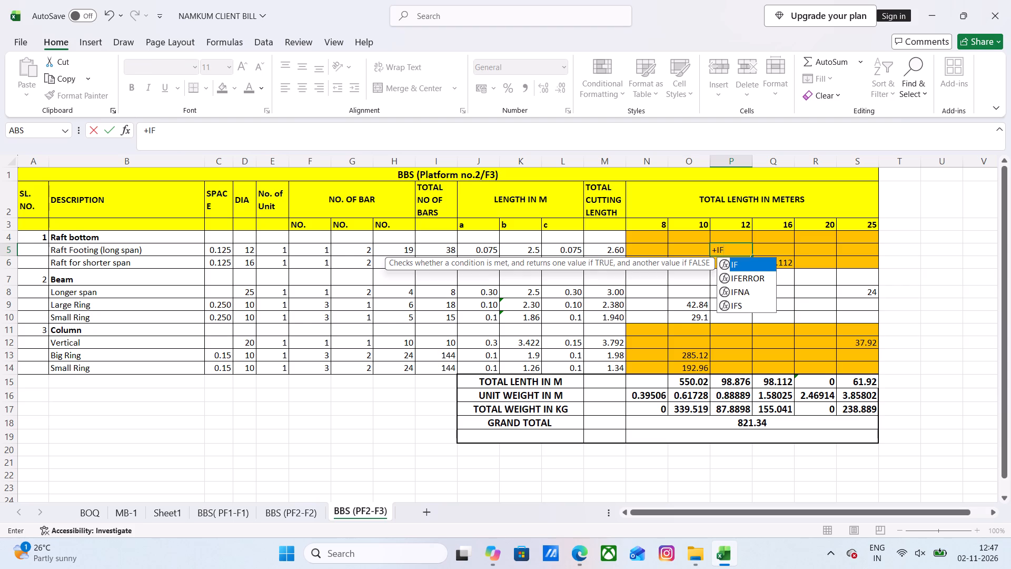
pyautogui.hotkey('shift', '(')
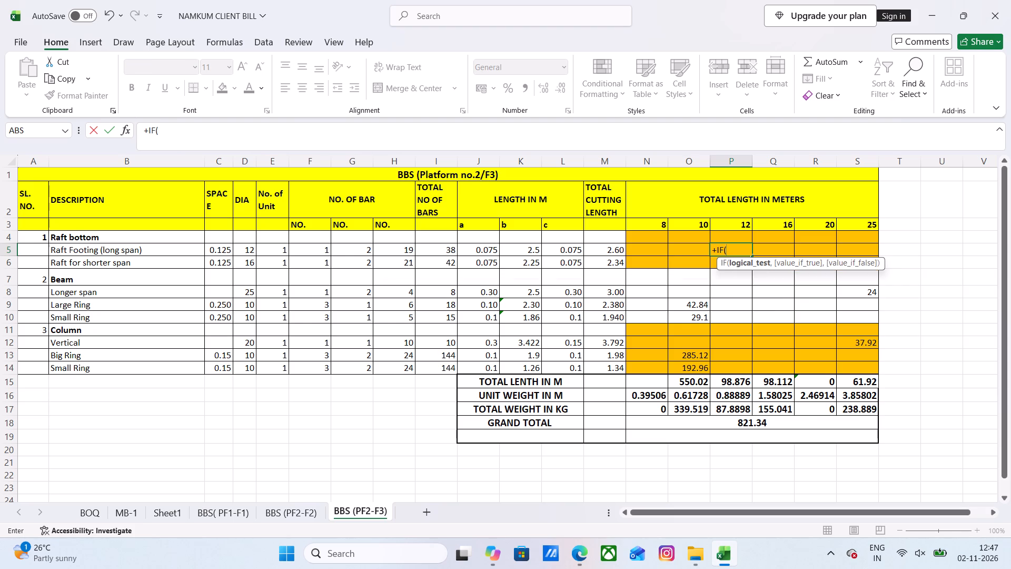
pyautogui.click(741, 227)
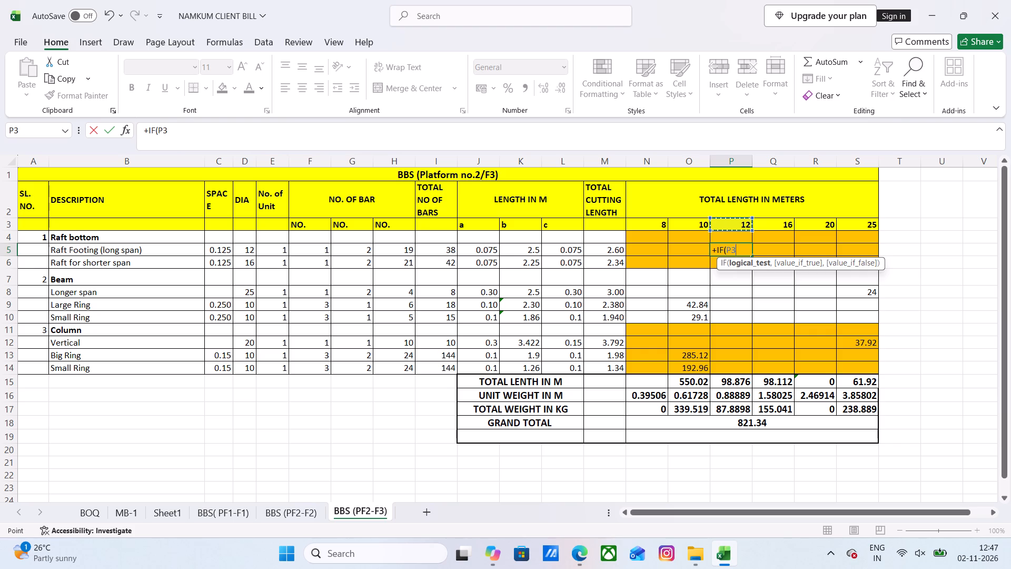
pyautogui.press('=')
pyautogui.click(247, 252)
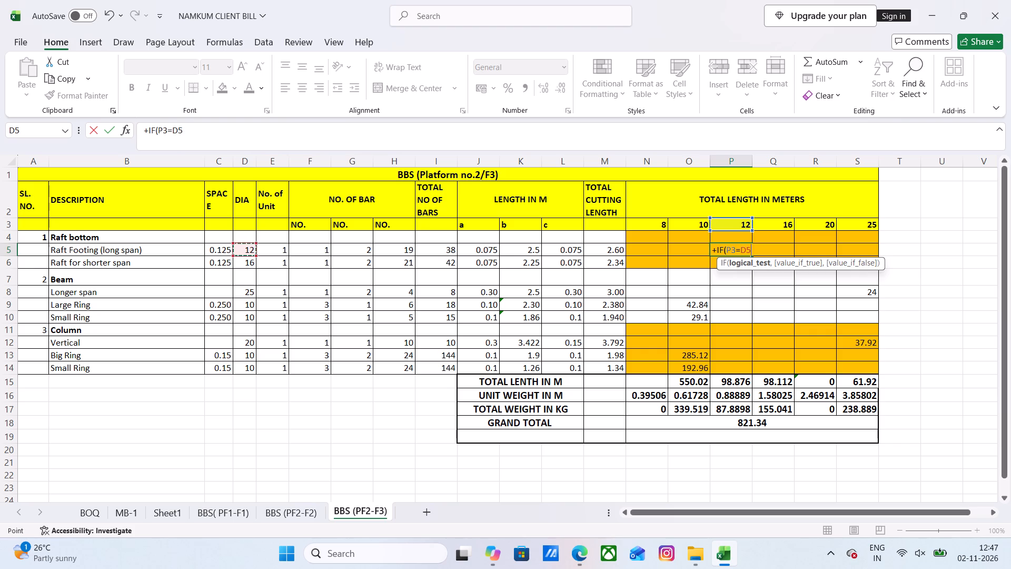
pyautogui.press(',')
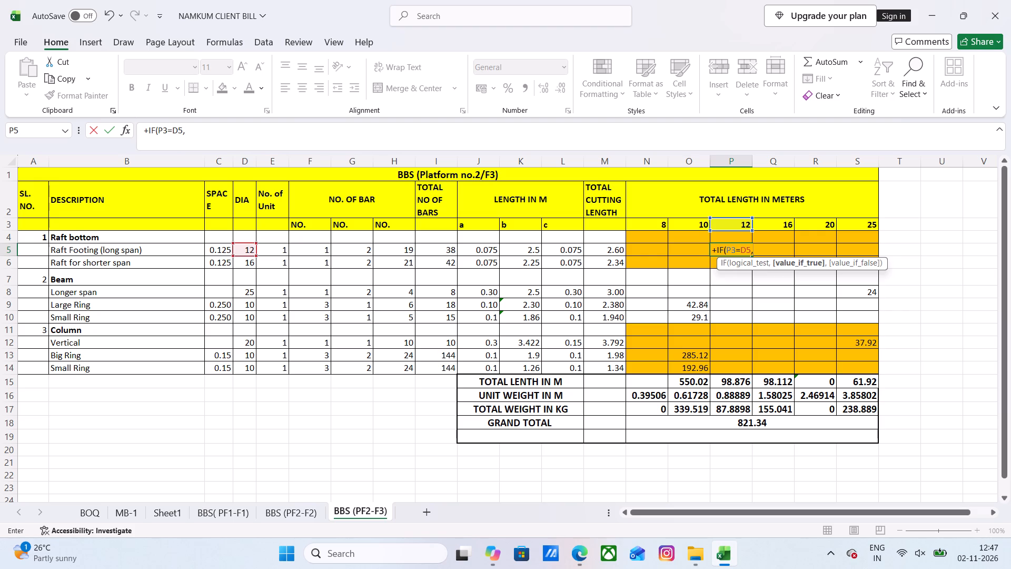
pyautogui.click(607, 250)
pyautogui.press('*')
pyautogui.click(445, 250)
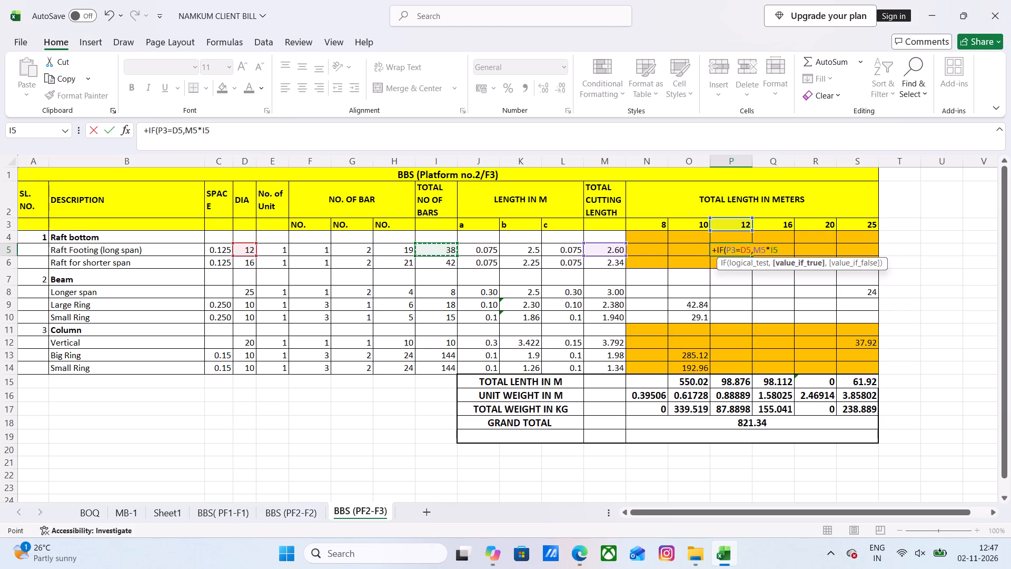
pyautogui.press(',')
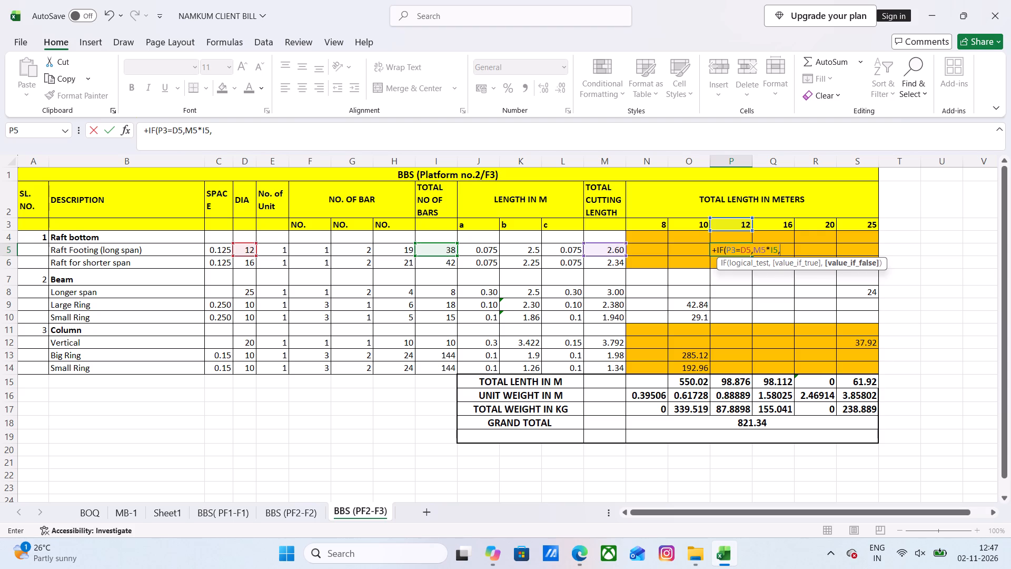
pyautogui.press('0')
pyautogui.hotkey('shift', ')')
pyautogui.press('Return')
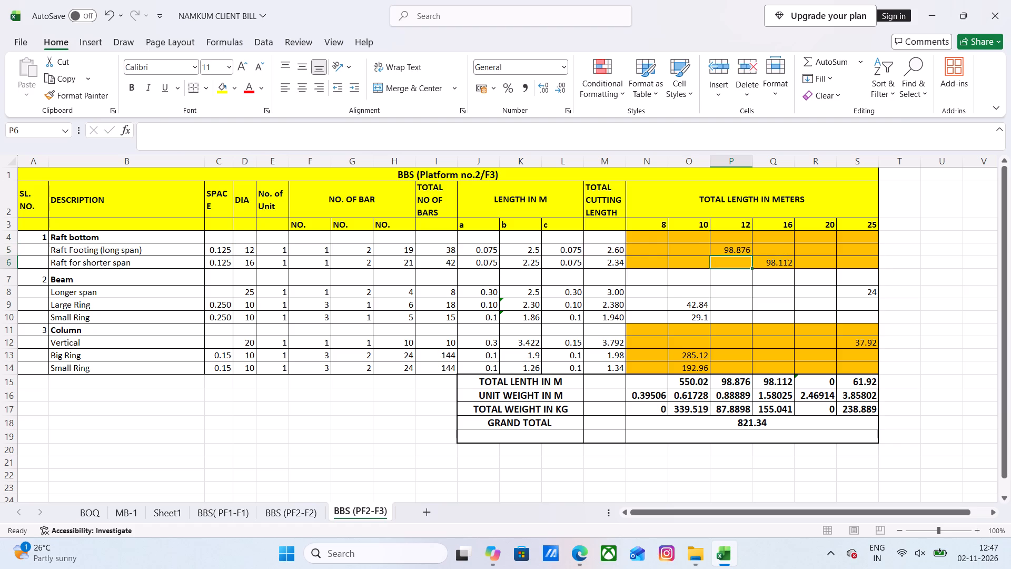
# Fill the IF formula from P5 across row 5 into the 16, 20 and 25 mm diameter columns.
pyautogui.click(725, 249)
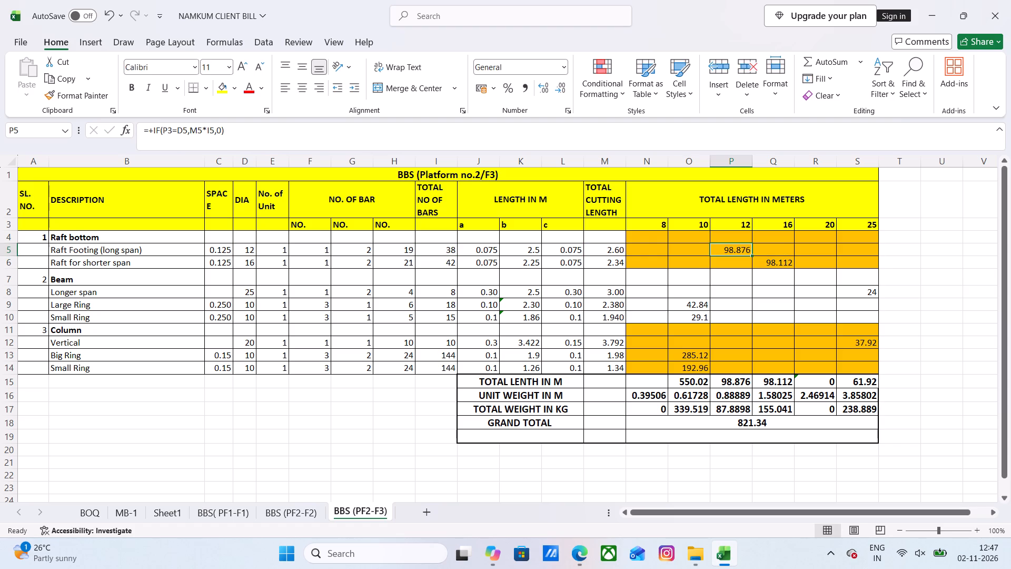
pyautogui.moveTo(750, 255); pyautogui.dragTo(866, 255)
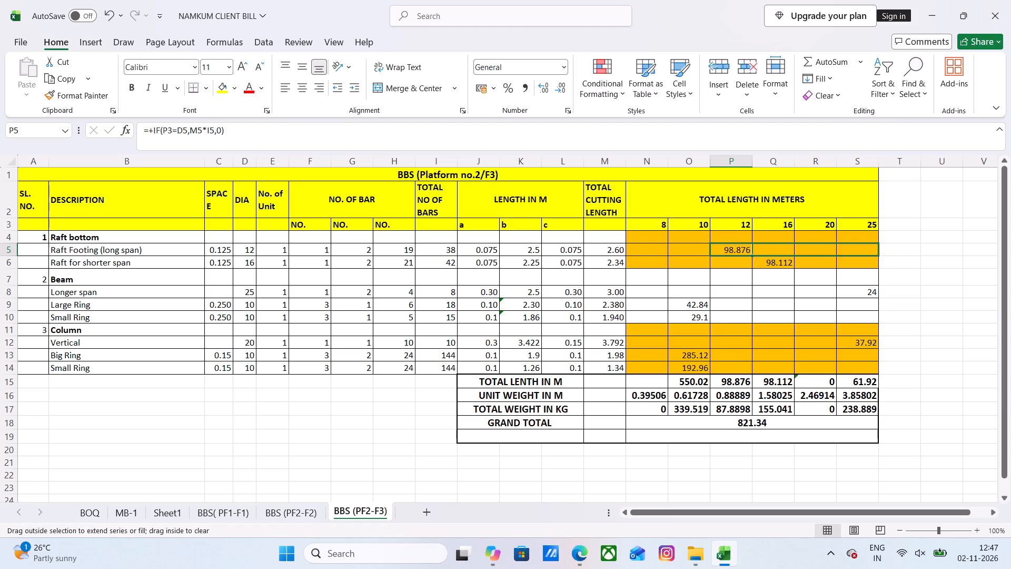
pyautogui.moveTo(866, 255); pyautogui.dragTo(866, 254)
pyautogui.click(818, 296)
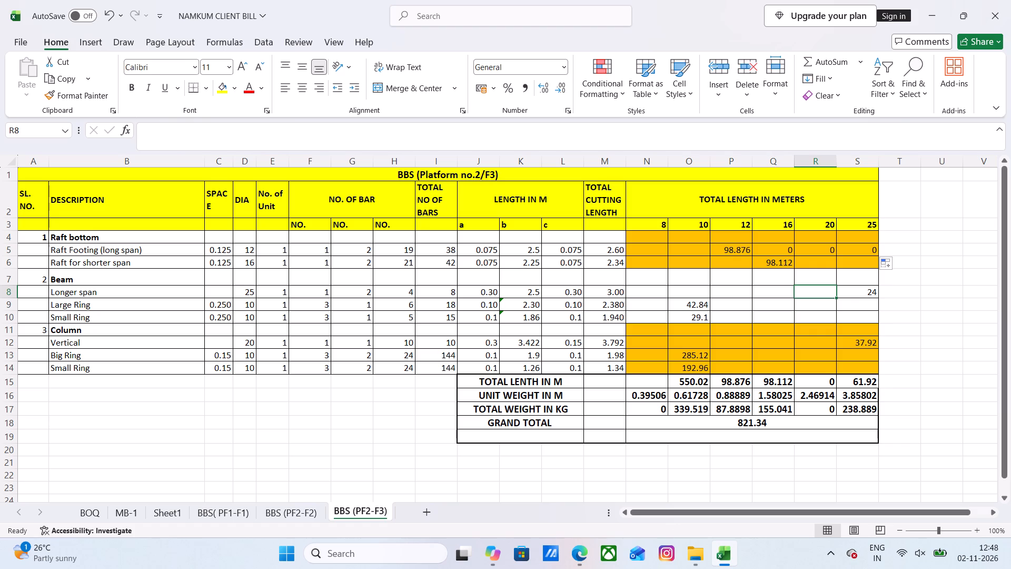
# Fill the IF formula from P5 down the 12 mm column to the column's Small Ring in row 14.
pyautogui.click(725, 252)
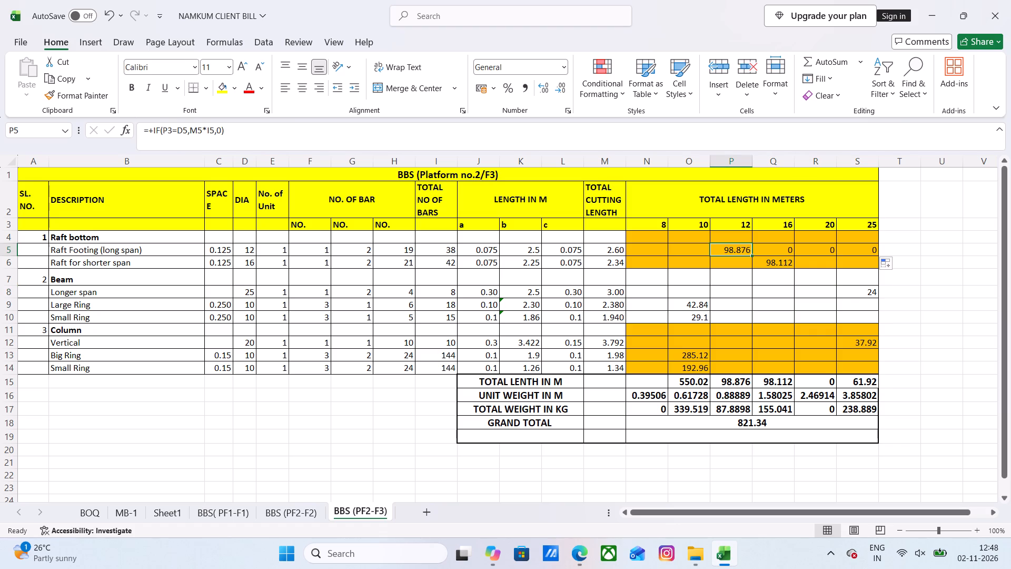
pyautogui.moveTo(752, 255); pyautogui.dragTo(757, 371)
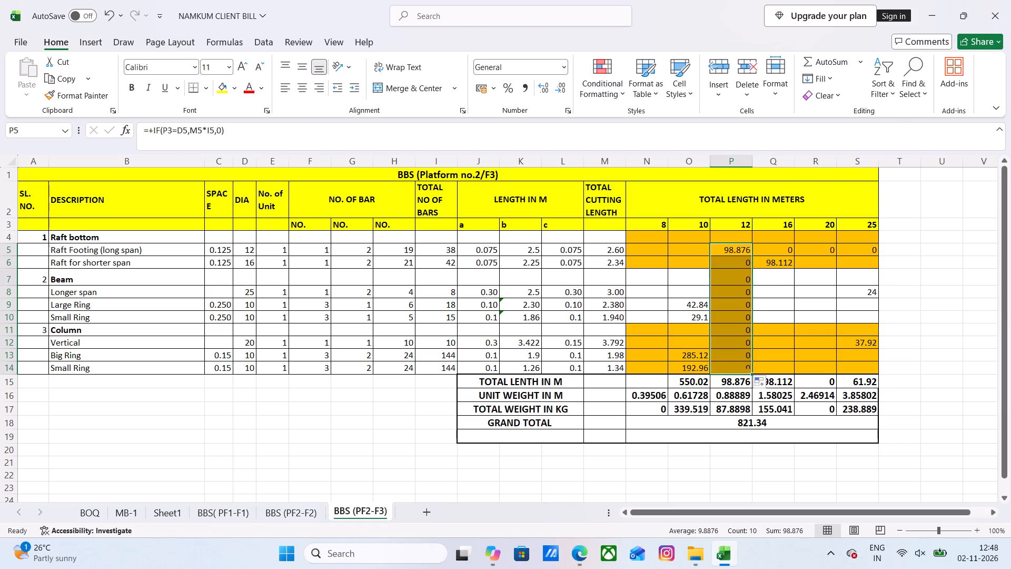
pyautogui.click(778, 323)
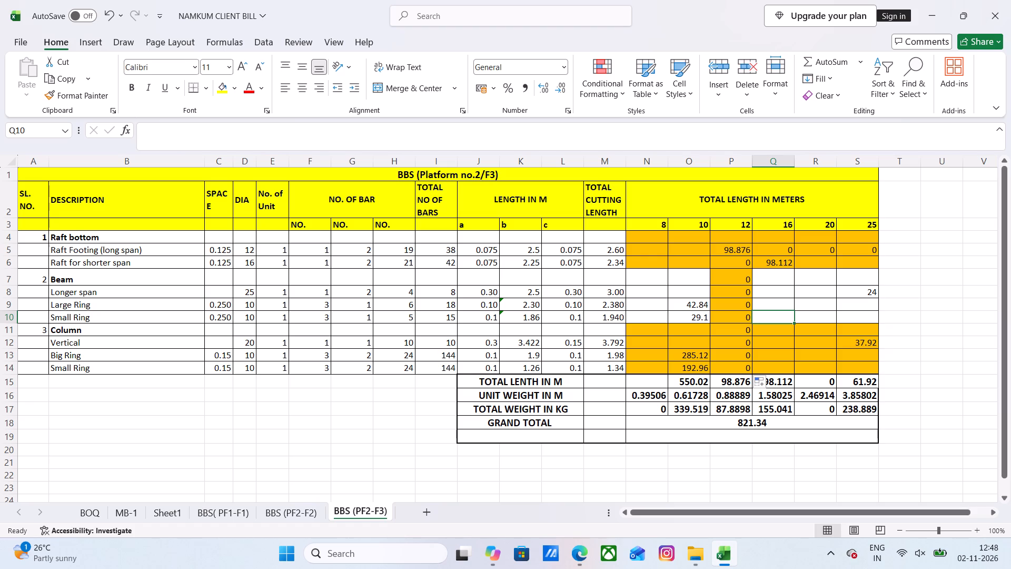
# Fill the 16 mm column's IF formula from Q5 down to row 14 and inspect the copied formula in Q6.
pyautogui.click(781, 262)
pyautogui.click(781, 252)
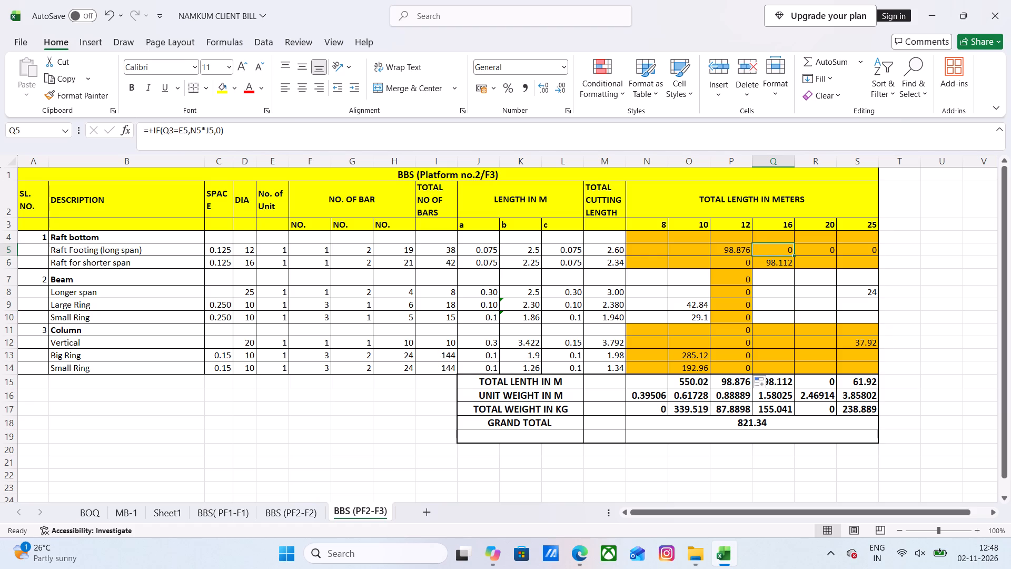
pyautogui.moveTo(792, 255); pyautogui.dragTo(805, 377)
pyautogui.click(780, 262)
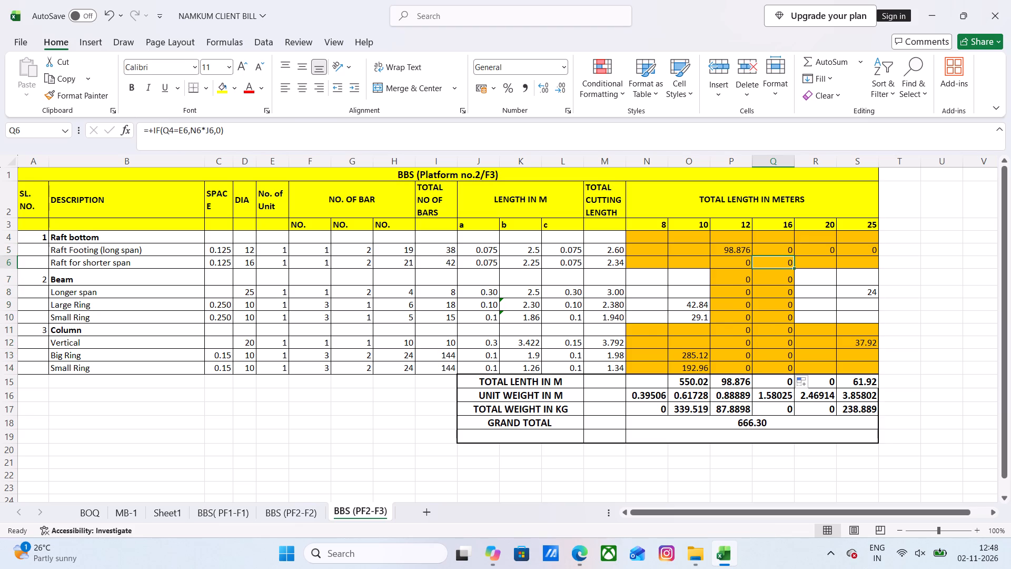
# Correct the long-span raft footing's 16 mm formula in Q5 to =+IF(Q3=$D5,$M5*$I5,0), with the diameter, cutting length and bar count columns locked.
pyautogui.click(772, 249)
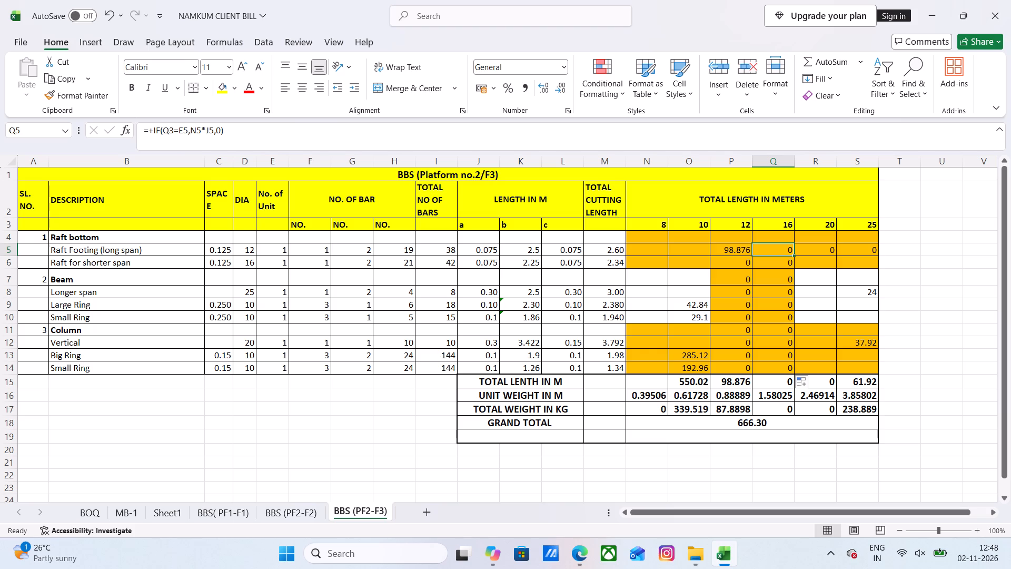
pyautogui.click(788, 248)
pyautogui.doubleClick(773, 249)
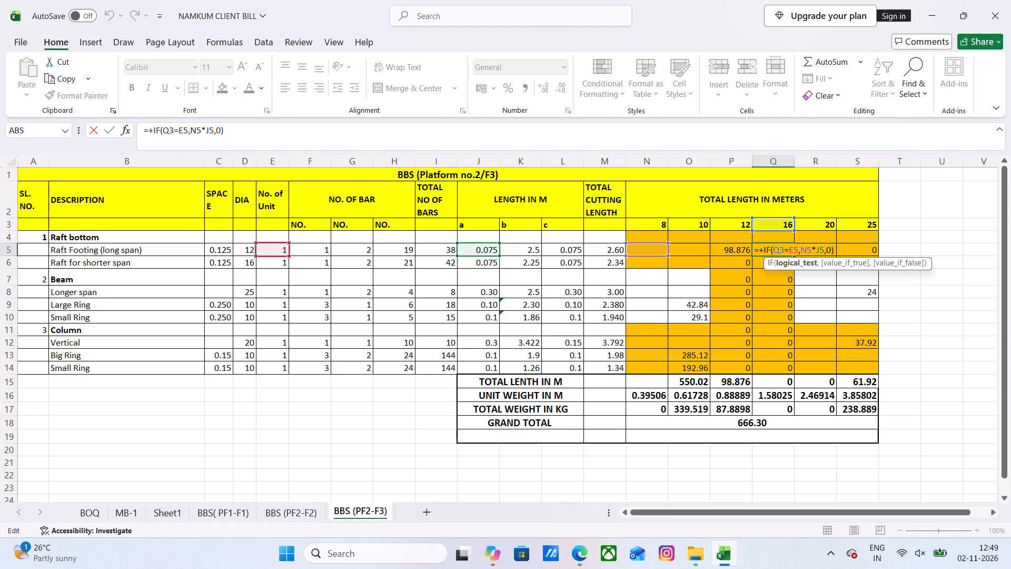
pyautogui.moveTo(257, 250); pyautogui.dragTo(248, 250)
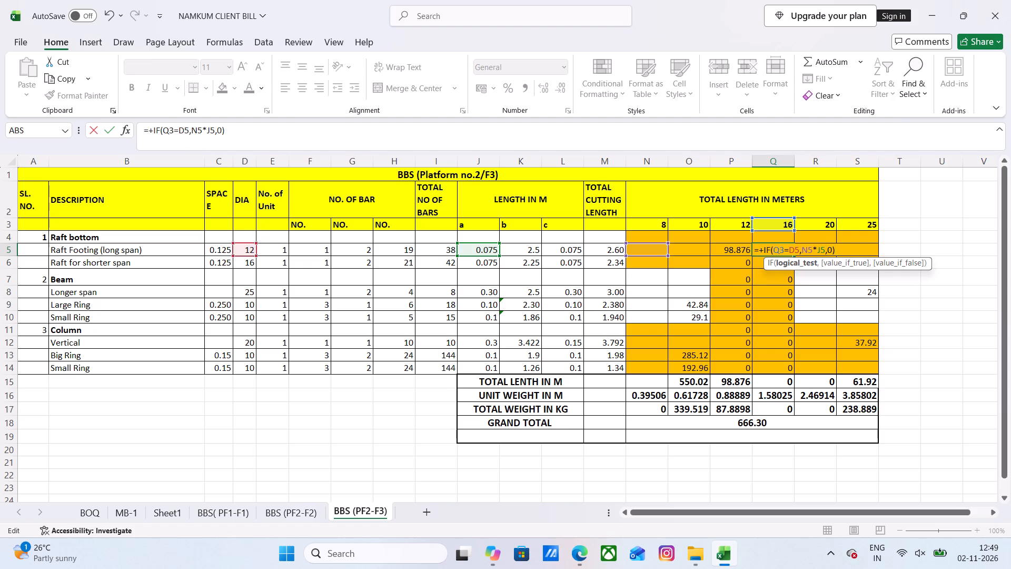
pyautogui.click(177, 127)
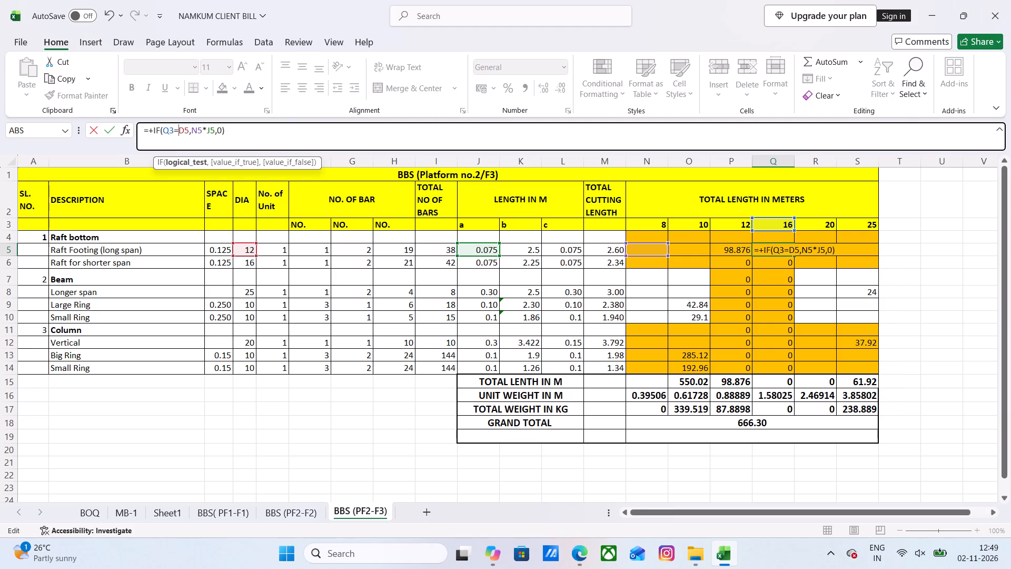
pyautogui.hotkey('shift', '$')
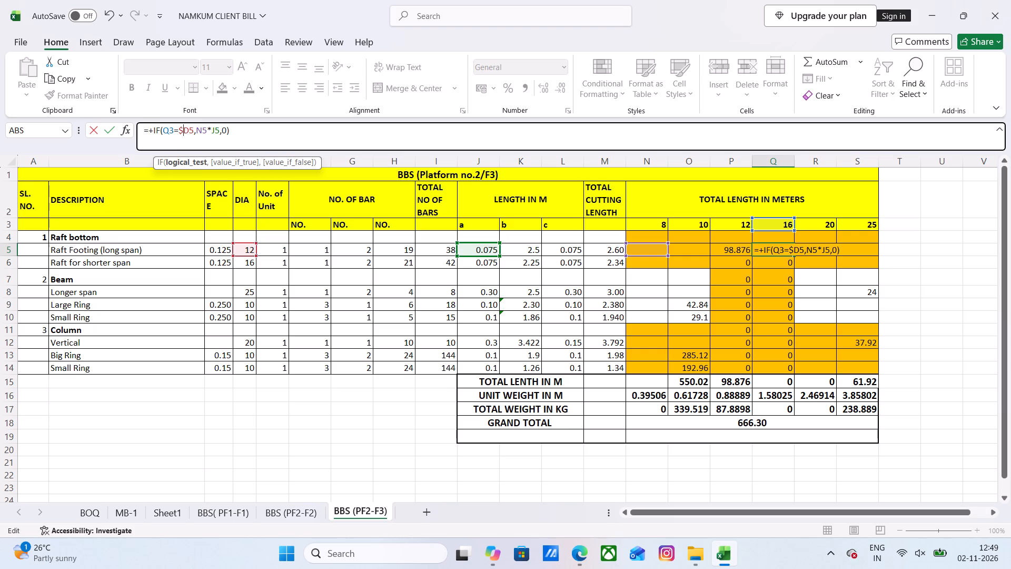
pyautogui.moveTo(457, 251); pyautogui.dragTo(445, 251)
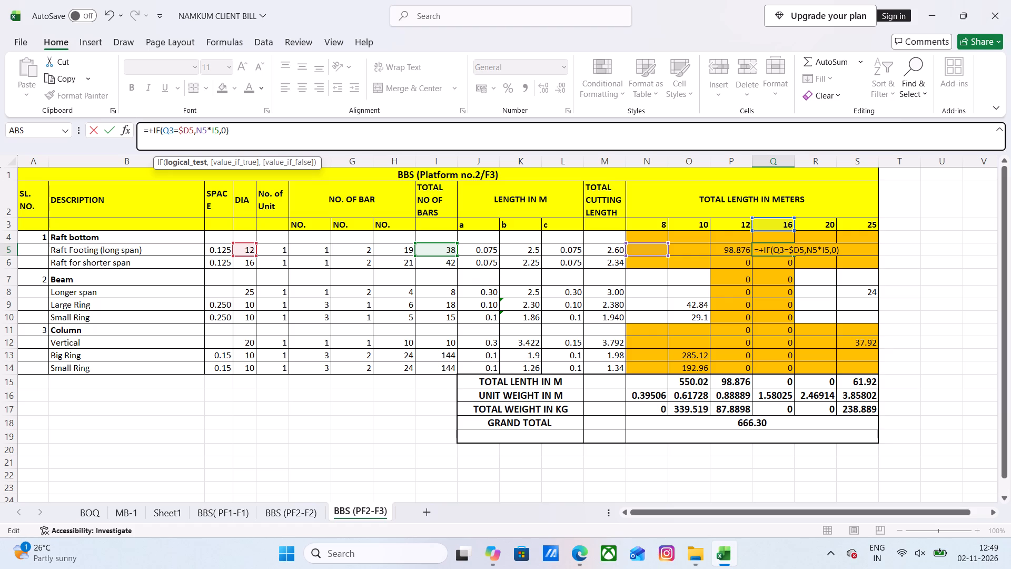
pyautogui.click(211, 130)
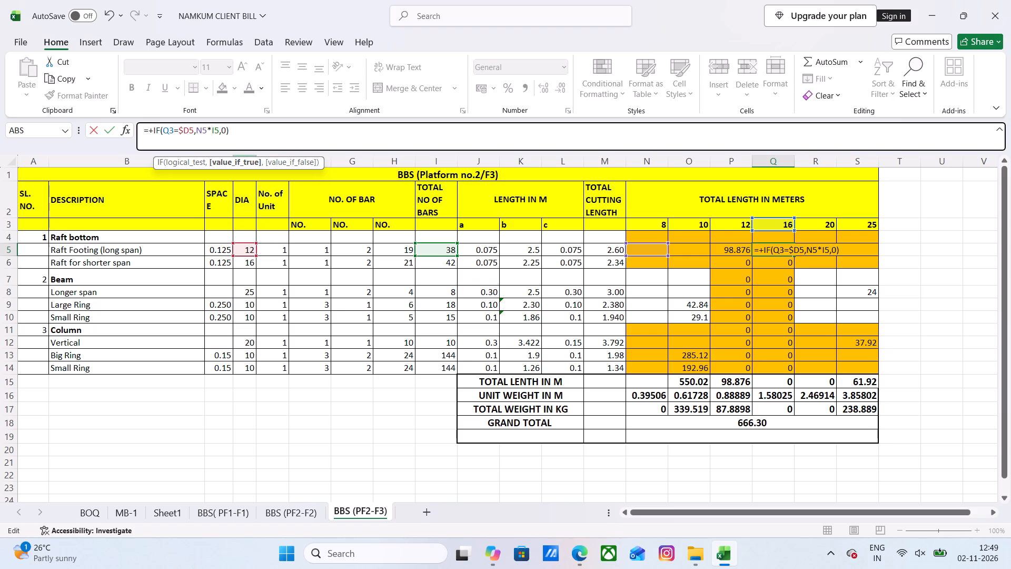
pyautogui.hotkey('shift', '$')
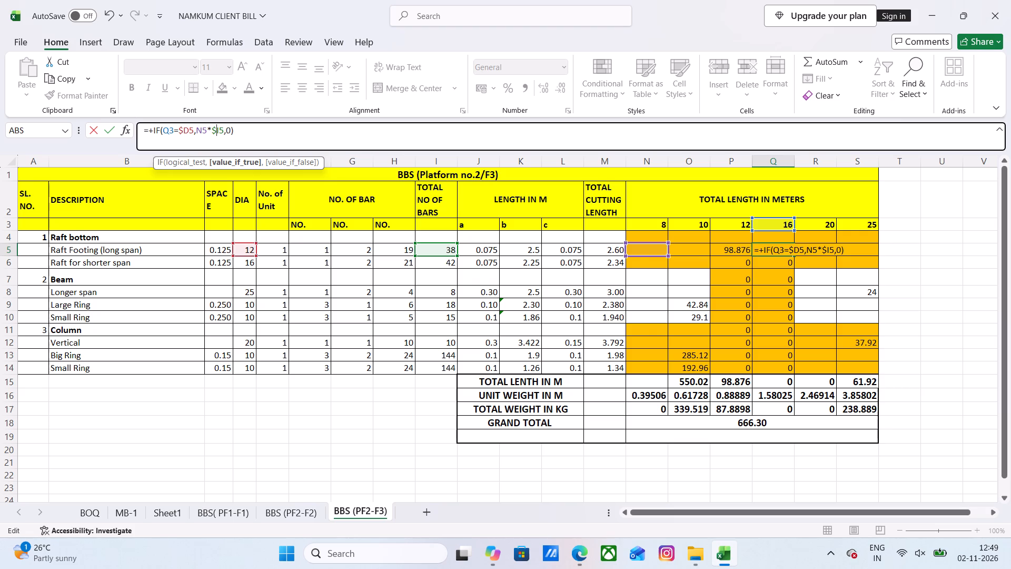
pyautogui.moveTo(627, 250); pyautogui.dragTo(618, 250)
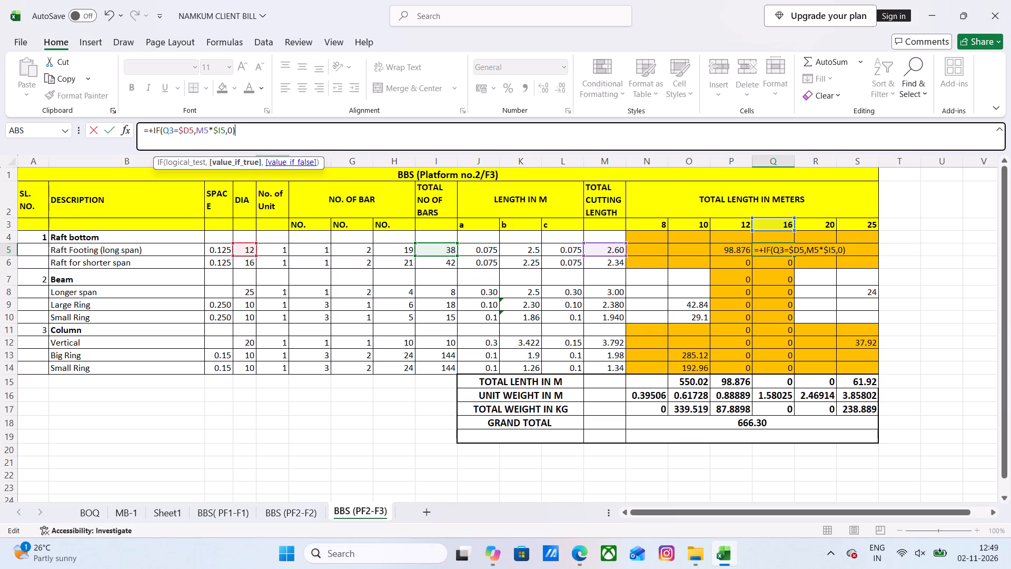
pyautogui.click(196, 130)
pyautogui.hotkey('shift', '$')
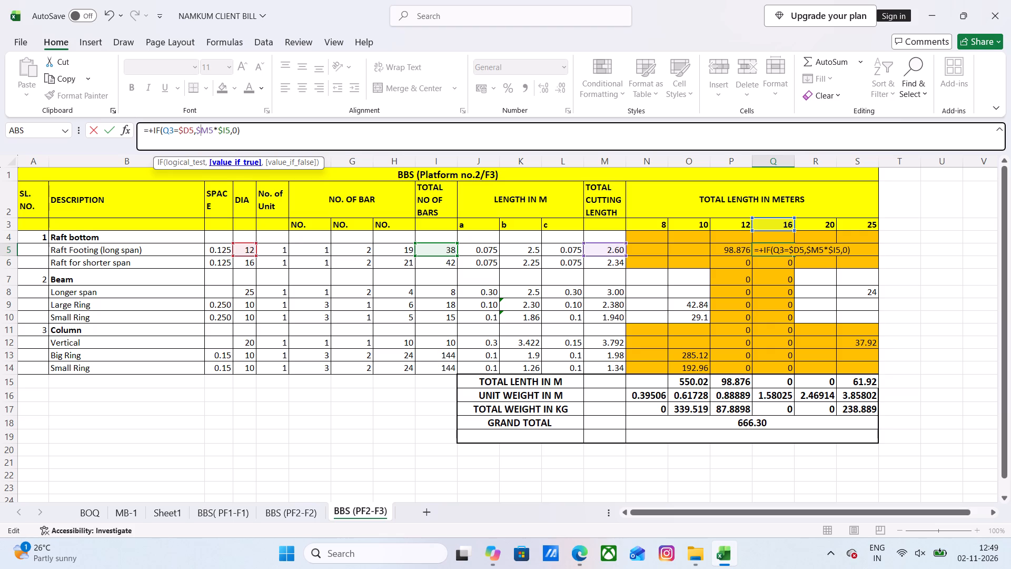
pyautogui.press('Return')
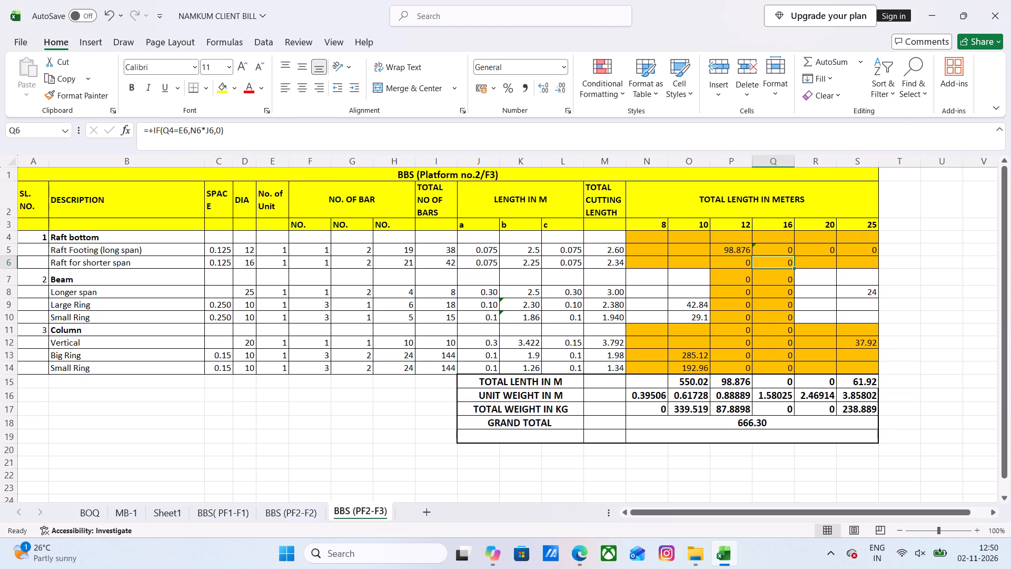
# Fill the corrected formula from Q5 down the 16 mm column to the column's Small Ring in row 14 and recheck Q5's references.
pyautogui.click(783, 252)
pyautogui.moveTo(794, 254); pyautogui.dragTo(792, 272)
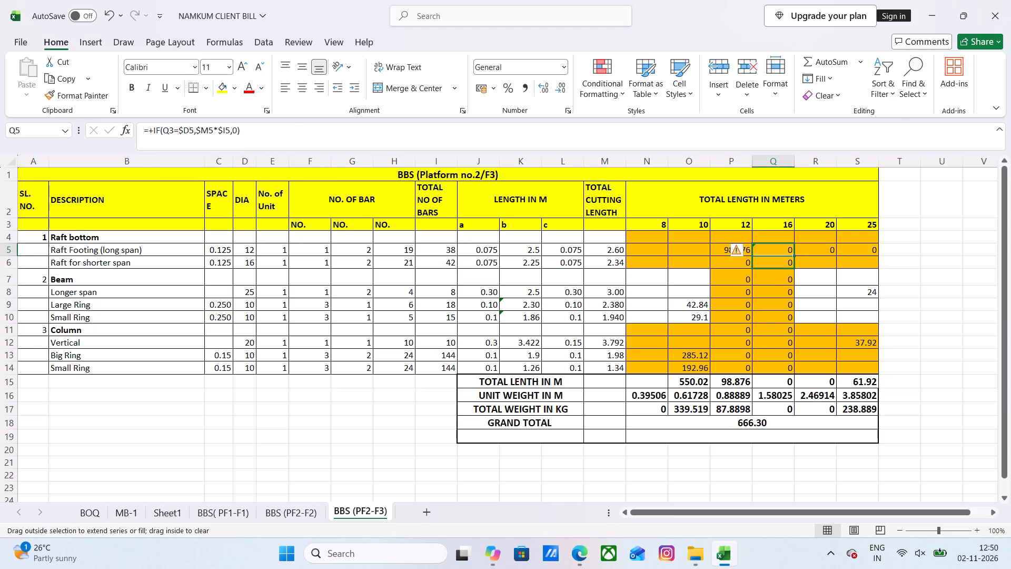
pyautogui.moveTo(792, 272); pyautogui.dragTo(799, 370)
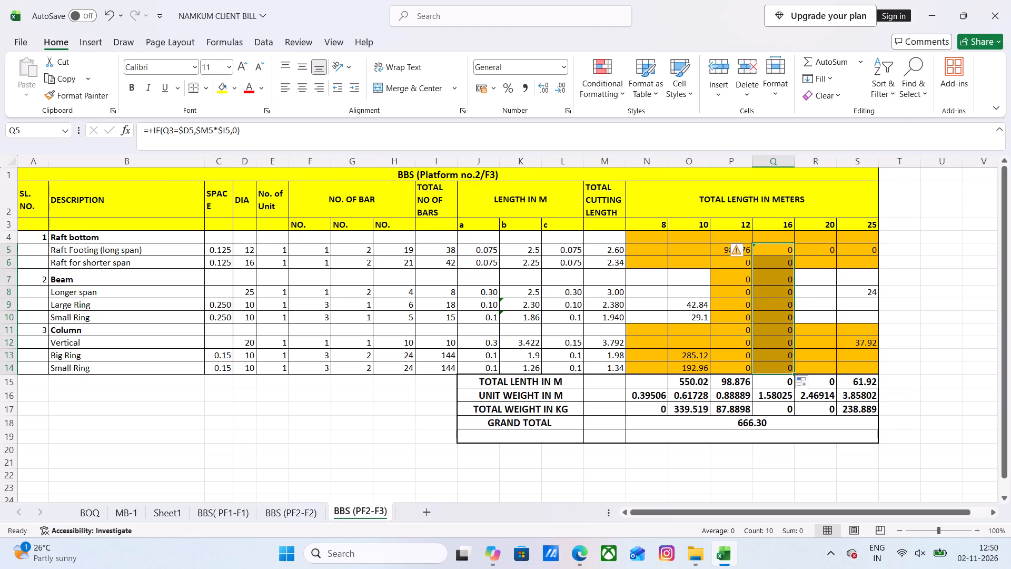
pyautogui.click(780, 251)
pyautogui.click(782, 262)
pyautogui.click(782, 253)
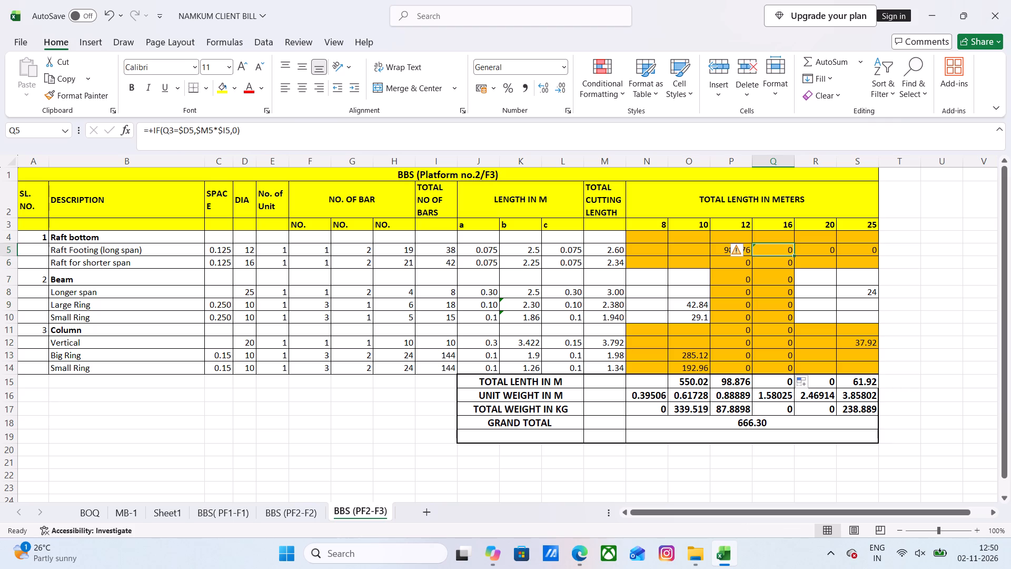
pyautogui.doubleClick(779, 251)
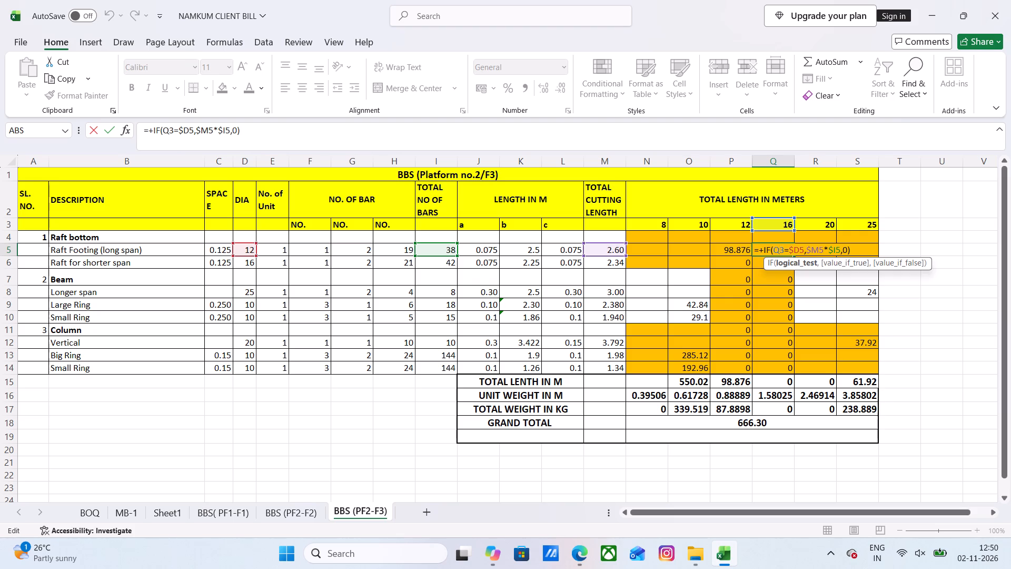
pyautogui.press('Escape')
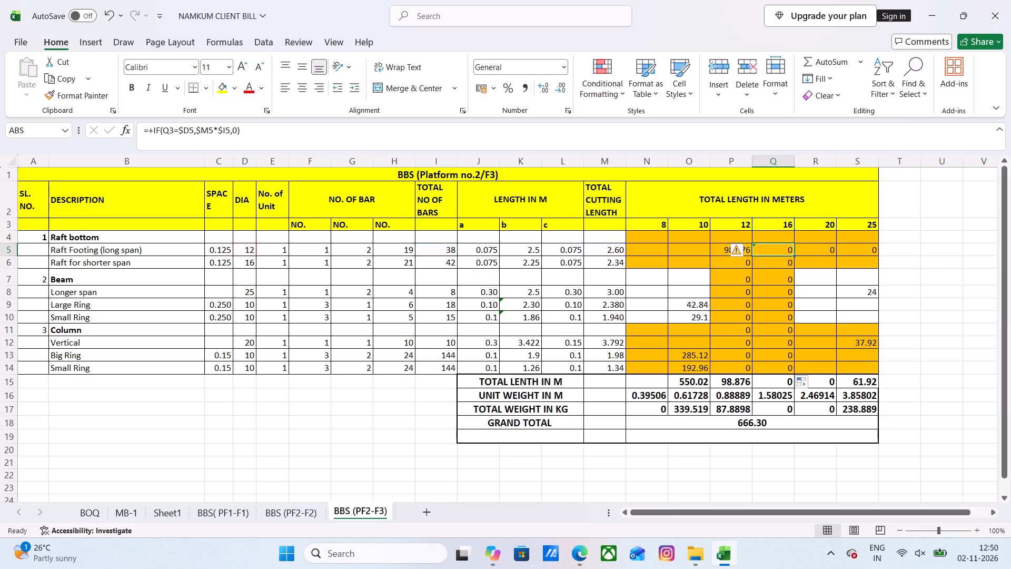
# Change the shorter-span raft's 16 mm formula in Q6 to =+IF(Q$3=$D6,$M6*$I6,0), locking the diameter header row.
pyautogui.doubleClick(778, 264)
pyautogui.doubleClick(780, 264)
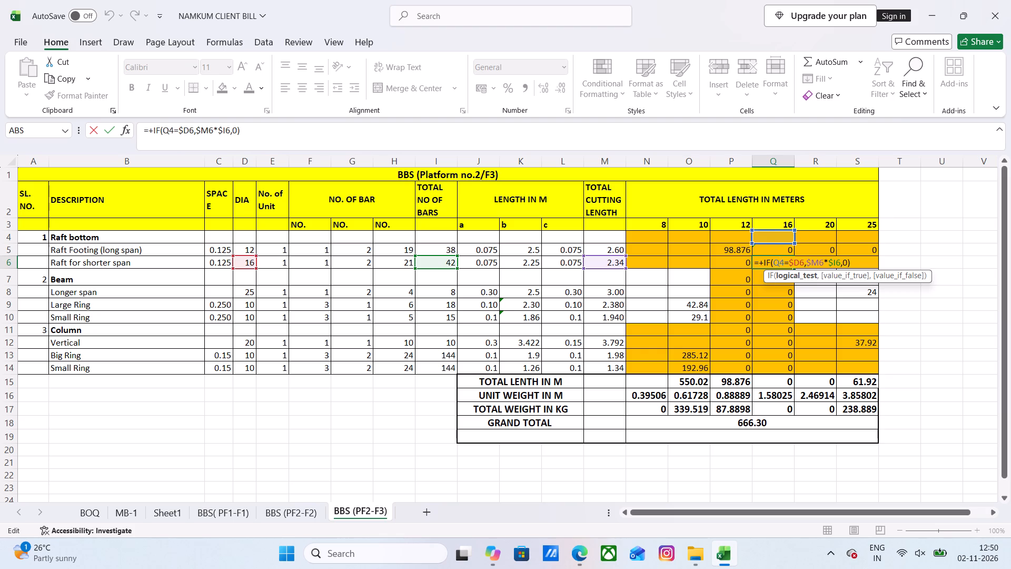
pyautogui.moveTo(775, 231); pyautogui.dragTo(775, 222)
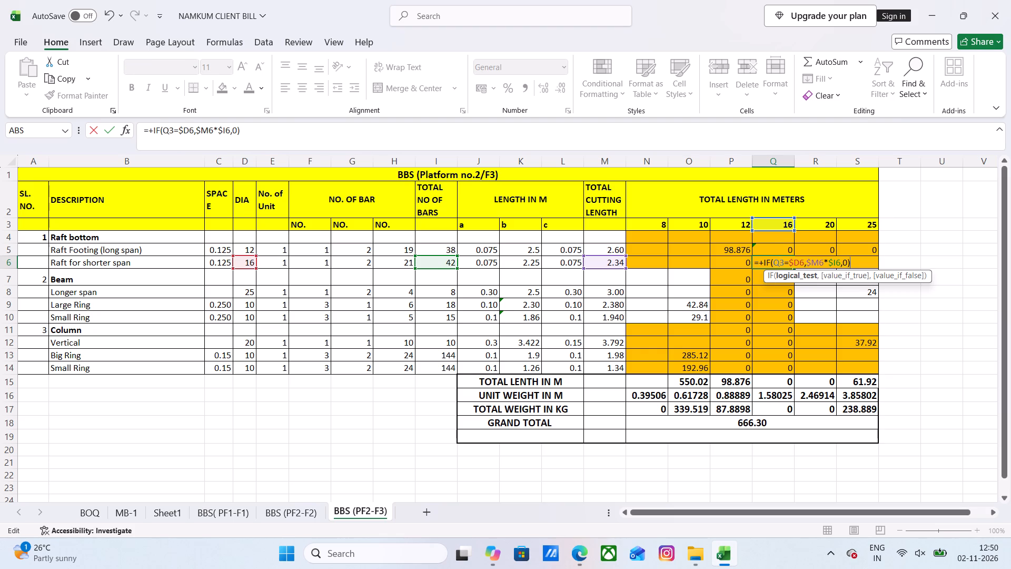
pyautogui.click(173, 131)
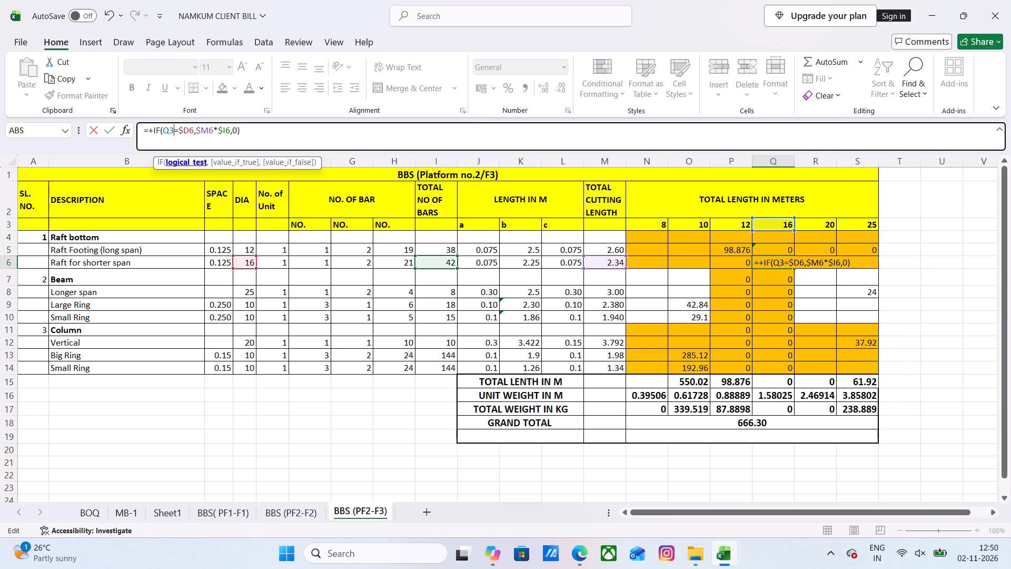
pyautogui.hotkey('shift', '$')
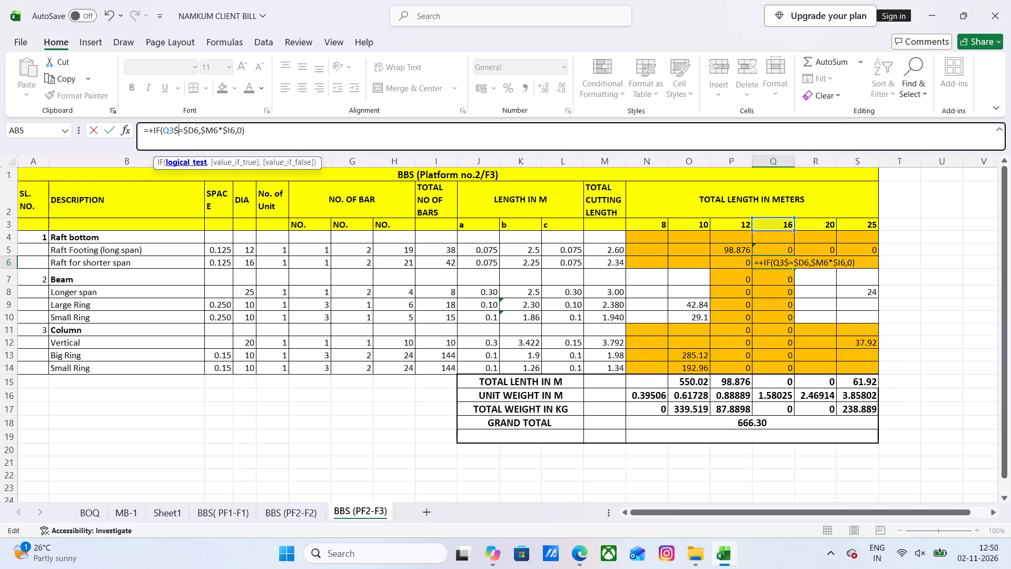
pyautogui.press('Return')
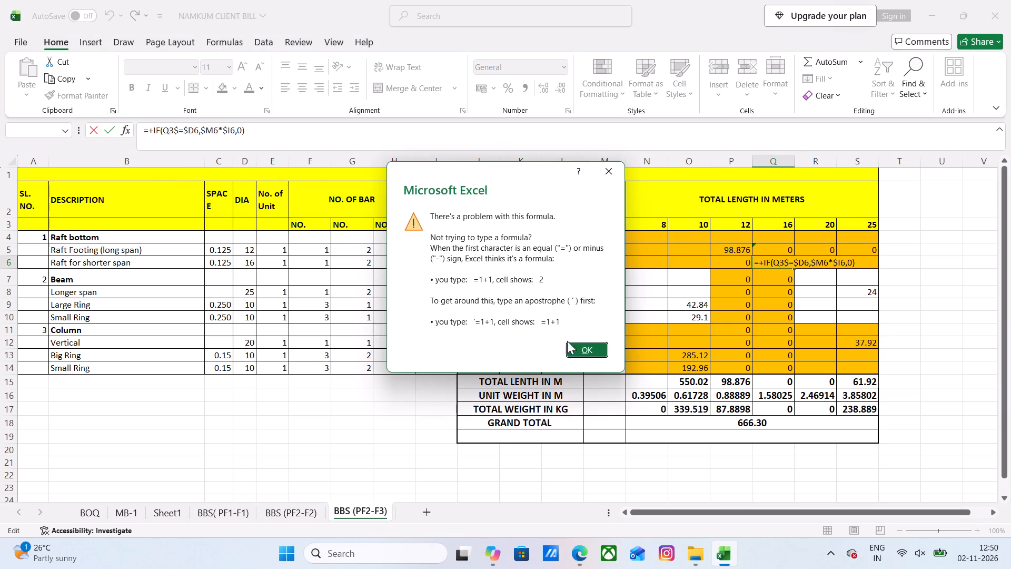
pyautogui.click(590, 347)
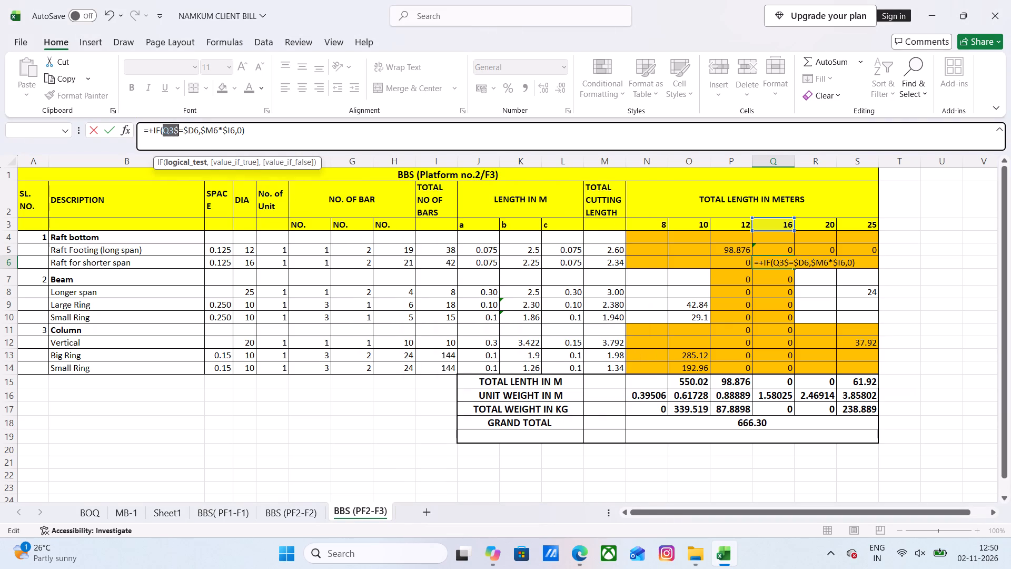
pyautogui.click(272, 138)
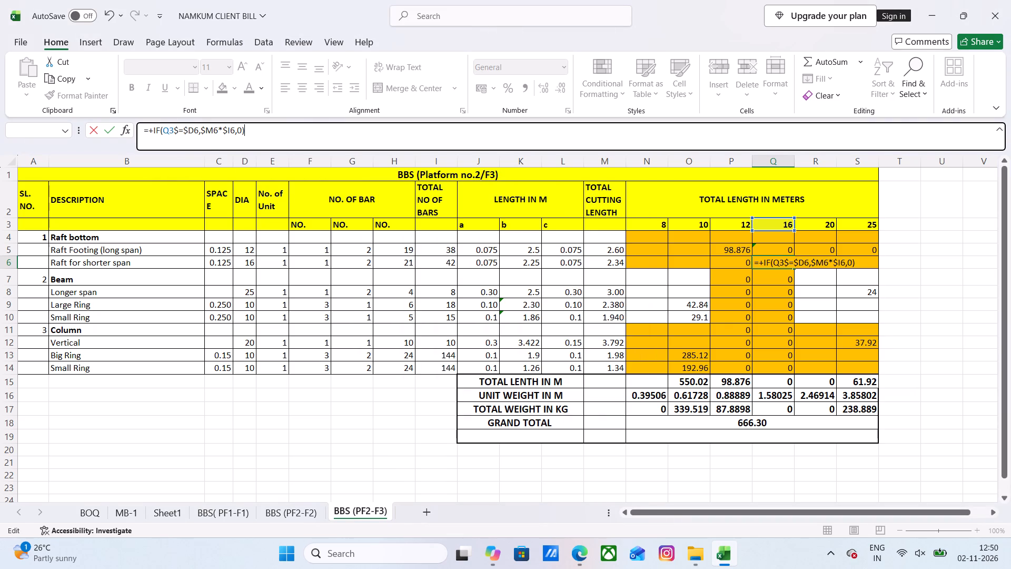
pyautogui.click(178, 130)
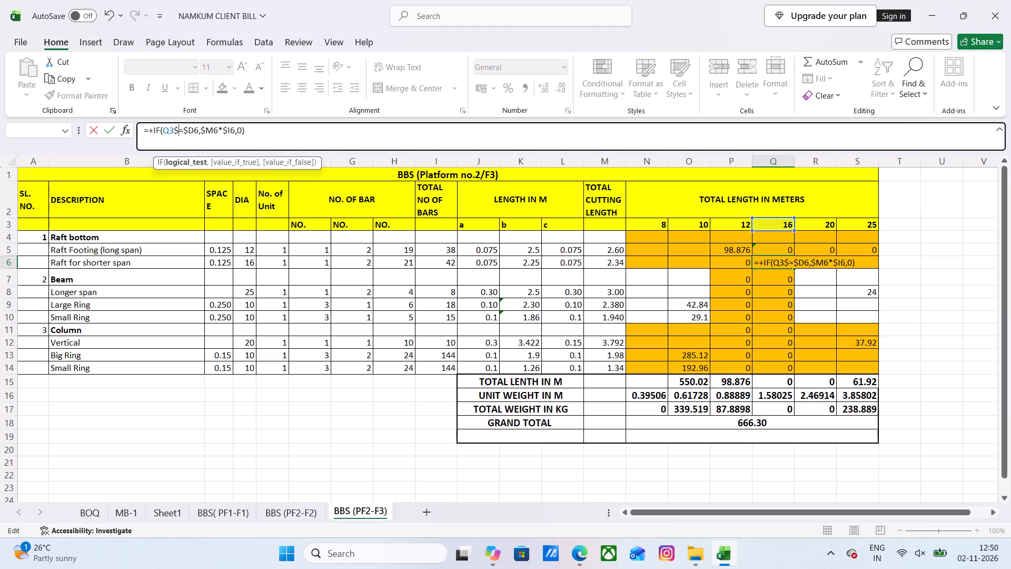
pyautogui.press('BackSpace')
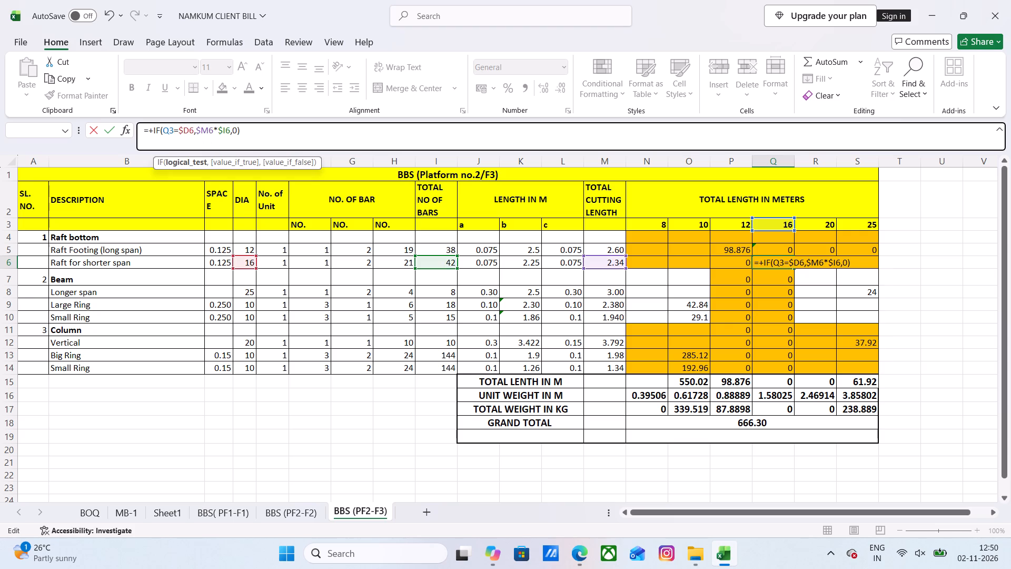
pyautogui.click(168, 131)
pyautogui.hotkey('shift', '$')
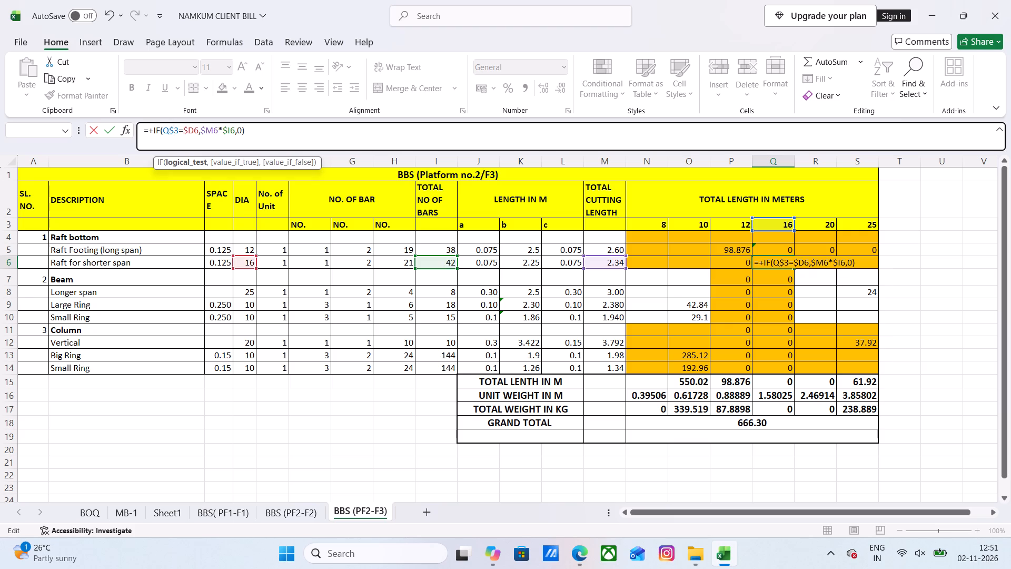
pyautogui.press('Return')
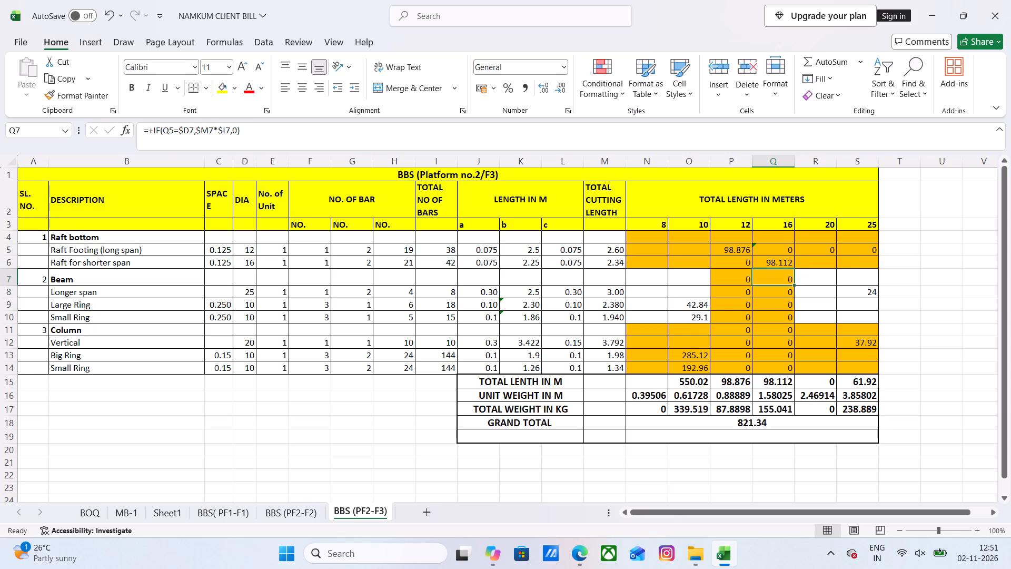
# Fill the row-locked IF formula from Q6 down the 16 mm column to the column's Small Ring in row 14.
pyautogui.click(780, 261)
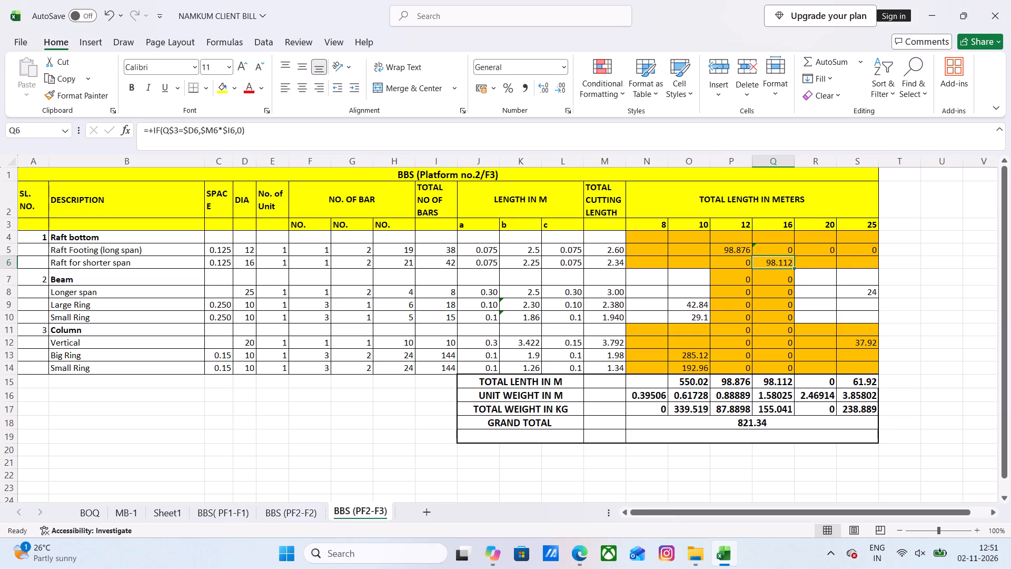
pyautogui.moveTo(794, 267); pyautogui.dragTo(792, 330)
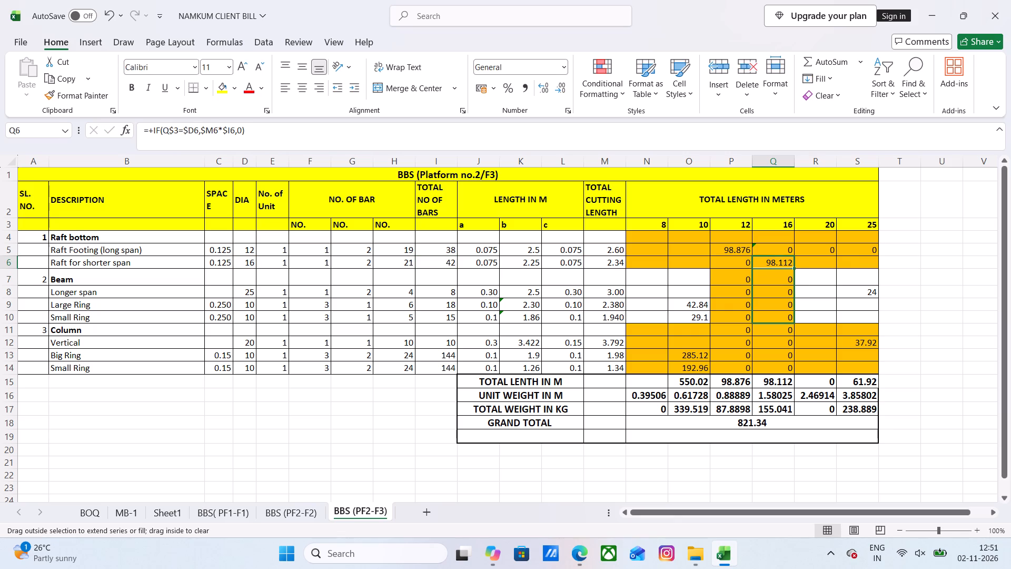
pyautogui.moveTo(792, 330); pyautogui.dragTo(799, 371)
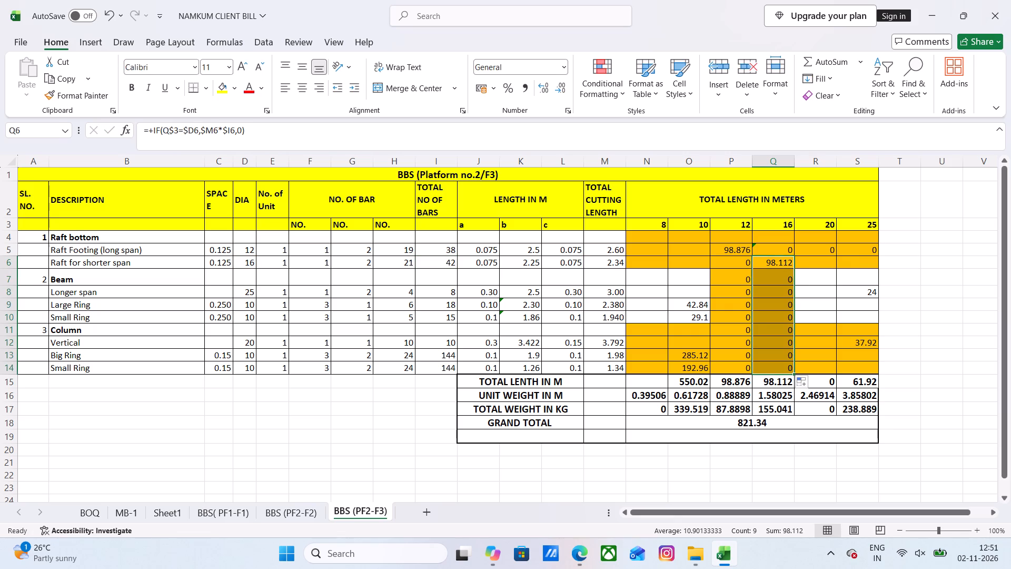
# Fill the long-span raft footing's formula from Q5 across row 5 into the 20 and 25 mm diameter columns.
pyautogui.click(777, 252)
pyautogui.moveTo(795, 254); pyautogui.dragTo(871, 266)
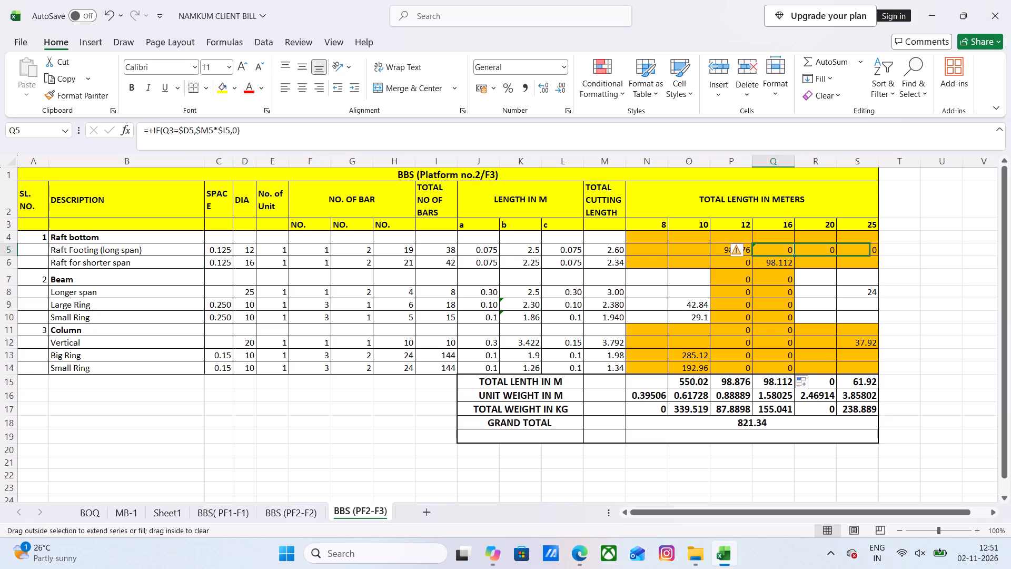
pyautogui.moveTo(871, 266); pyautogui.dragTo(880, 267)
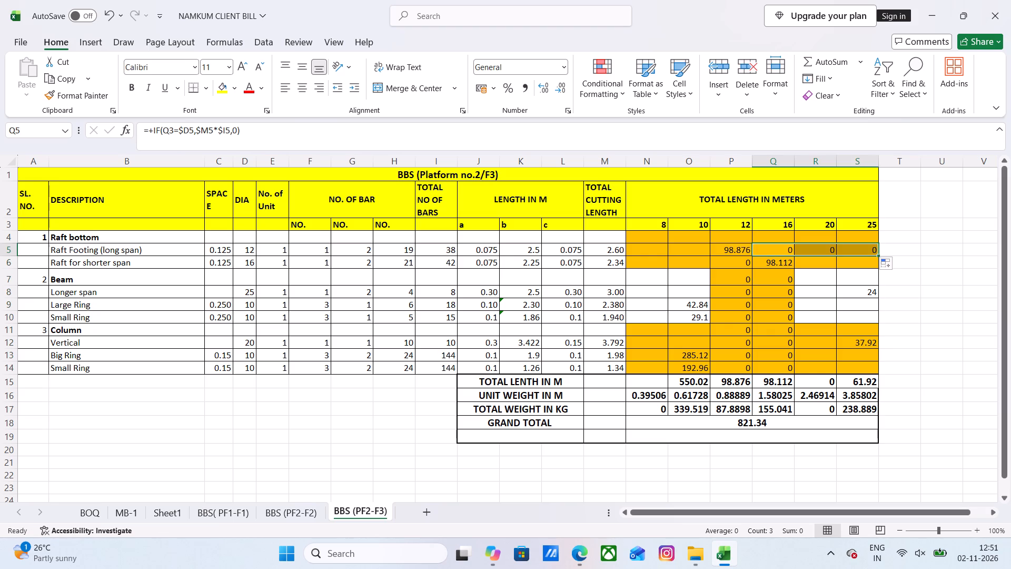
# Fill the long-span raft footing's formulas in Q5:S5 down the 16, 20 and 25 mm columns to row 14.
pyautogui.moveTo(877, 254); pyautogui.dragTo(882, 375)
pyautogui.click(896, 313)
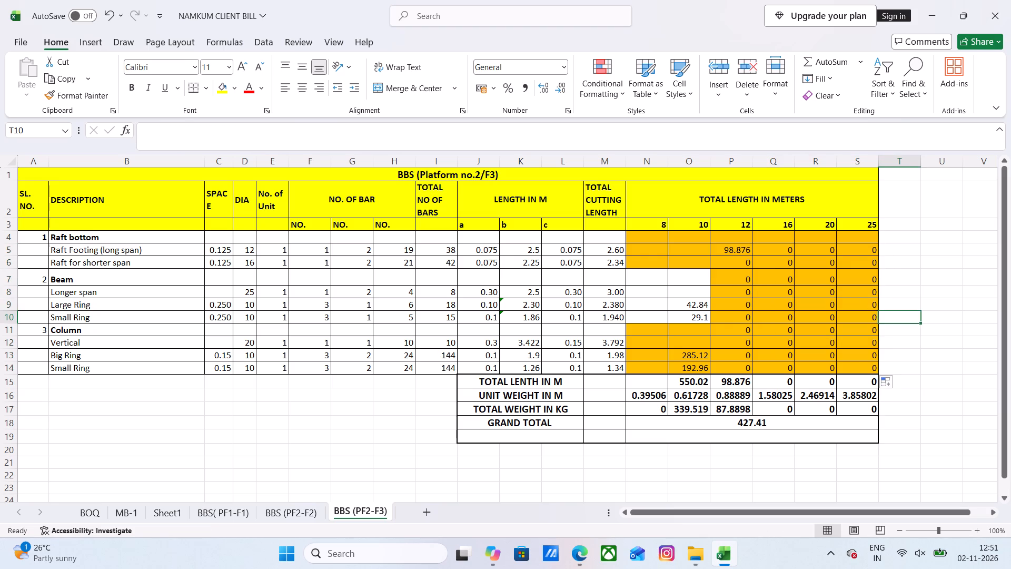
# Change the long-span raft footing's 16 mm formula in Q5 to =+IF(Q$3=$D5,$M5*$I5,0), locking the diameter header row.
pyautogui.click(774, 249)
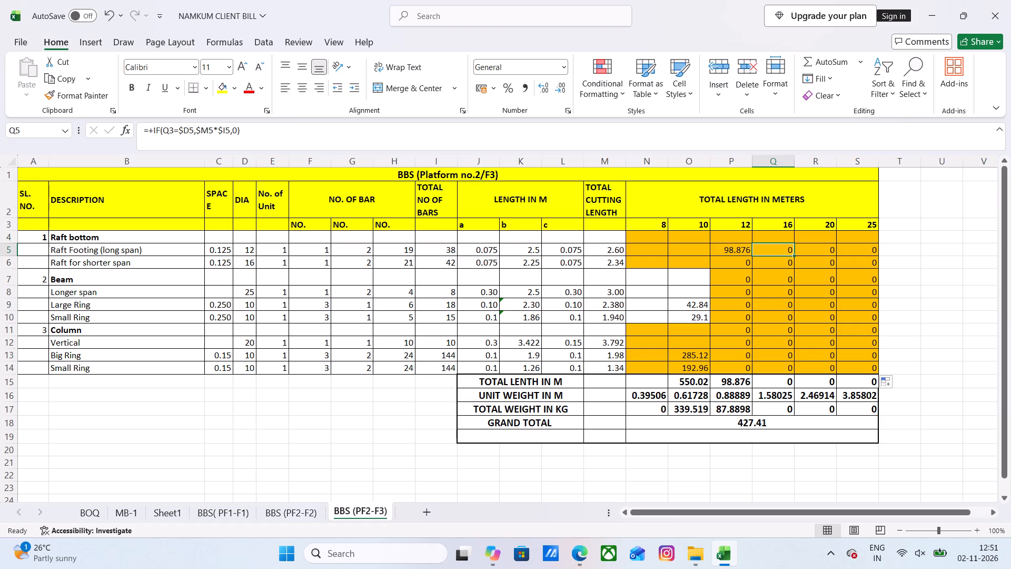
pyautogui.click(167, 131)
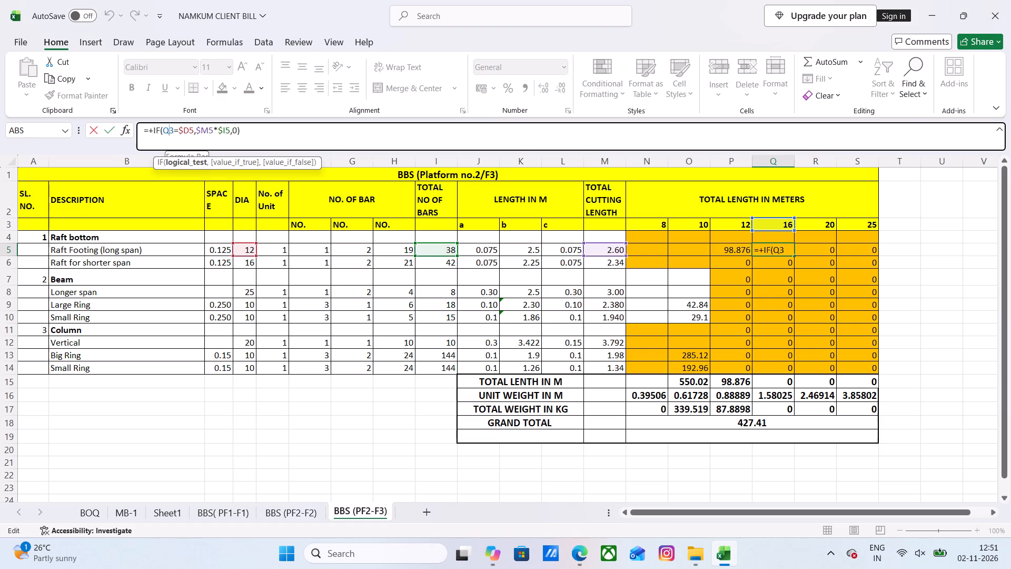
pyautogui.hotkey('shift', '$')
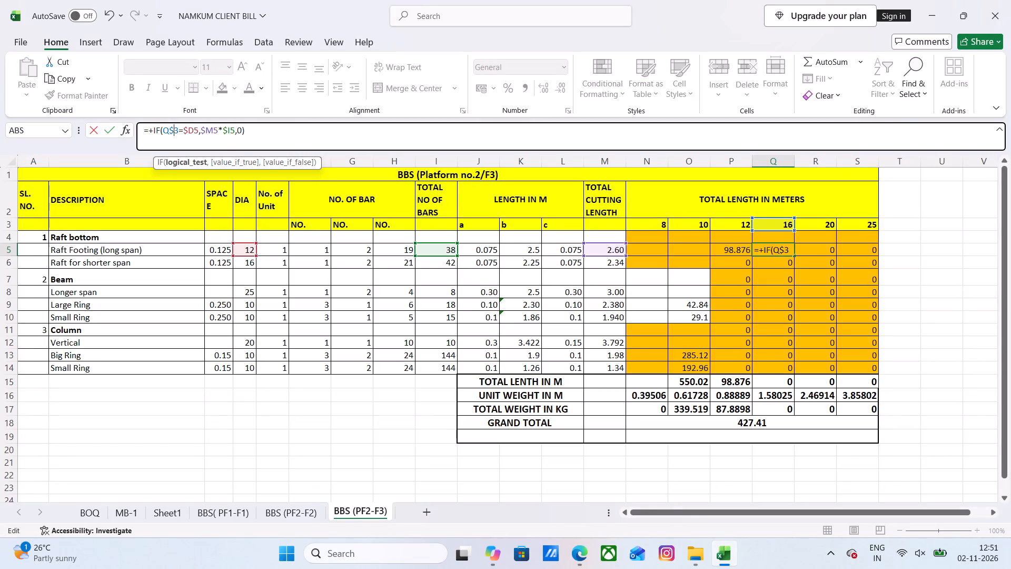
pyautogui.press('Return')
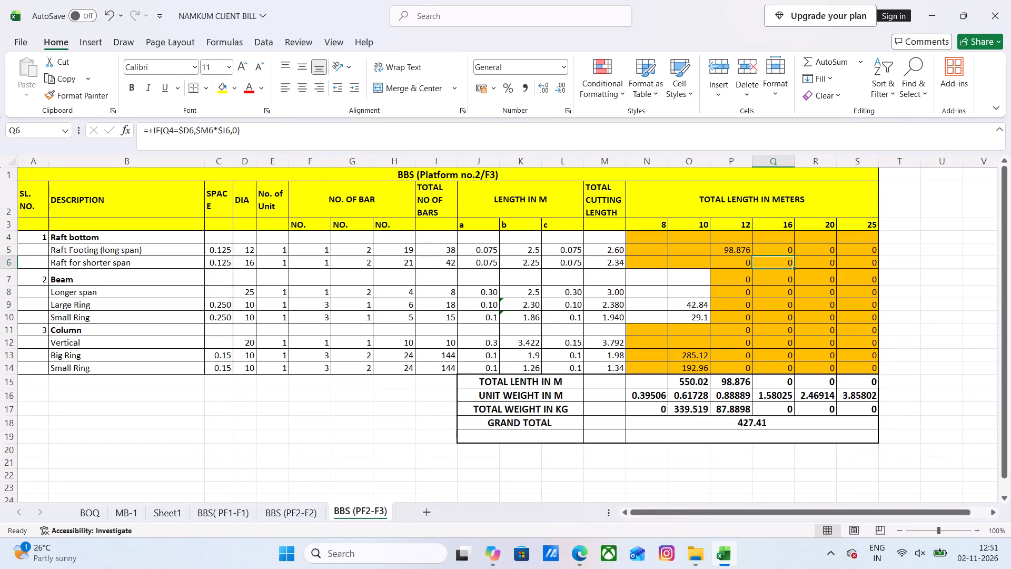
# Fill the row-locked formula from Q5 across to the 25 mm column and down to the column's Small Ring in row 14.
pyautogui.click(780, 250)
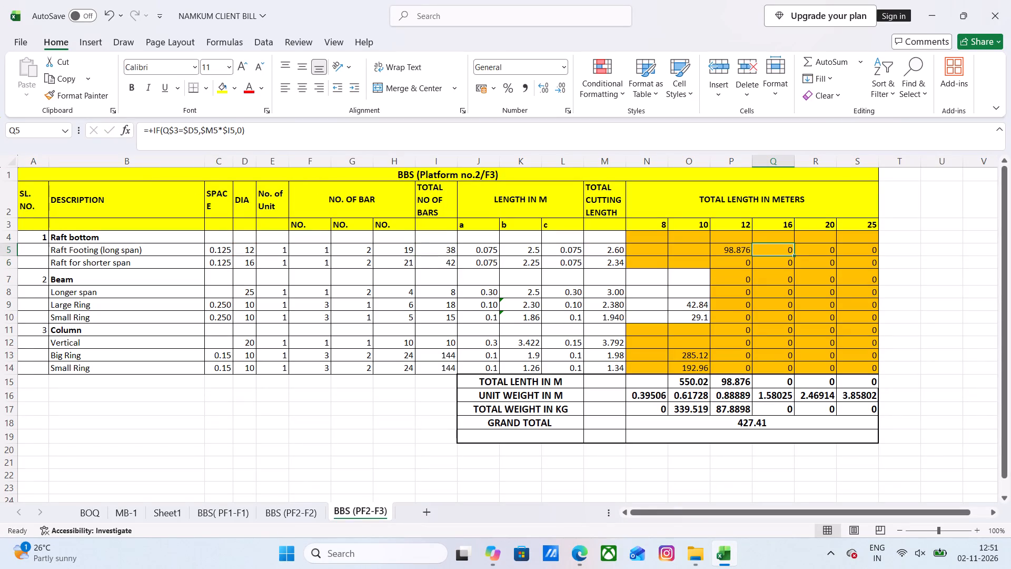
pyautogui.moveTo(794, 253); pyautogui.dragTo(875, 255)
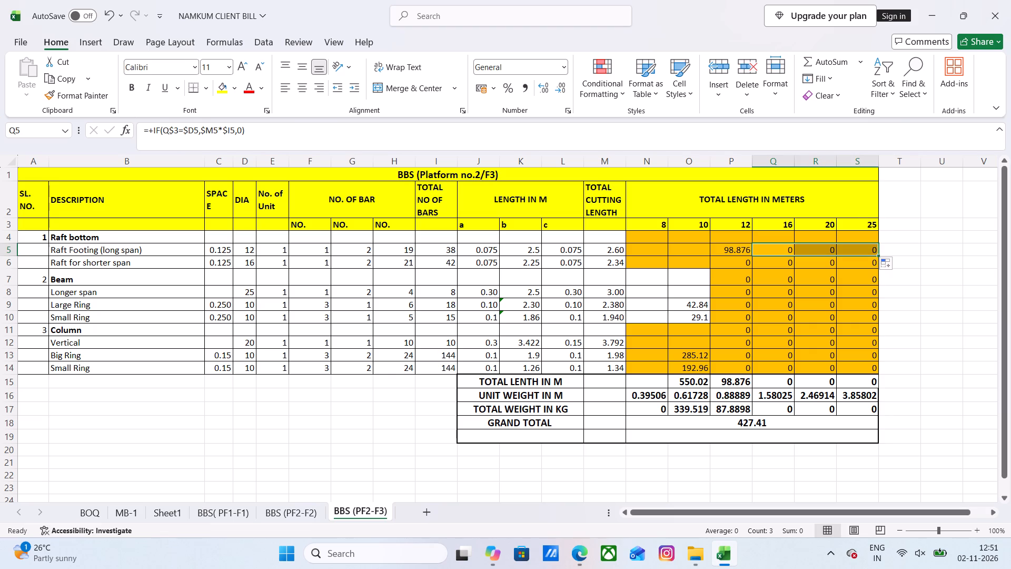
pyautogui.moveTo(877, 253); pyautogui.dragTo(885, 344)
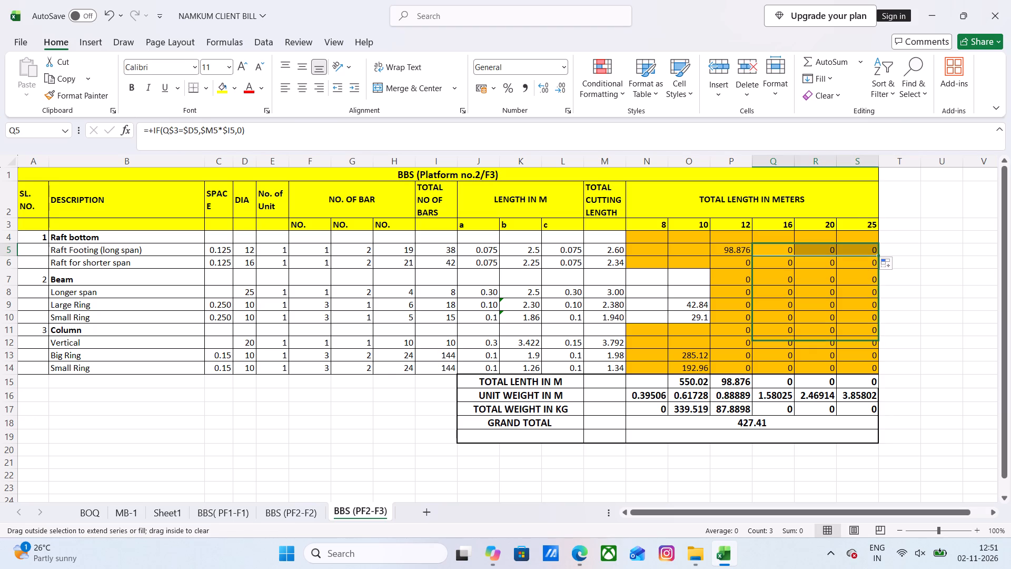
pyautogui.moveTo(885, 344); pyautogui.dragTo(886, 374)
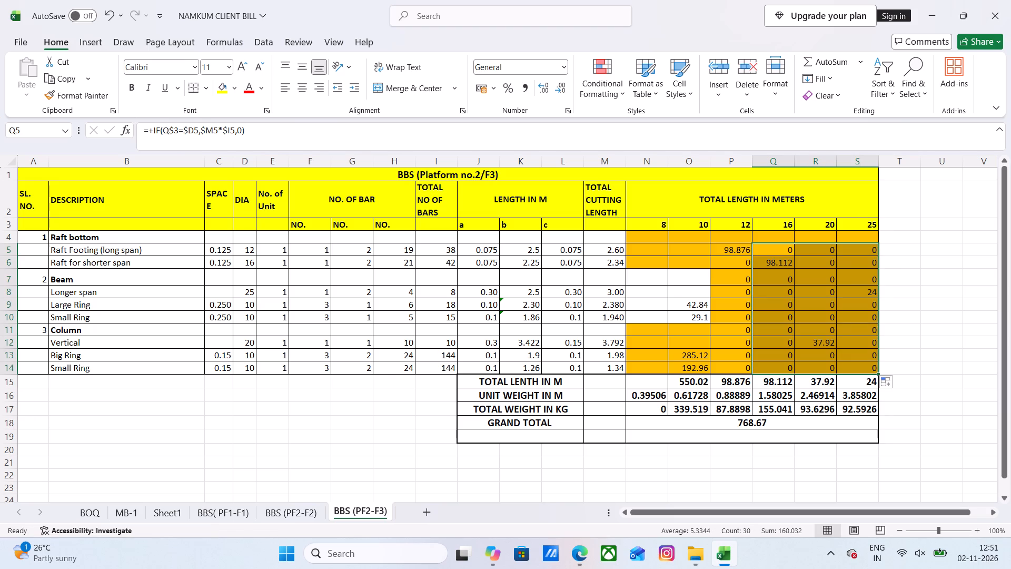
pyautogui.click(898, 280)
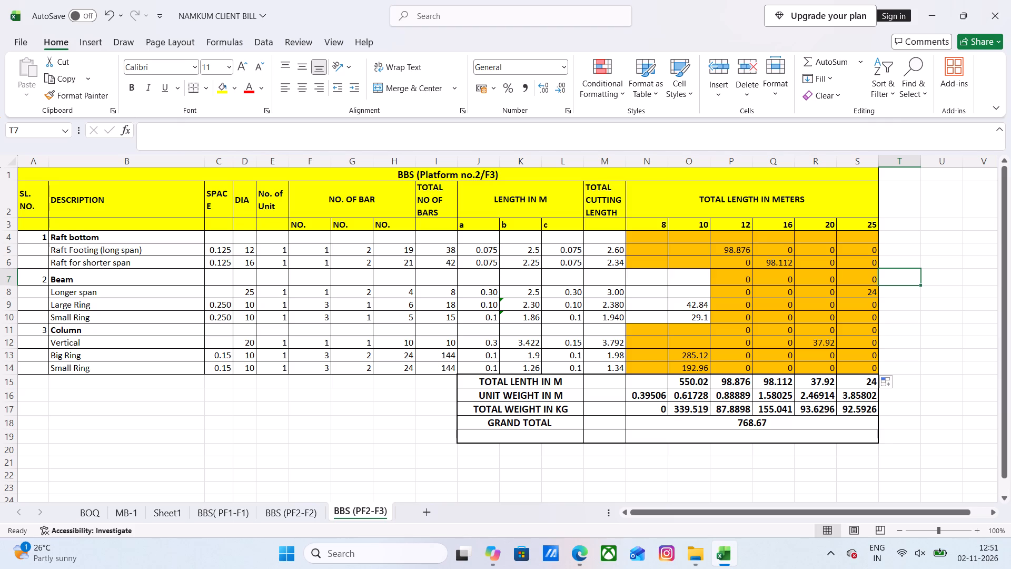
# Check row by row that the beam and column bars in rows 8 to 14 fall under their matching diameter columns.
pyautogui.click(13, 294)
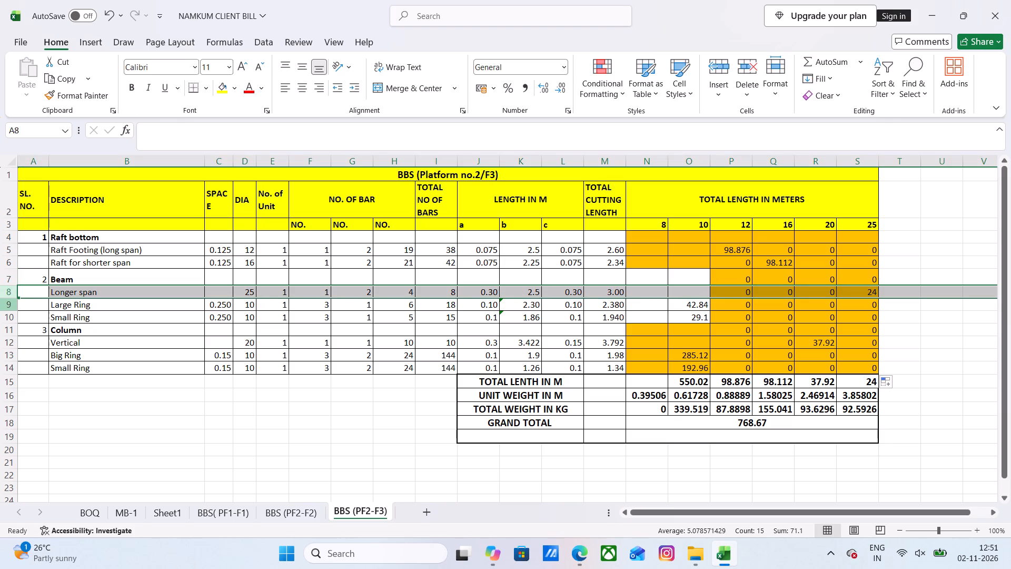
pyautogui.click(14, 304)
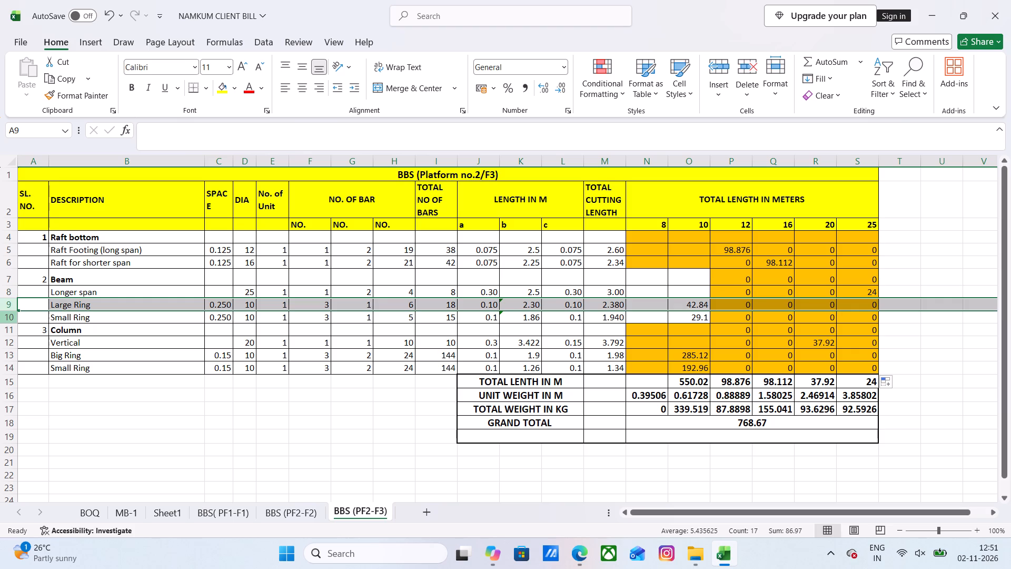
pyautogui.click(14, 318)
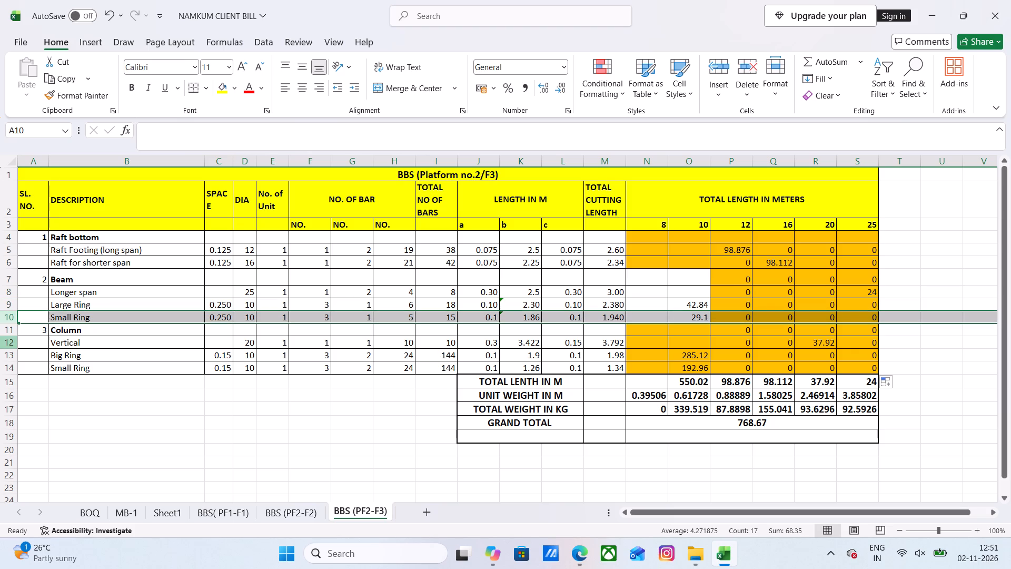
pyautogui.click(11, 341)
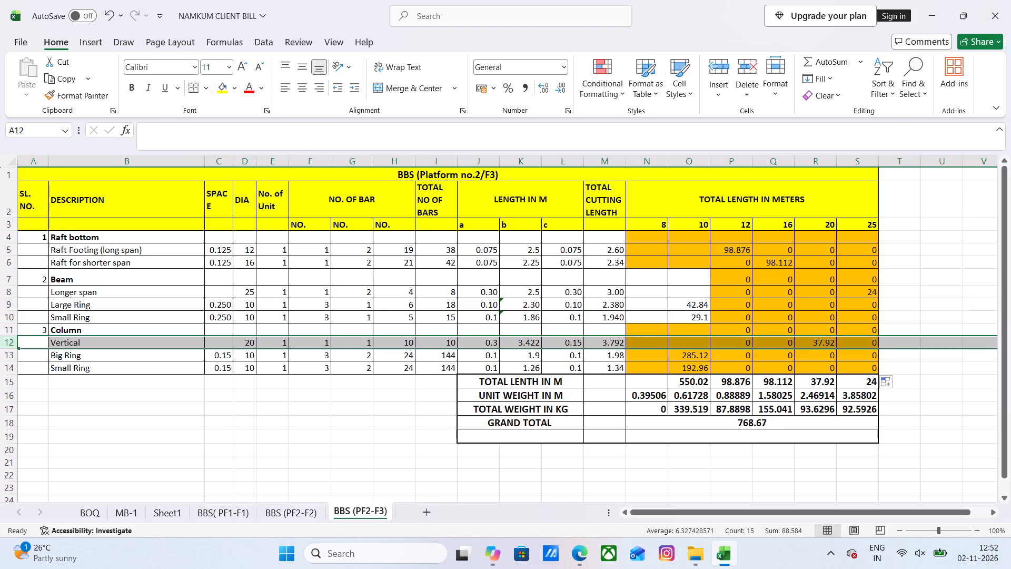
pyautogui.click(12, 357)
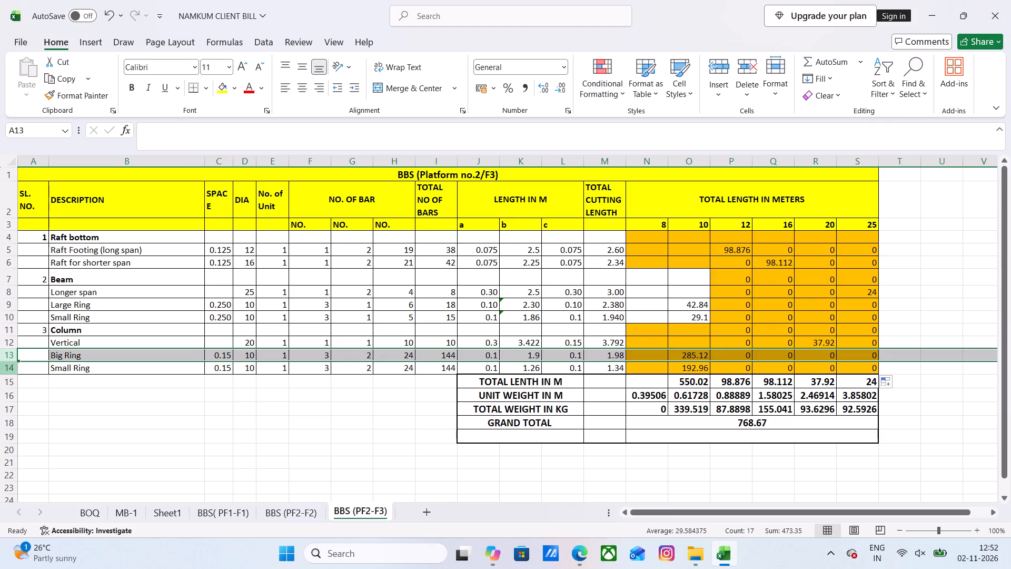
pyautogui.click(9, 369)
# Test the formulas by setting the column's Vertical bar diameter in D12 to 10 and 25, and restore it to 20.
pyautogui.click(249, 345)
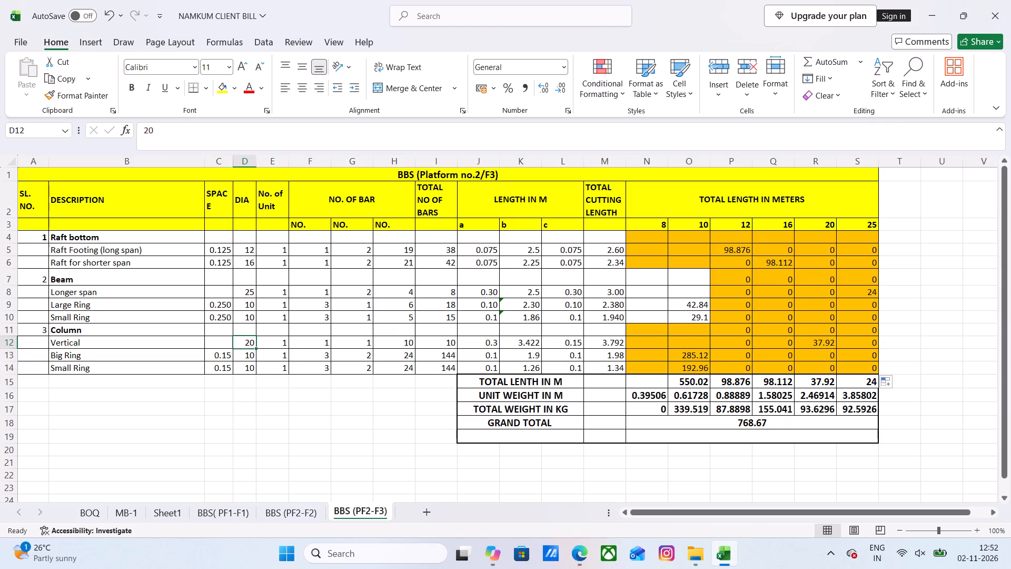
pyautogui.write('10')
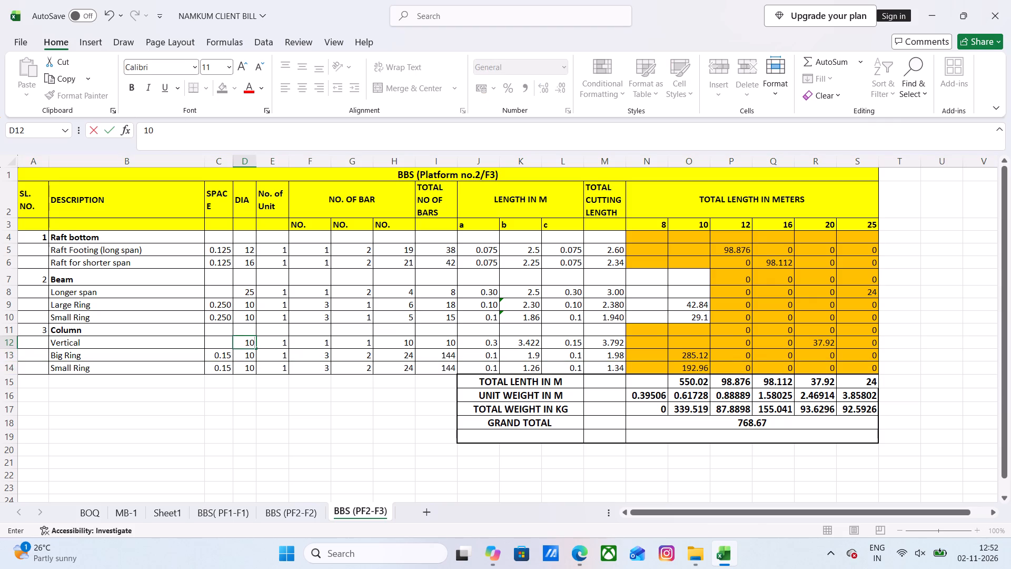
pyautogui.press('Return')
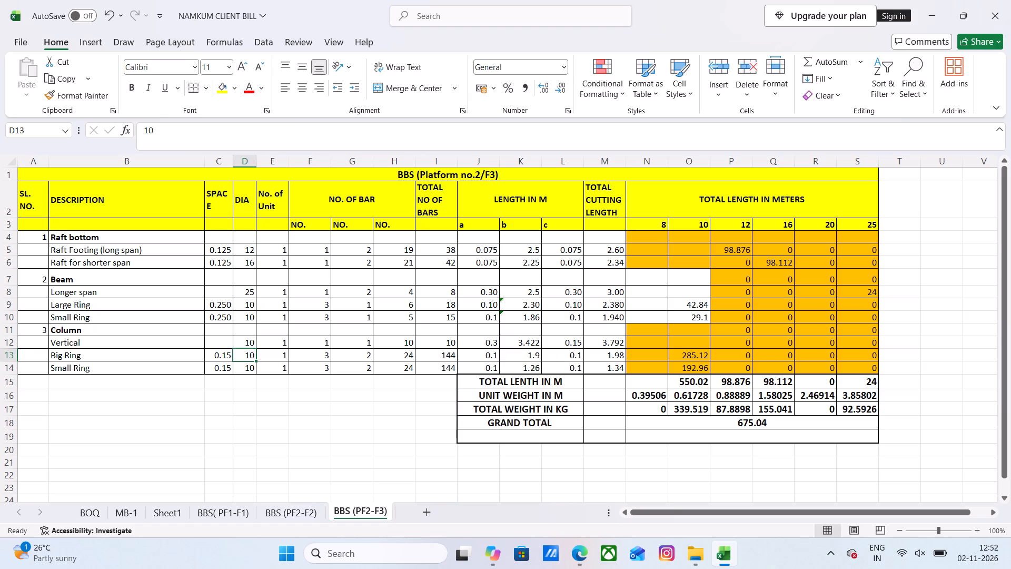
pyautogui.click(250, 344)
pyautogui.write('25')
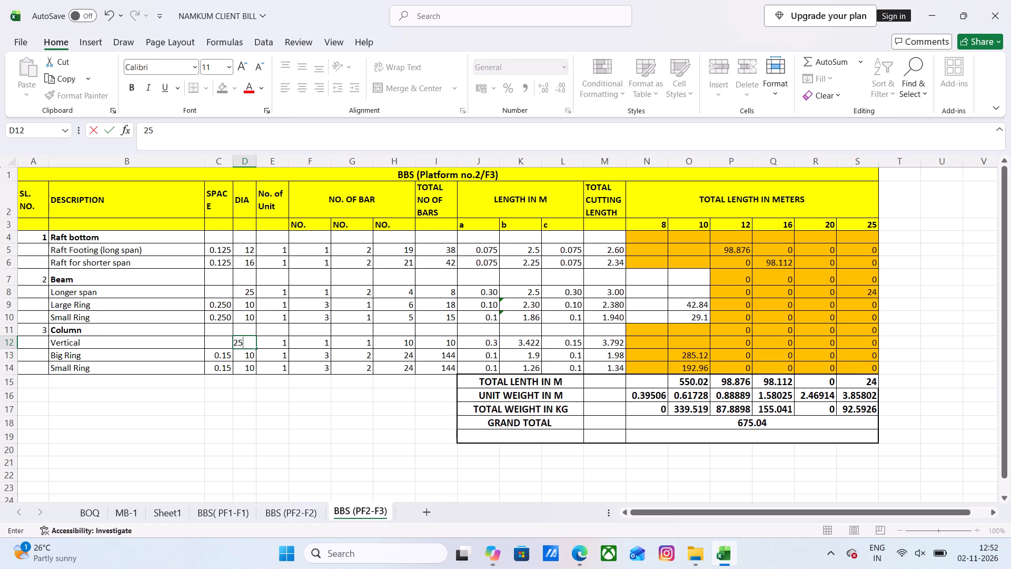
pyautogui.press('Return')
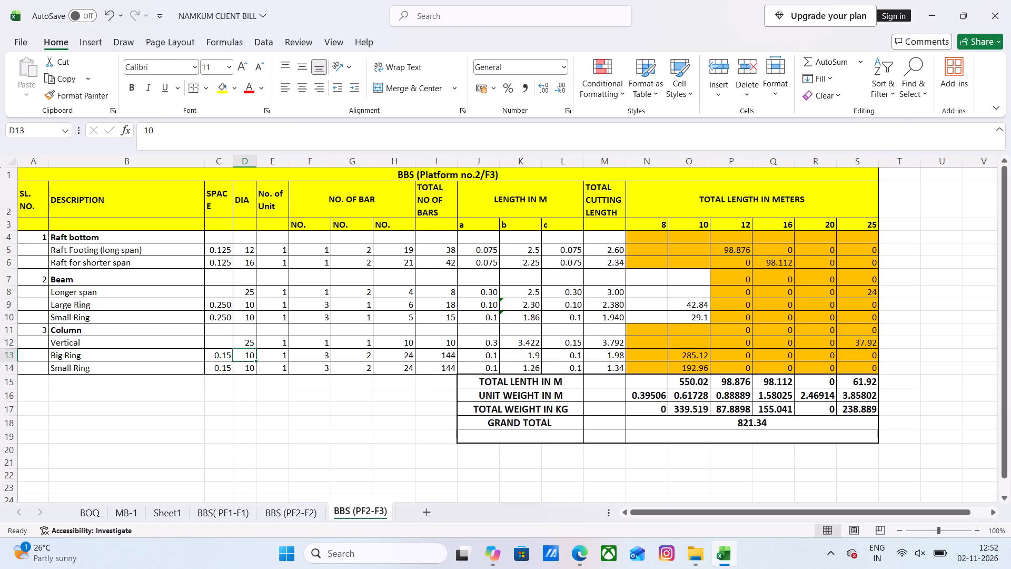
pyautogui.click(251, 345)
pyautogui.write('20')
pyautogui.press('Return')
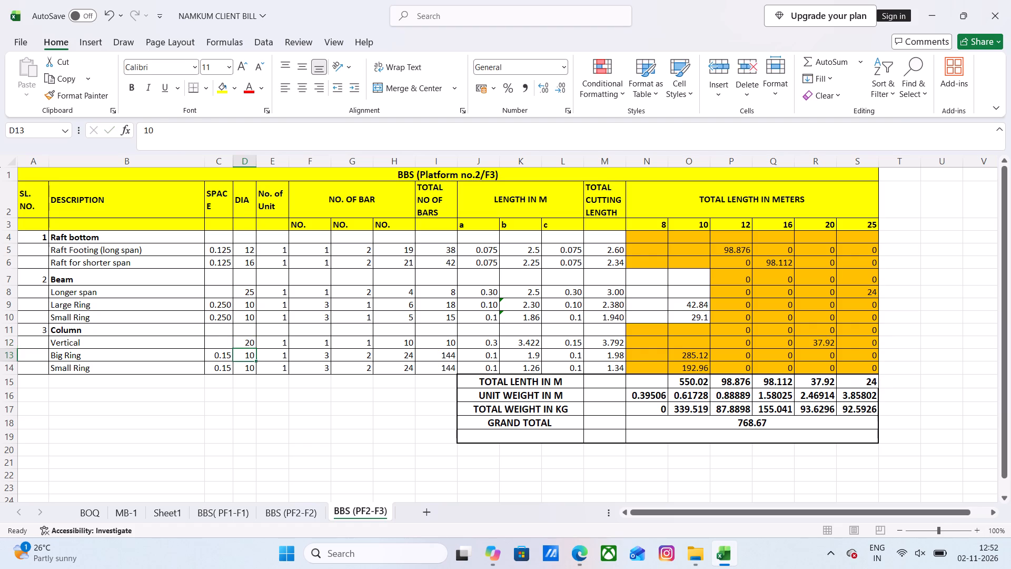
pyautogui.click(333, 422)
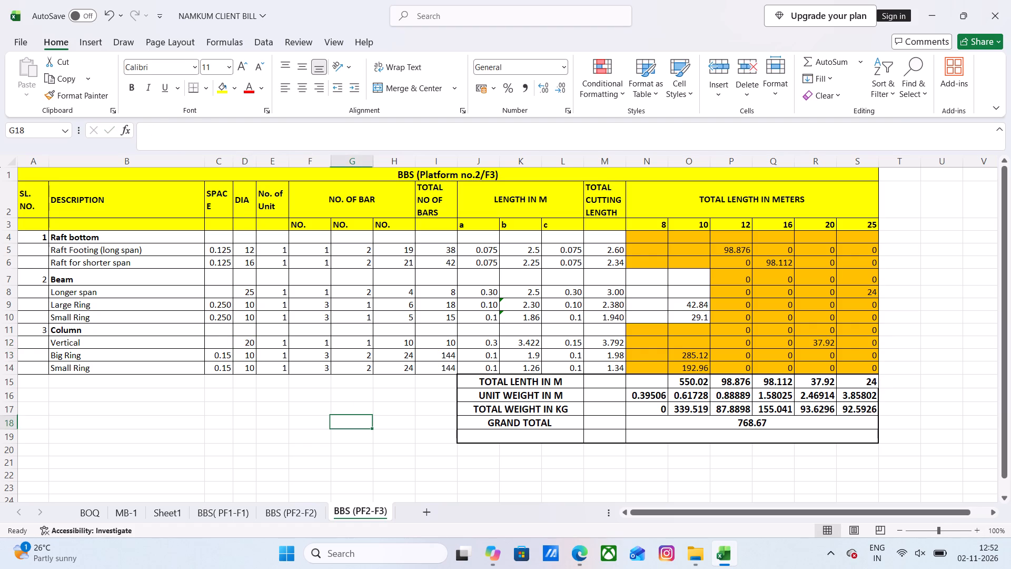
# Copy the row-locked IF formula from Q5 into the long-span raft footing's 8 mm cell N5 and check its references.
pyautogui.click(740, 250)
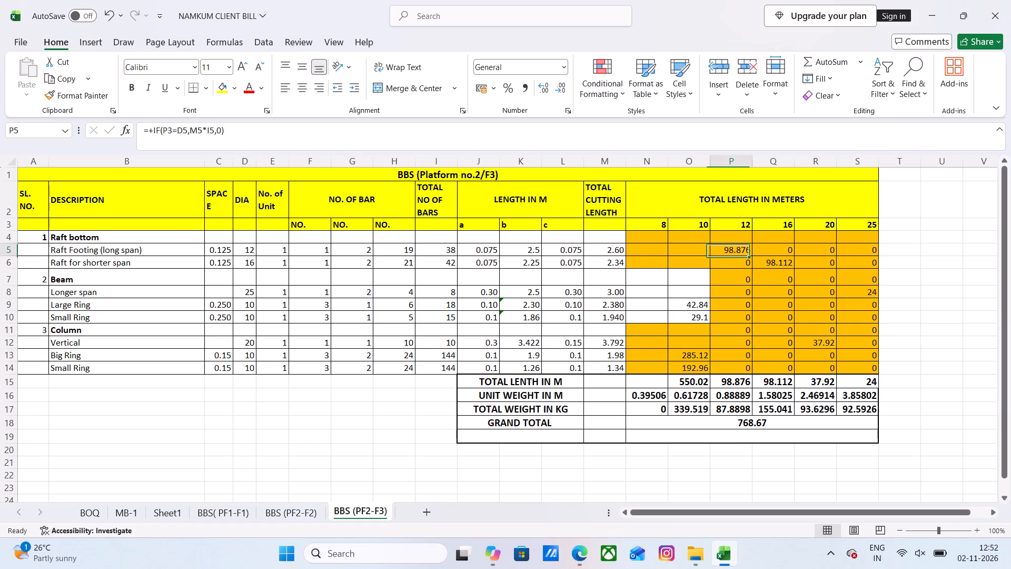
pyautogui.click(768, 252)
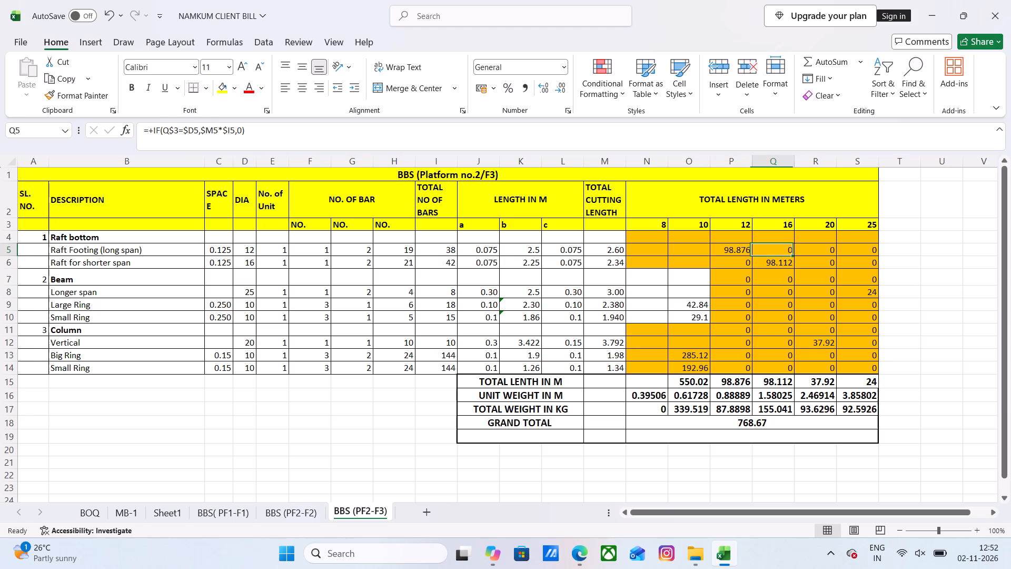
pyautogui.hotkey('ctrl', 'c')
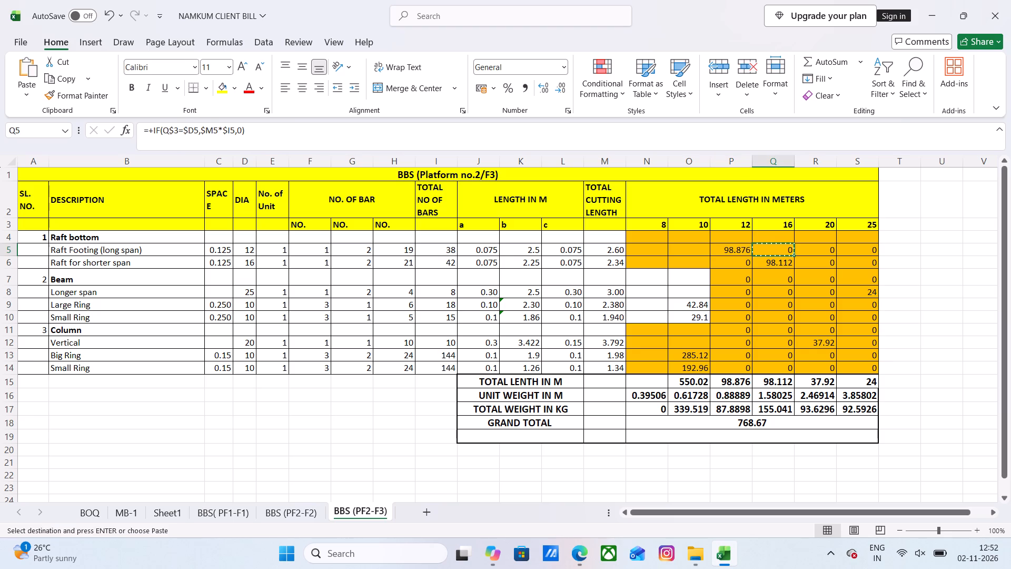
pyautogui.click(652, 250)
pyautogui.hotkey('ctrl', 'v')
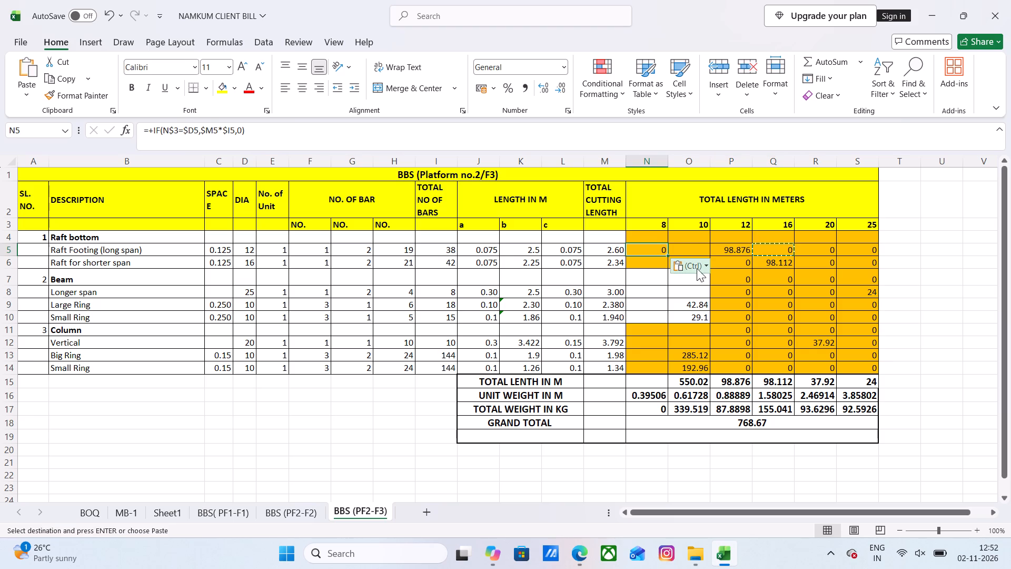
pyautogui.doubleClick(651, 250)
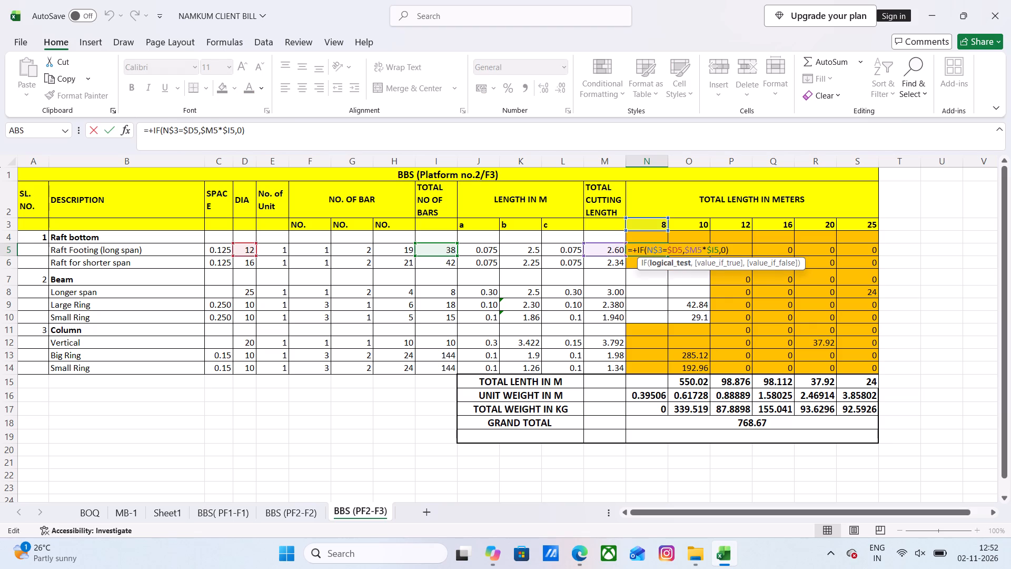
pyautogui.press('Escape')
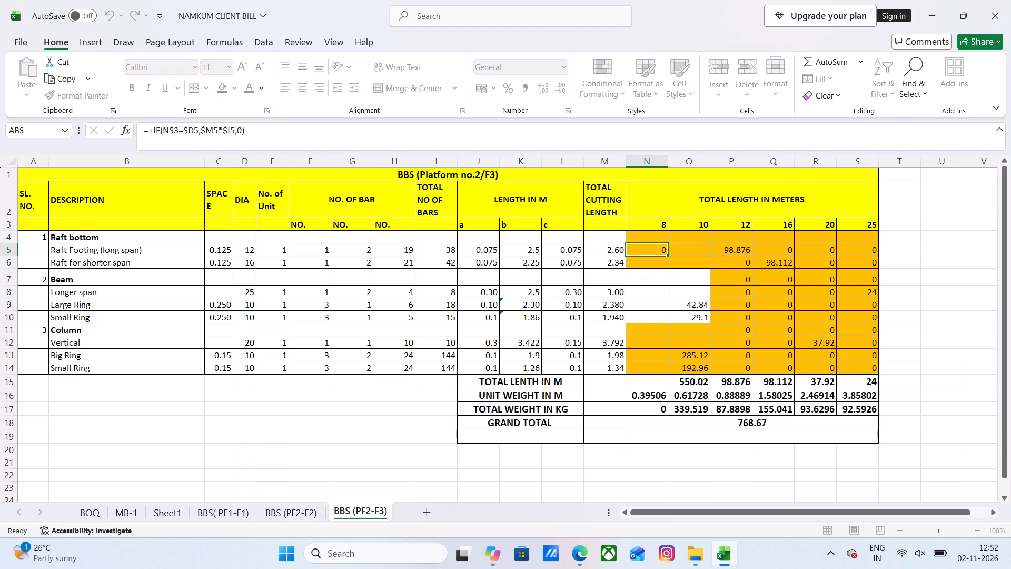
# Fill the formula from N5 across to the 12 mm column and down to the column's Small Ring in row 14.
pyautogui.click(662, 250)
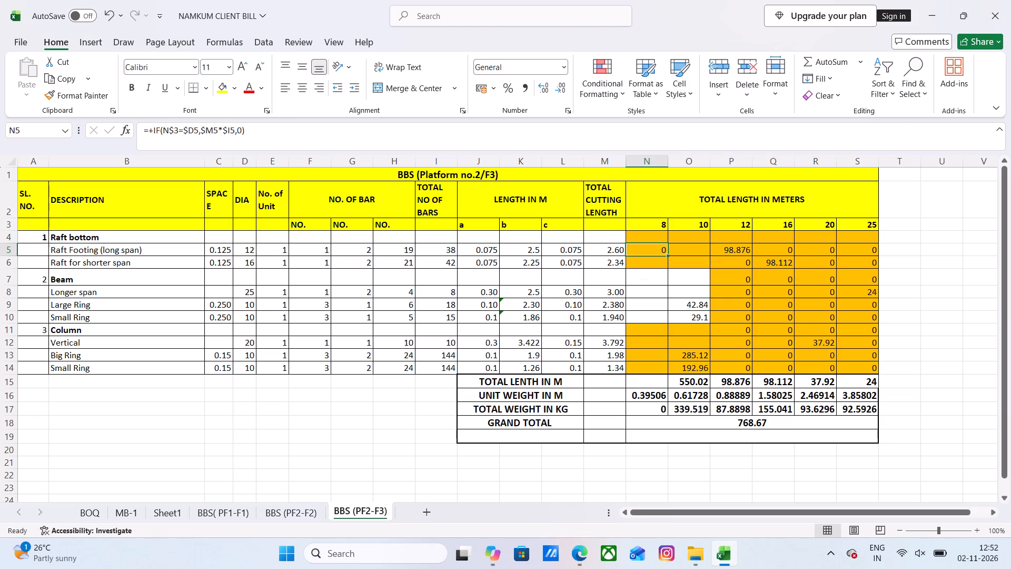
pyautogui.moveTo(668, 254); pyautogui.dragTo(750, 257)
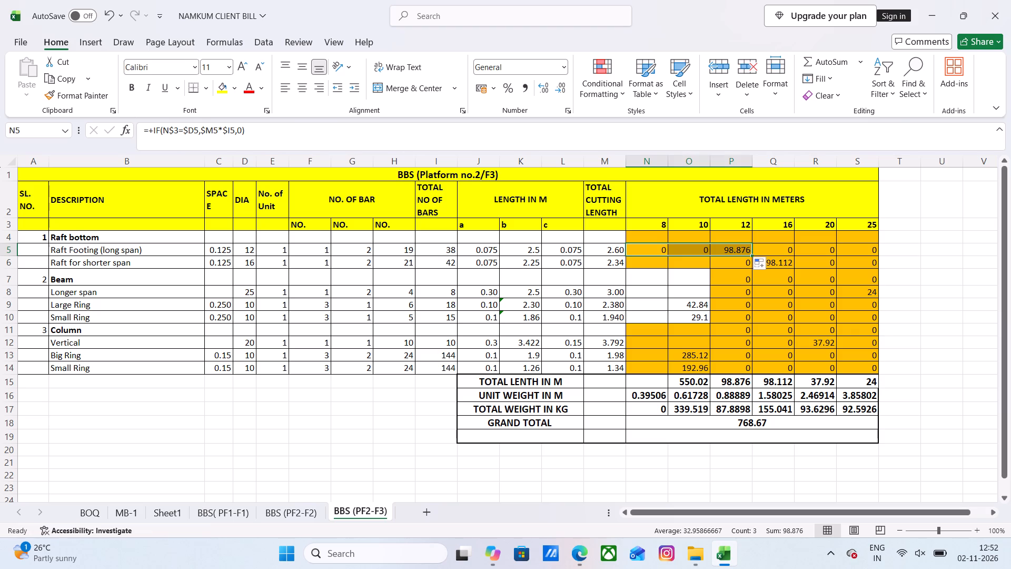
pyautogui.moveTo(752, 254); pyautogui.dragTo(768, 364)
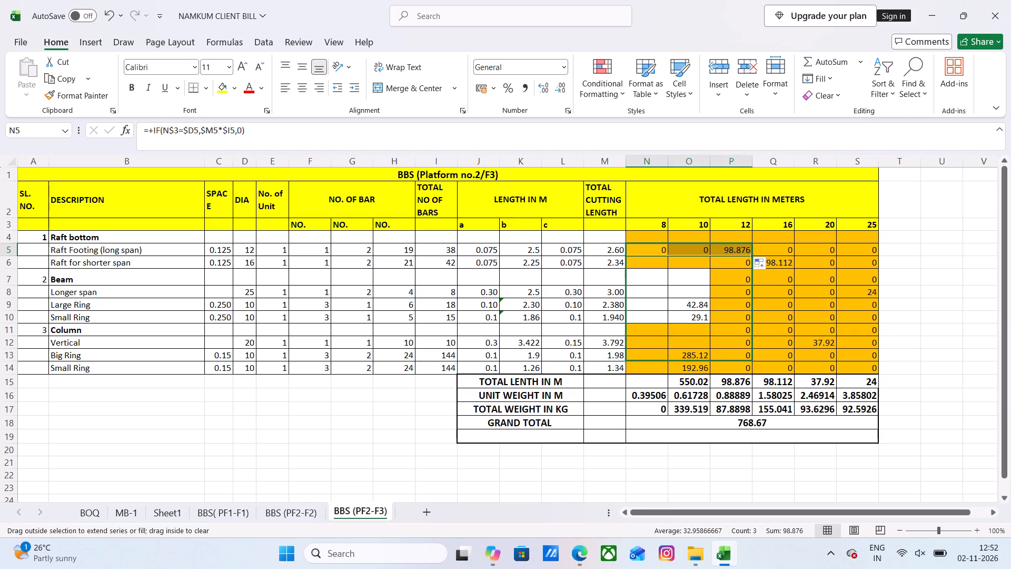
pyautogui.moveTo(768, 364); pyautogui.dragTo(768, 375)
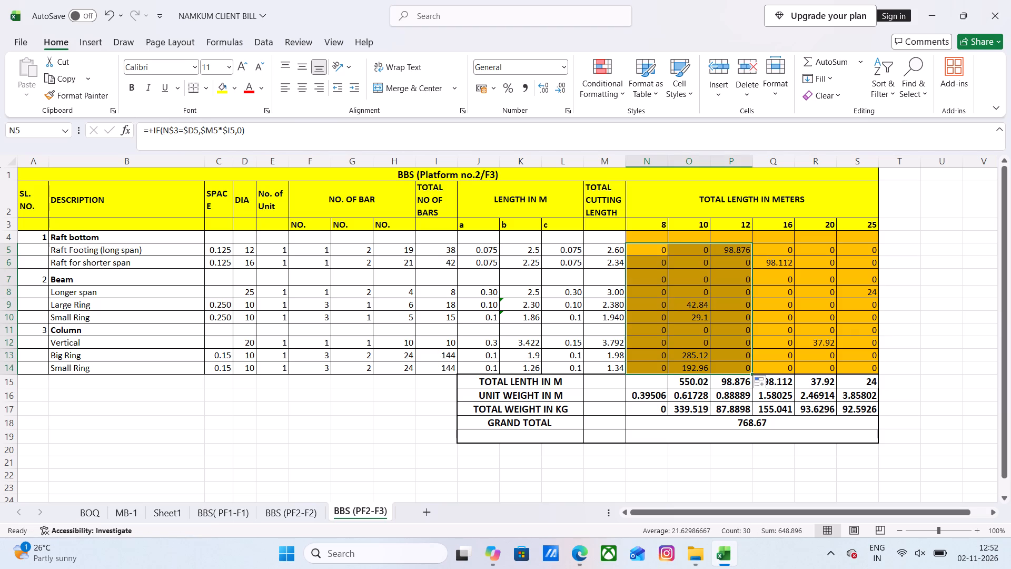
pyautogui.click(734, 286)
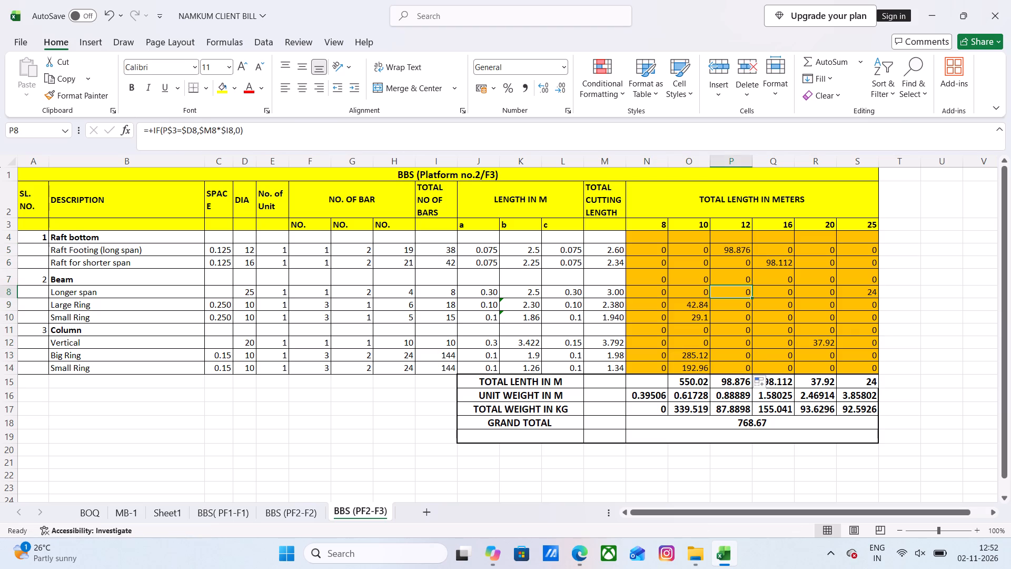
pyautogui.click(646, 251)
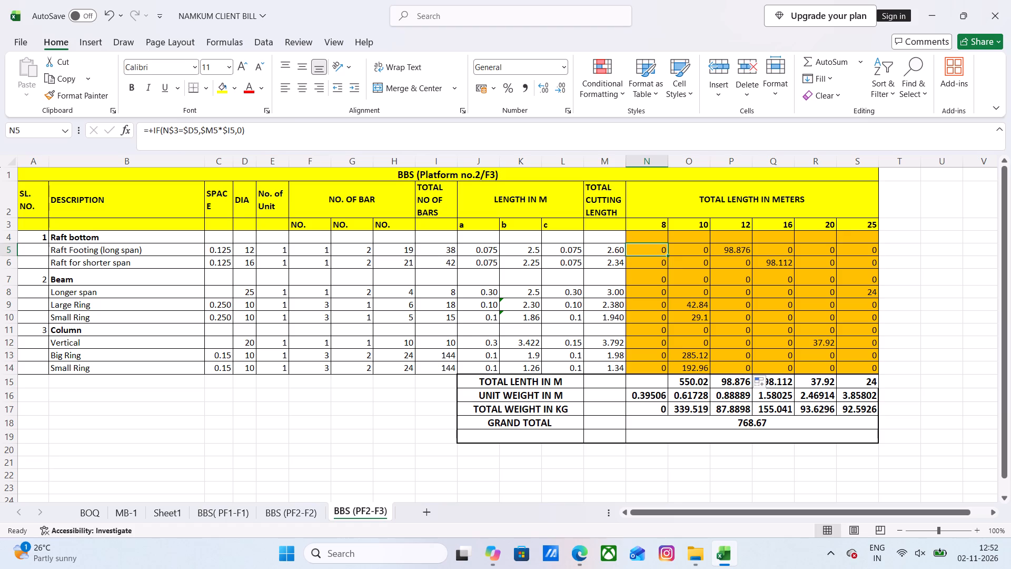
# Fill the IF formula from N5 across to the 25 mm column and down to the column's Small Ring in row 14.
pyautogui.moveTo(667, 253); pyautogui.dragTo(785, 262)
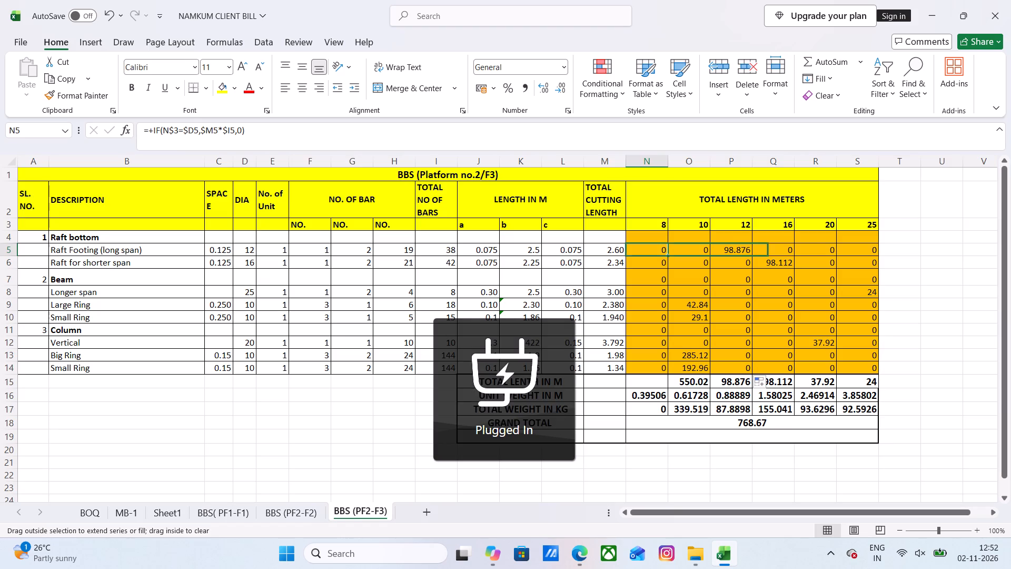
pyautogui.moveTo(785, 262); pyautogui.dragTo(884, 263)
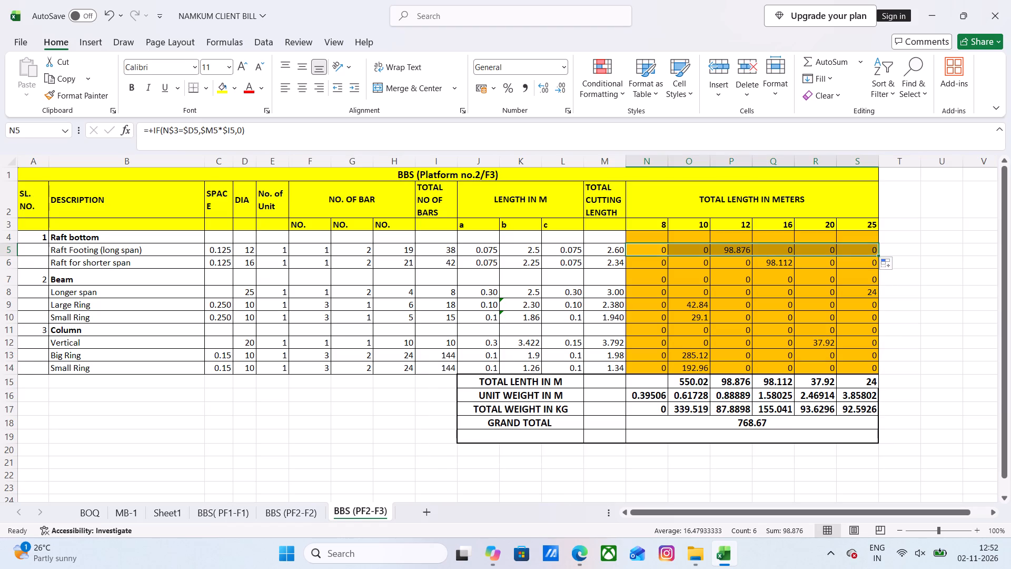
pyautogui.moveTo(877, 254); pyautogui.dragTo(893, 375)
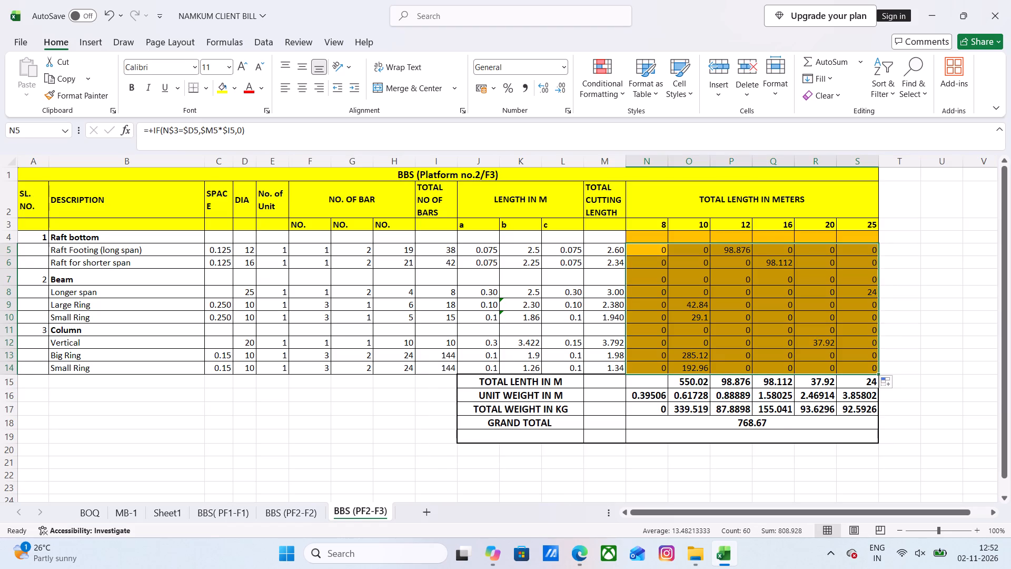
pyautogui.click(899, 346)
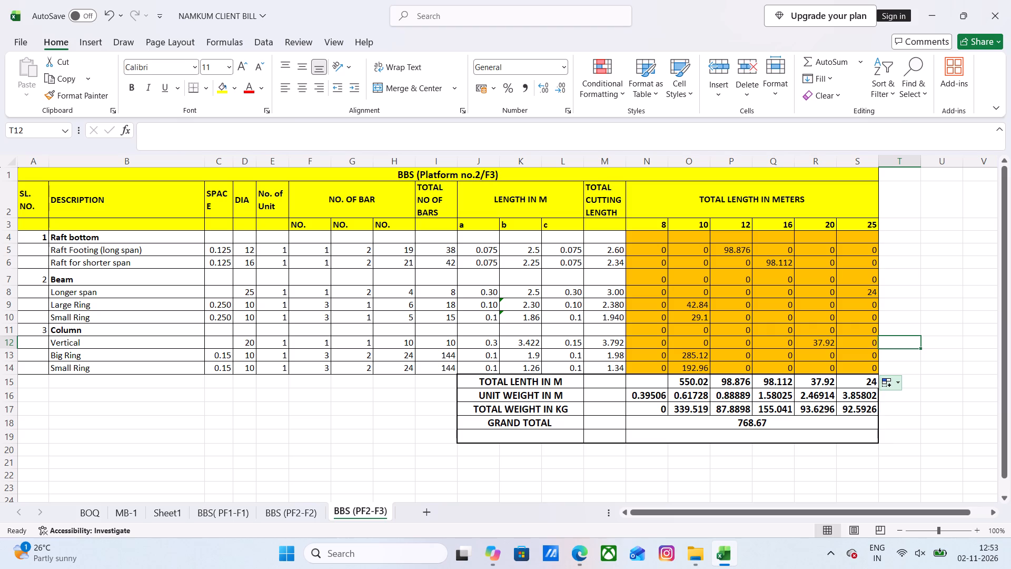
# Set the No. of Unit for the long-span raft footing in E5 to 3 and fill it down to row 14.
pyautogui.scroll(3, 216, 443)
pyautogui.scroll(5, 272, 331)
pyautogui.click(276, 249)
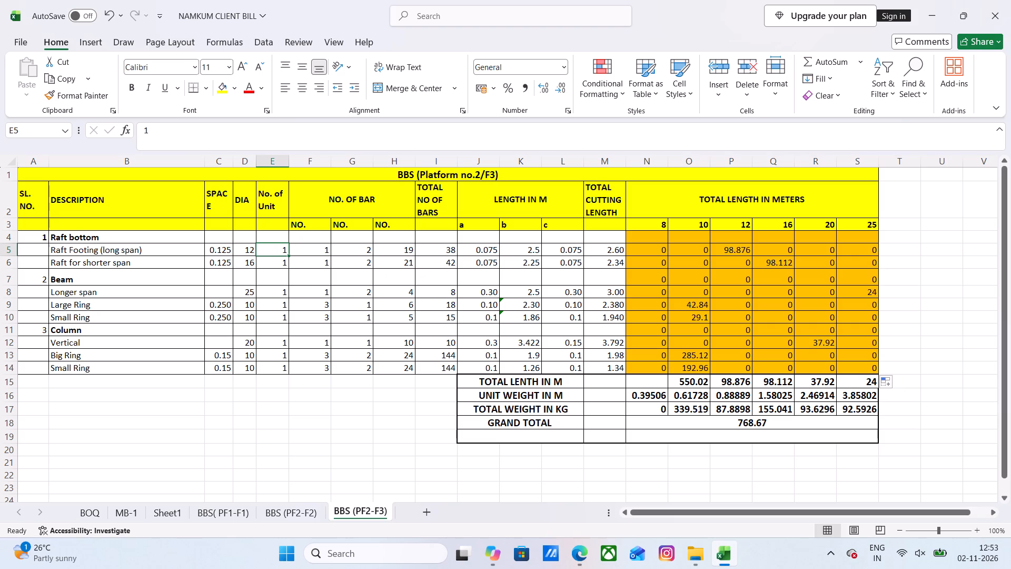
pyautogui.press('3')
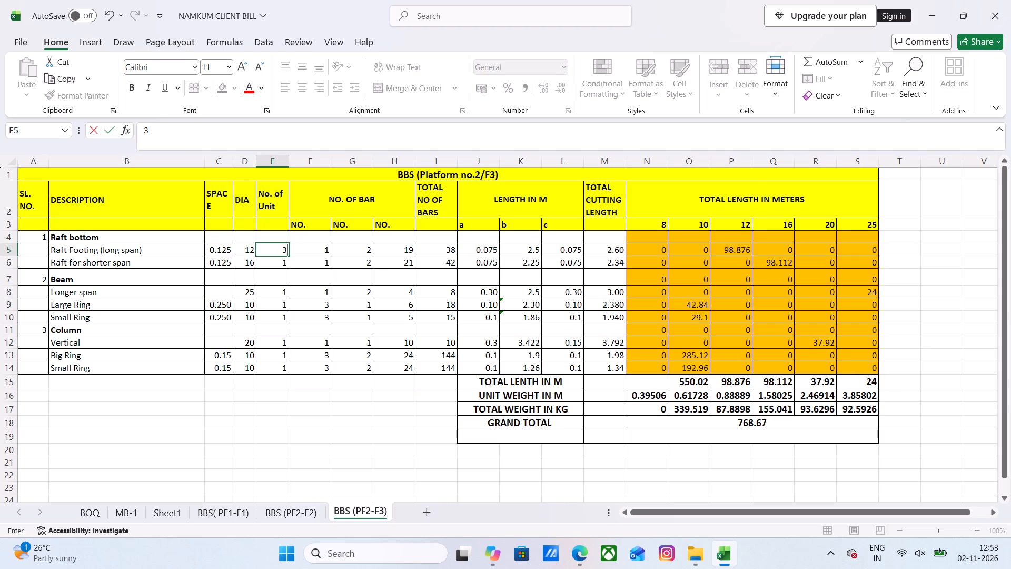
pyautogui.click(286, 284)
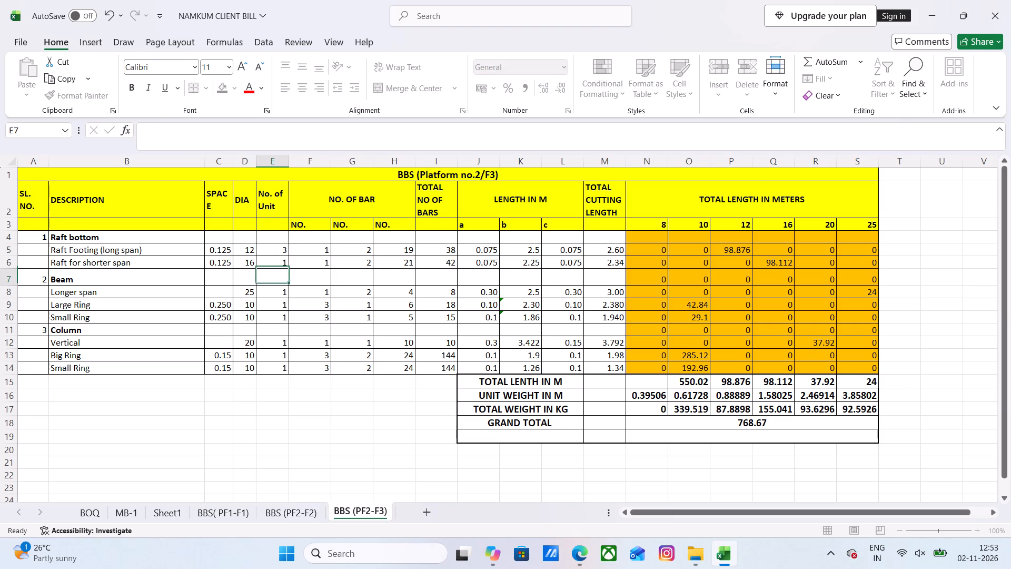
pyautogui.click(278, 251)
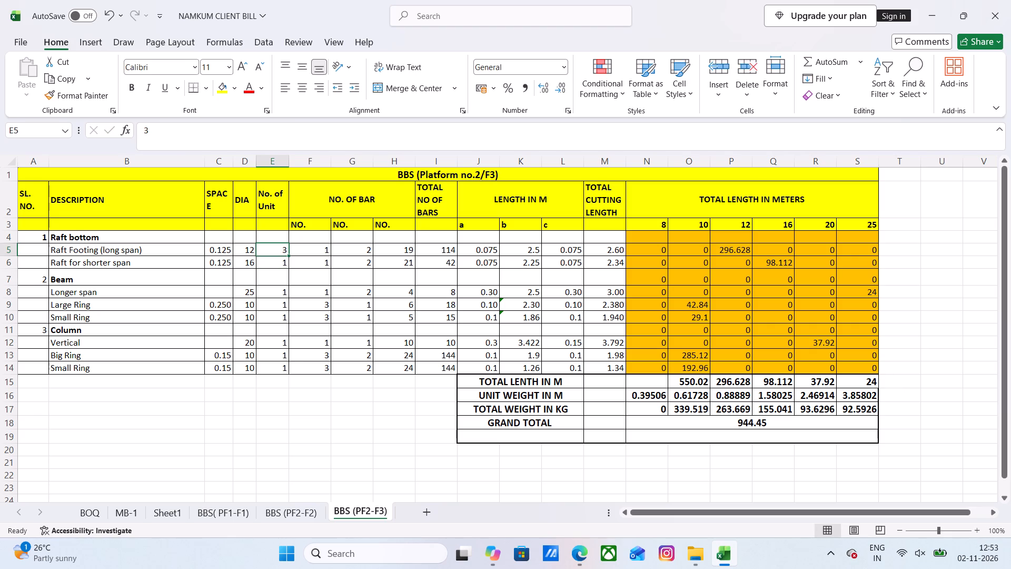
pyautogui.moveTo(288, 254); pyautogui.dragTo(305, 370)
pyautogui.click(288, 418)
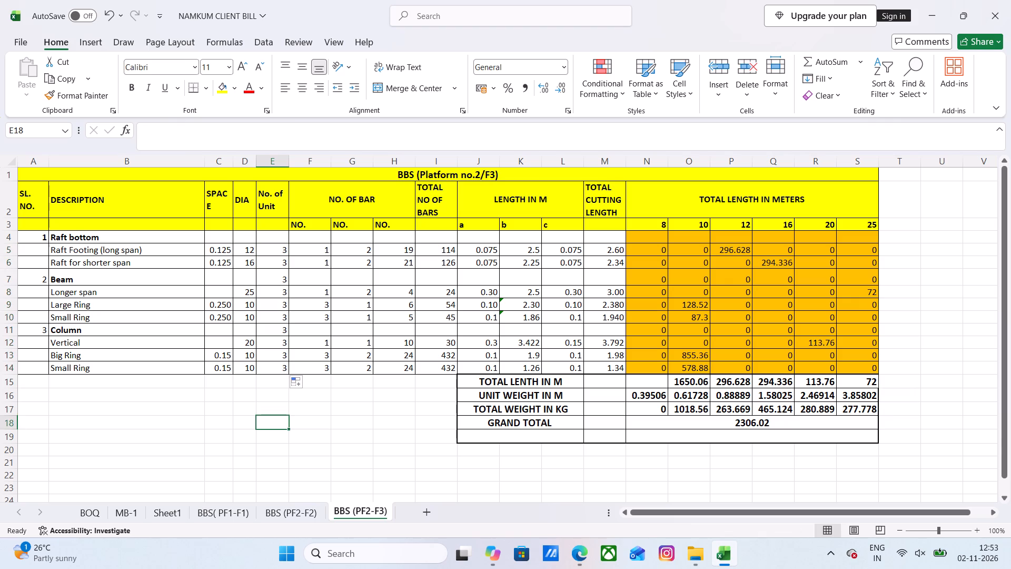
# Clear the No. of Unit cells E7 and E11 in the Beam and Column heading rows.
pyautogui.click(280, 279)
pyautogui.press('BackSpace')
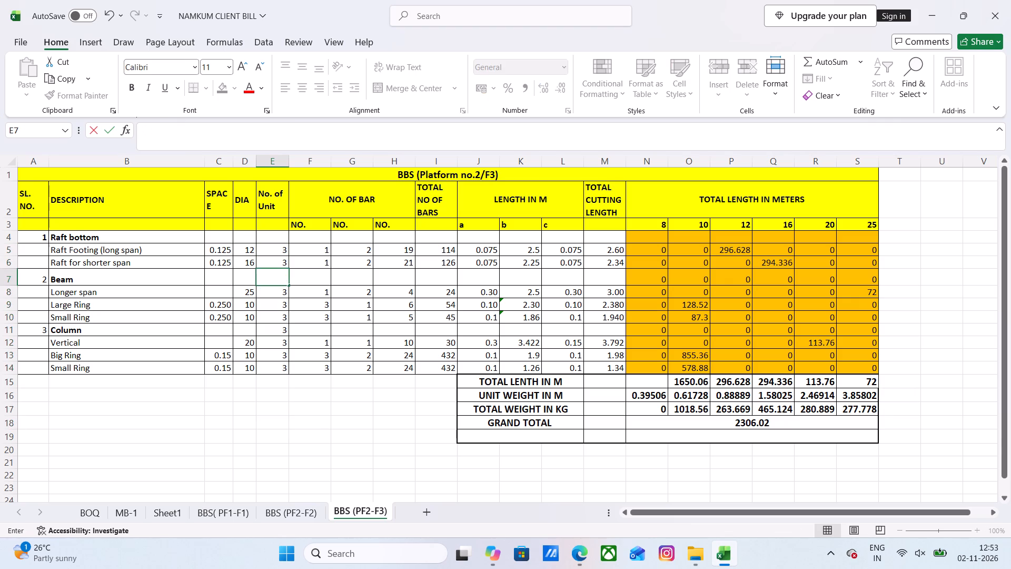
pyautogui.click(279, 330)
pyautogui.press('BackSpace')
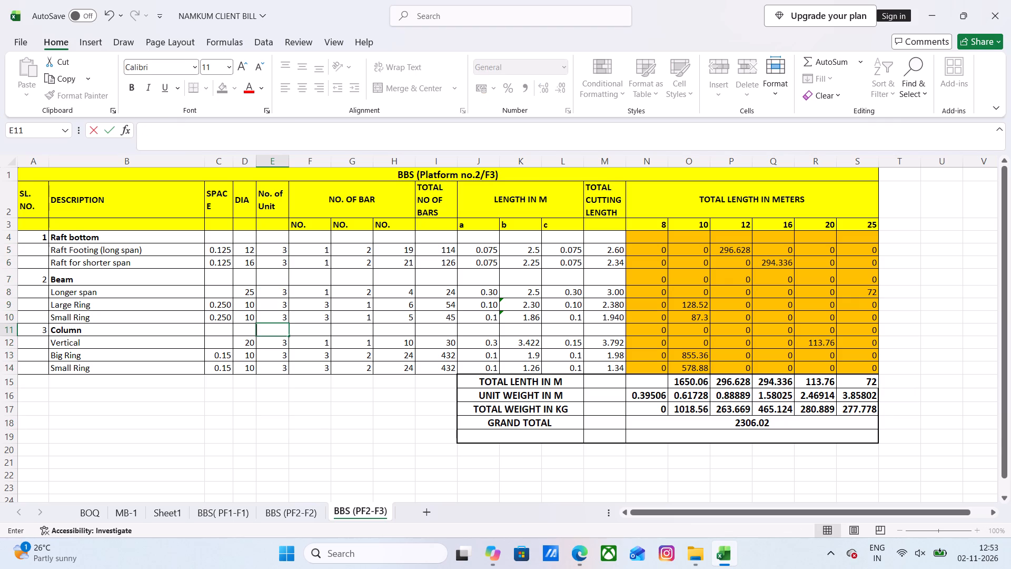
pyautogui.click(288, 397)
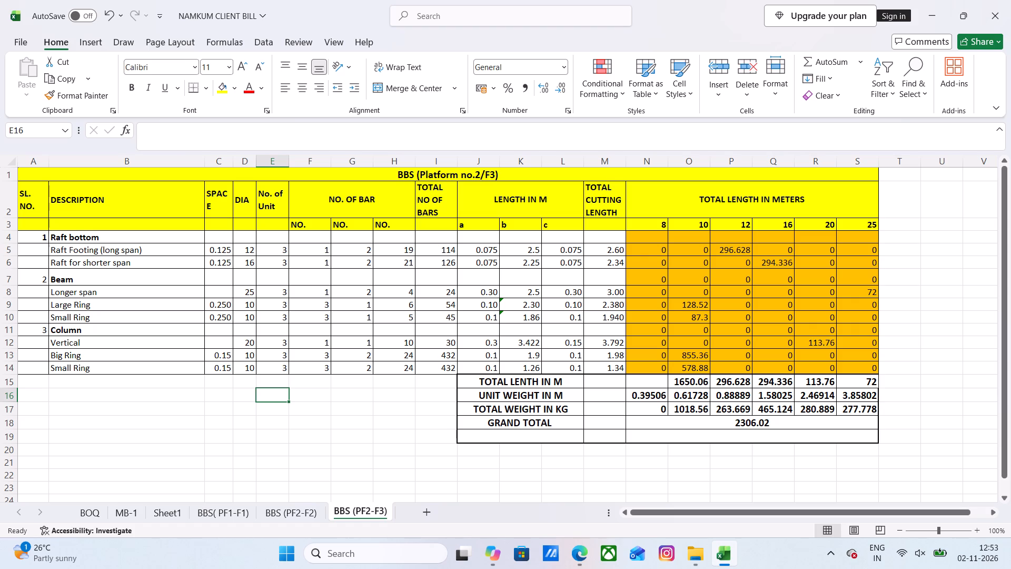
# Check the grand total formula on BBS (PF2-F3), and look through the schedule on BBS (PF1-F1) up to its first rows.
pyautogui.click(734, 425)
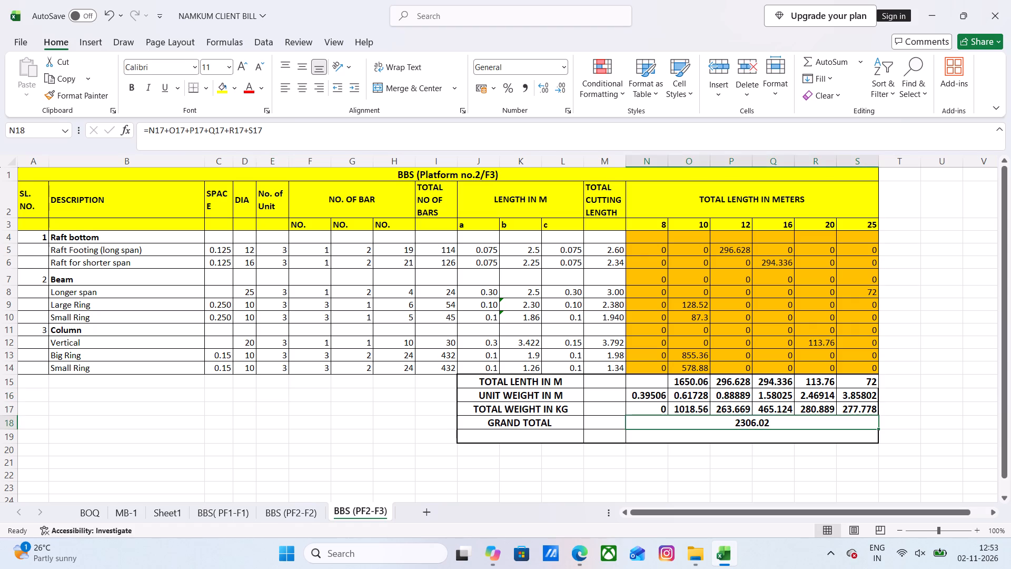
pyautogui.click(277, 511)
pyautogui.click(216, 515)
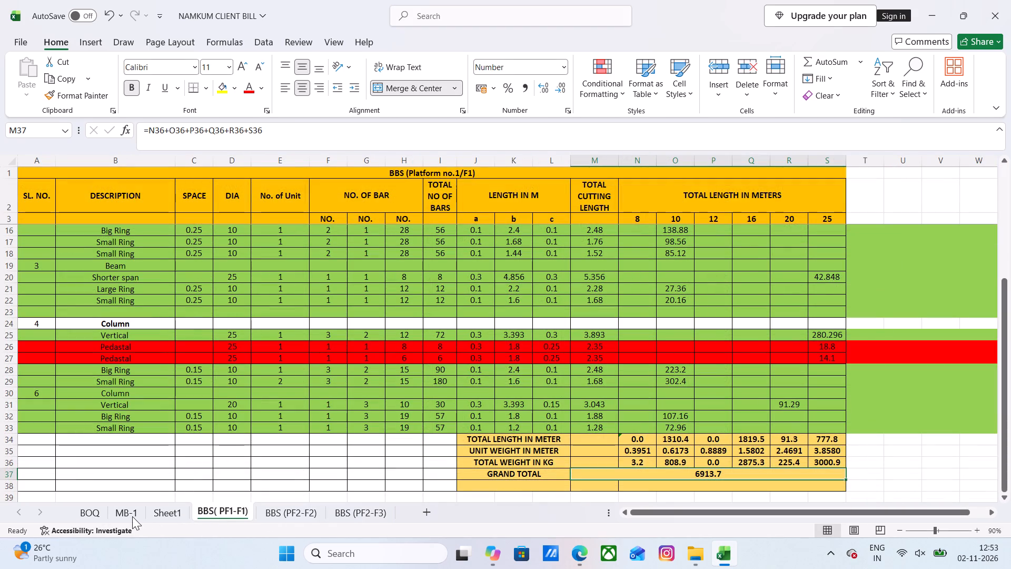
pyautogui.scroll(-2, 281, 420)
pyautogui.scroll(3, 280, 420)
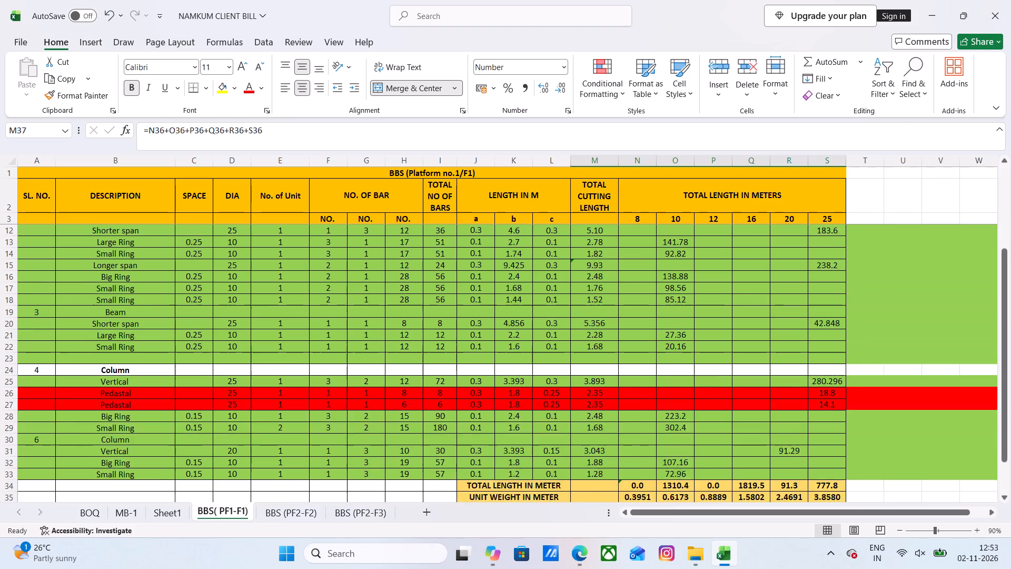
pyautogui.scroll(6, 280, 420)
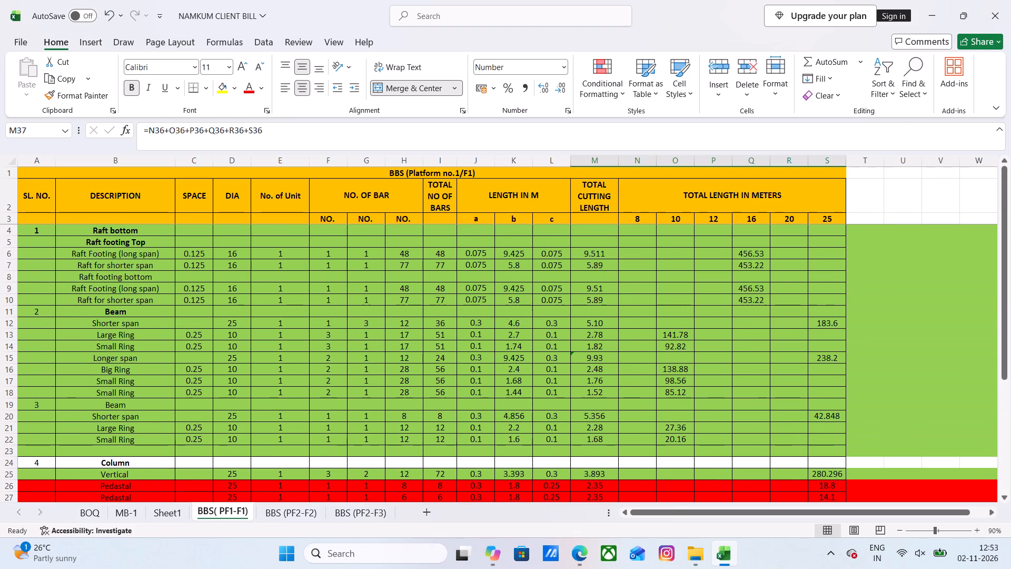
pyautogui.scroll(5, 280, 420)
pyautogui.click(369, 515)
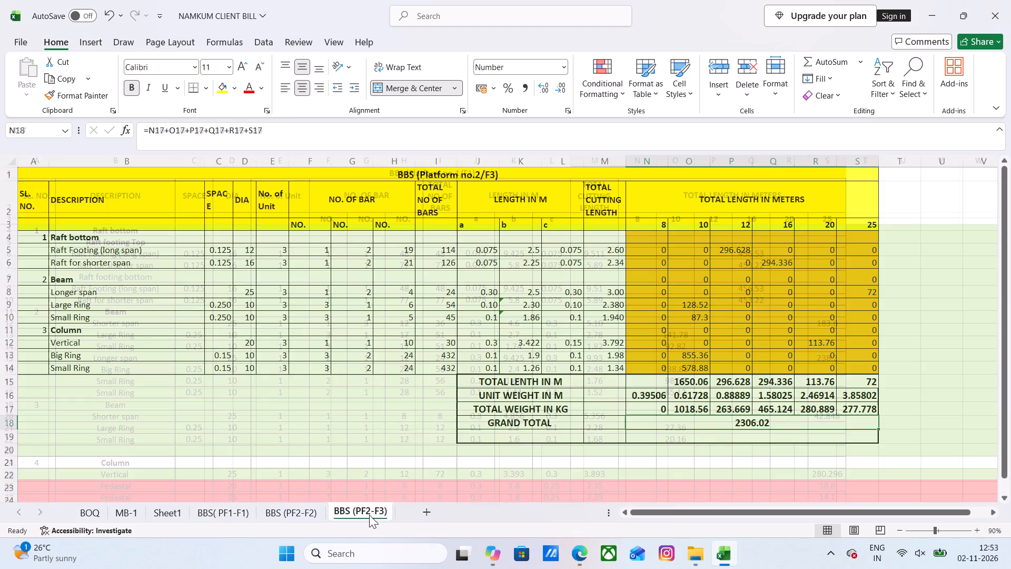
# Copy the IF formula from N5 on BBS (PF2-F3) into the long-span raft footing's 8 mm cell N5 on BBS (PF2-F2).
pyautogui.scroll(4, 548, 388)
pyautogui.click(653, 251)
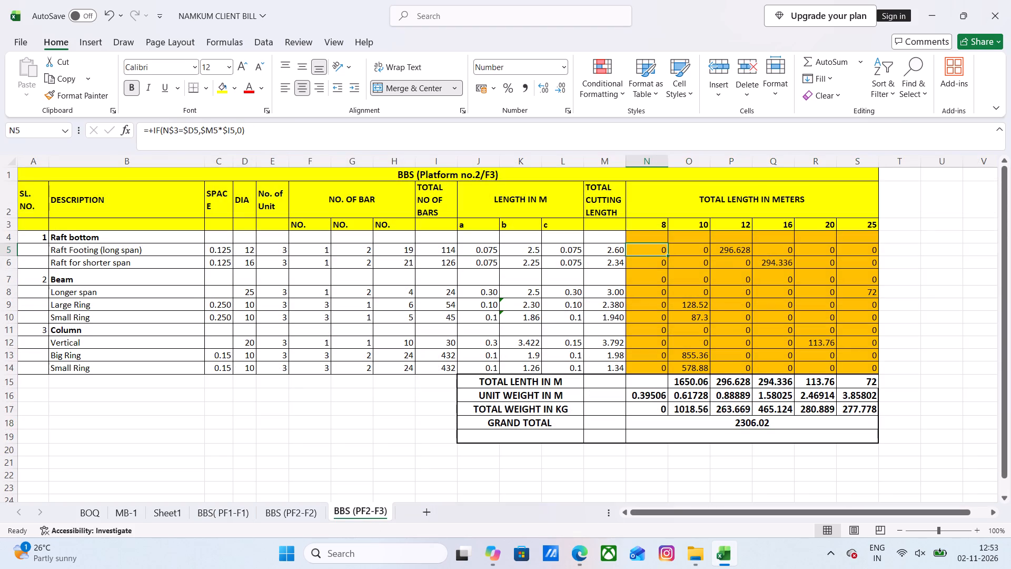
pyautogui.hotkey('ctrl', 'c')
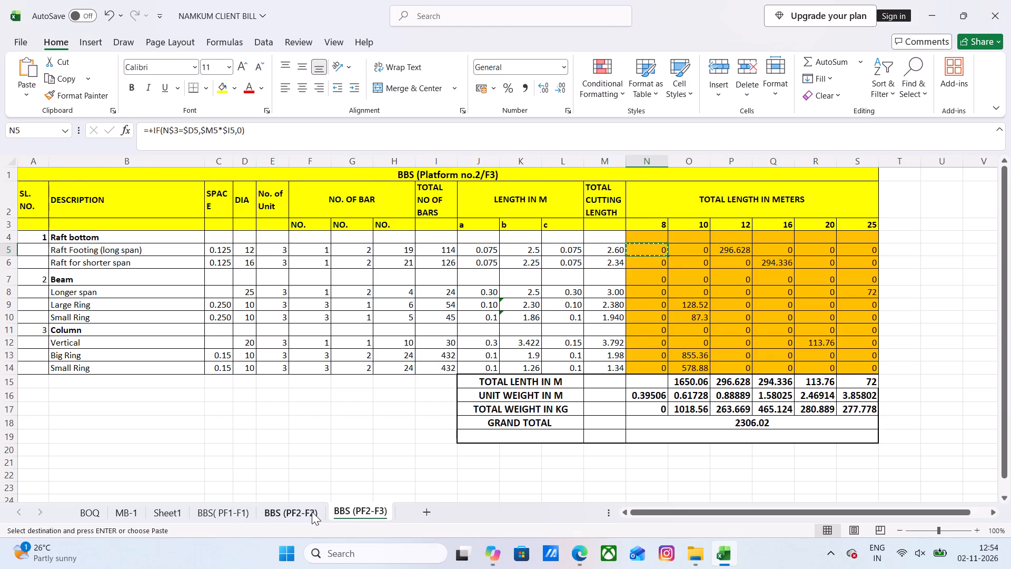
pyautogui.click(312, 512)
pyautogui.scroll(8, 715, 232)
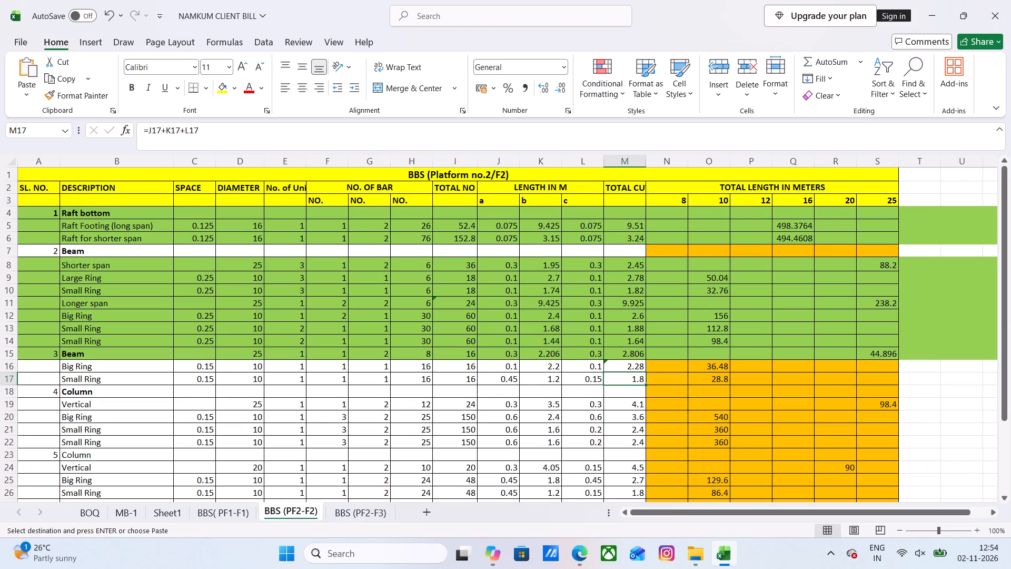
pyautogui.click(675, 226)
pyautogui.hotkey('ctrl', 'v')
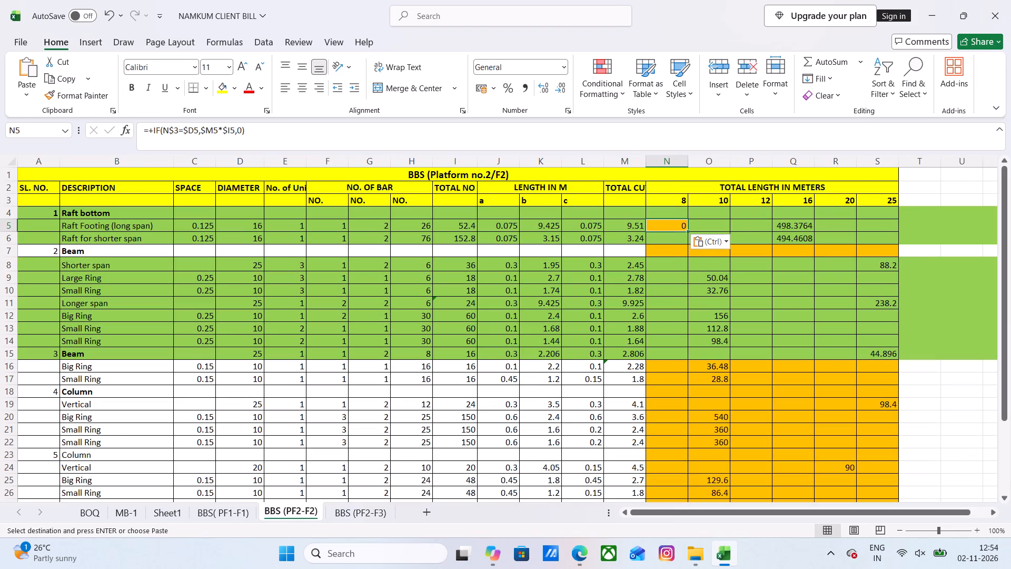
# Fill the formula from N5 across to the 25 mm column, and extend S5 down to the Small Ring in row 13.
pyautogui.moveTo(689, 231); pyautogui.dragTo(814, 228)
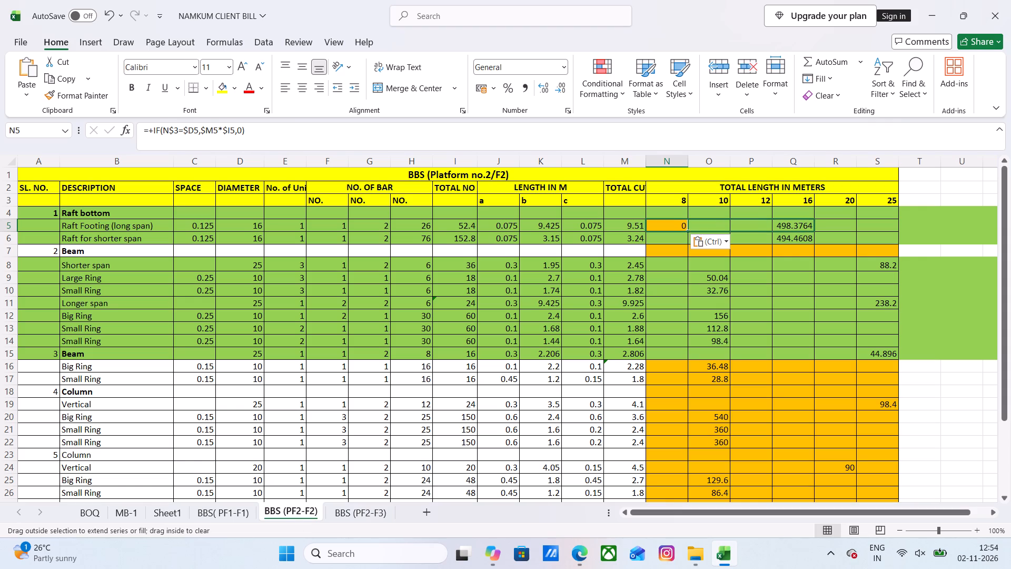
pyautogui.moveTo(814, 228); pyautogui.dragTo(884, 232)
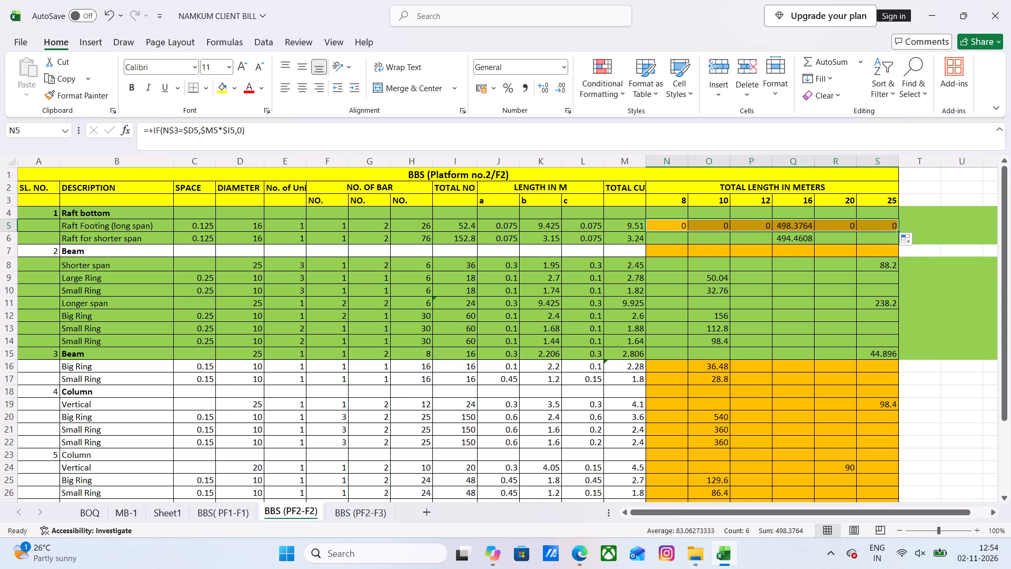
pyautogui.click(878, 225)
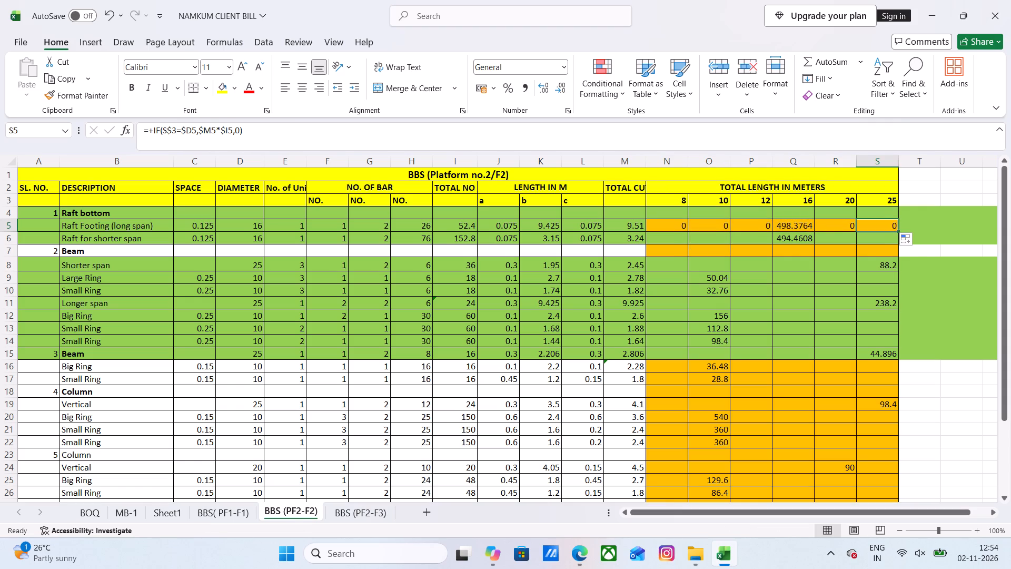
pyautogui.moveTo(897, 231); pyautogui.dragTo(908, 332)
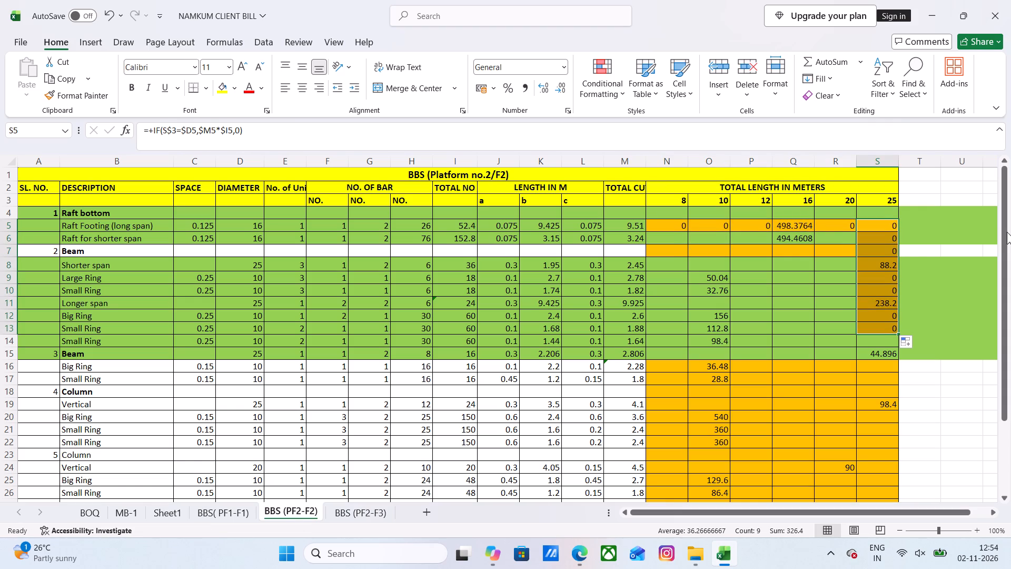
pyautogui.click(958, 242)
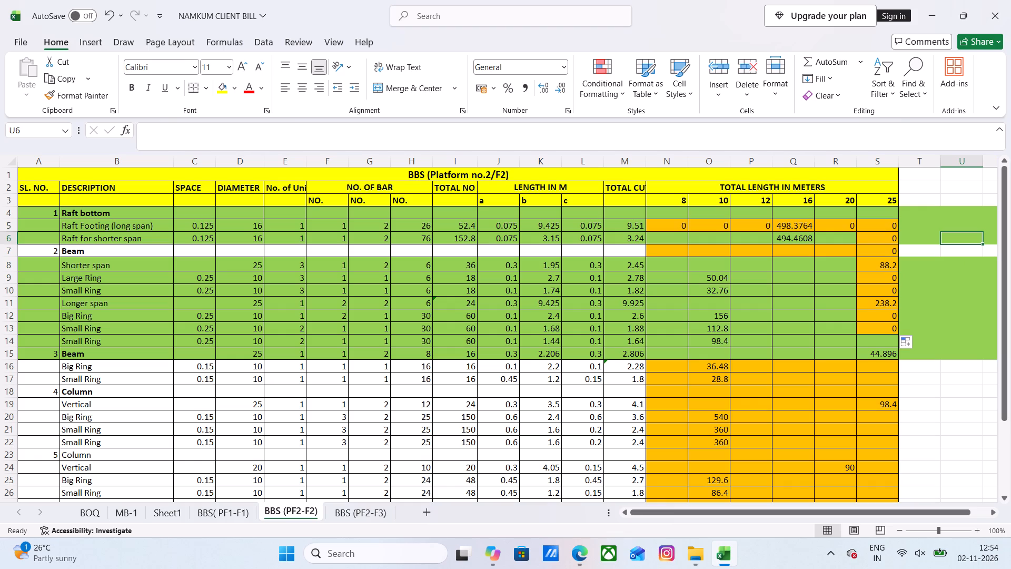
# Fill the formula from N5 across to the 25 mm column and down all six diameter columns to the Small Ring in row 26.
pyautogui.click(651, 229)
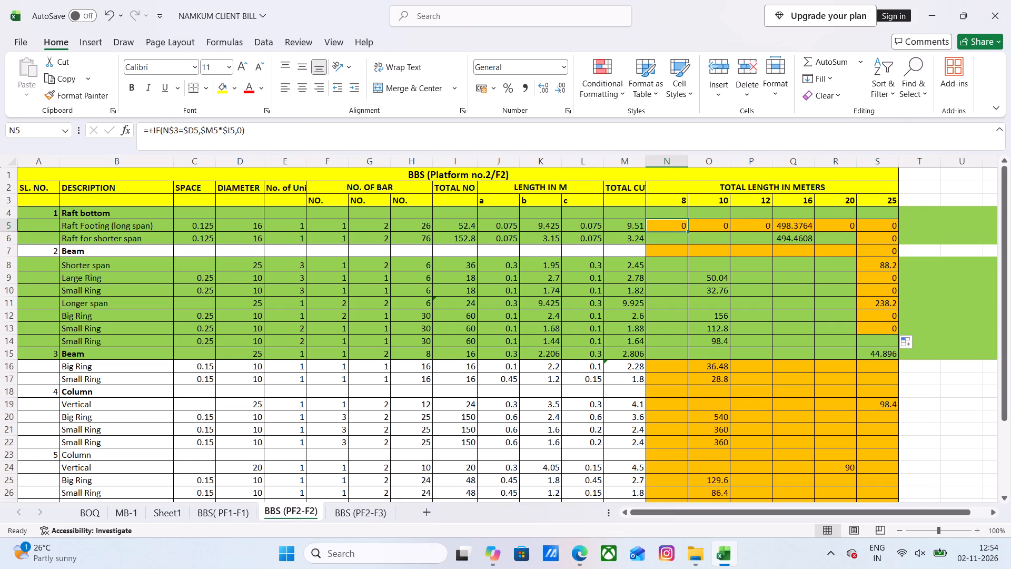
pyautogui.moveTo(687, 232); pyautogui.dragTo(786, 281)
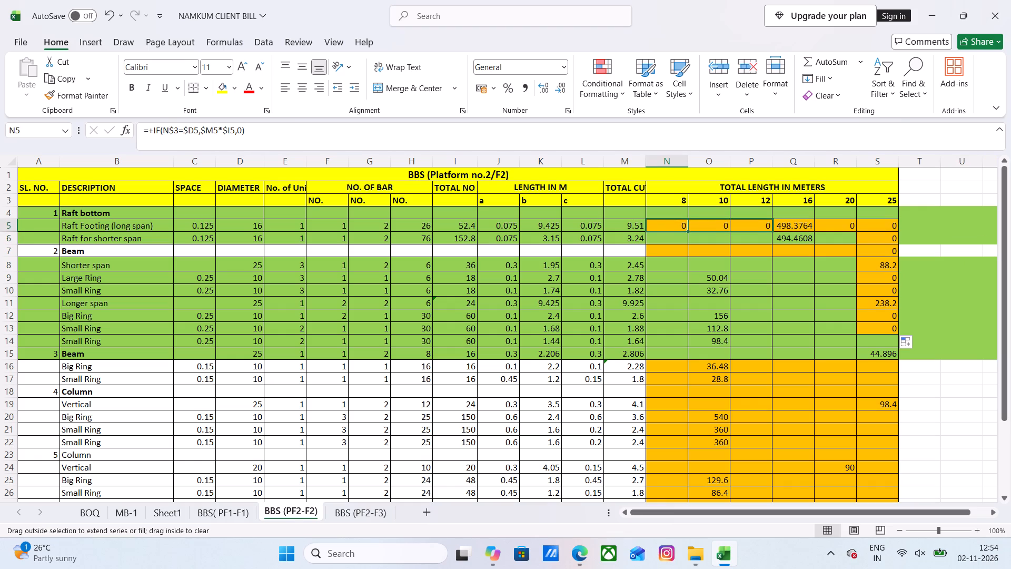
pyautogui.moveTo(786, 281); pyautogui.dragTo(917, 275)
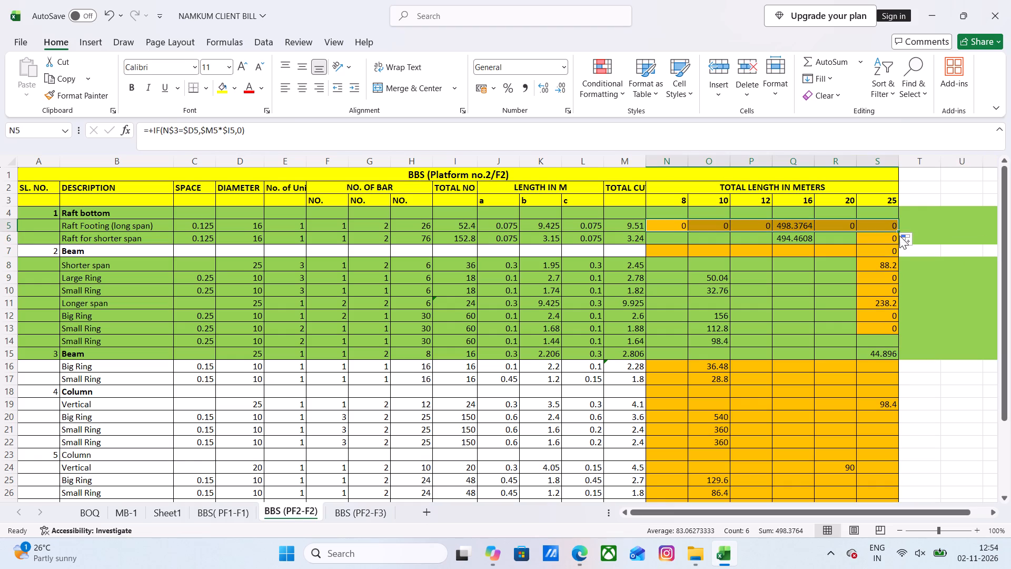
pyautogui.moveTo(897, 230); pyautogui.dragTo(905, 307)
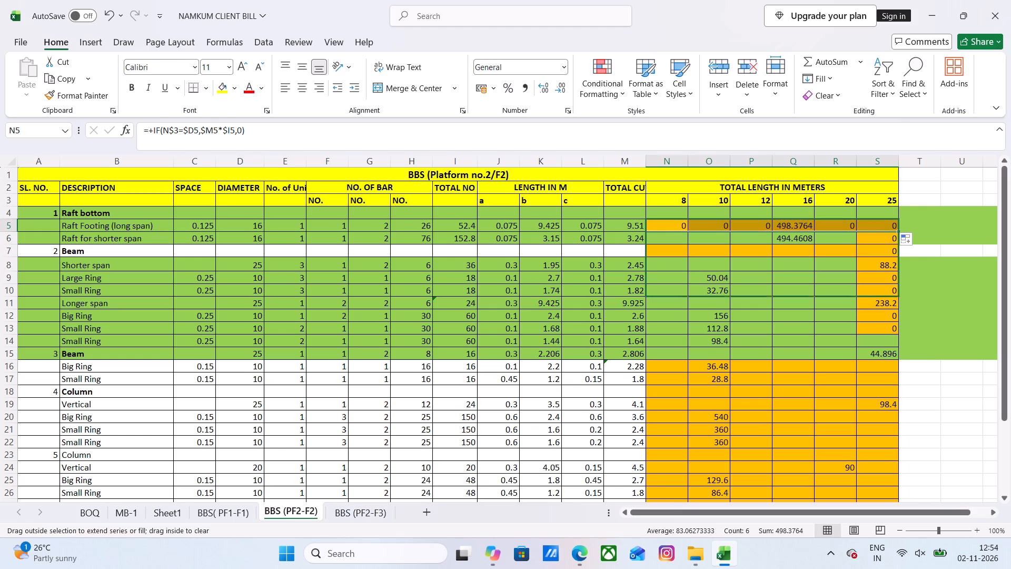
pyautogui.moveTo(905, 307); pyautogui.dragTo(935, 501)
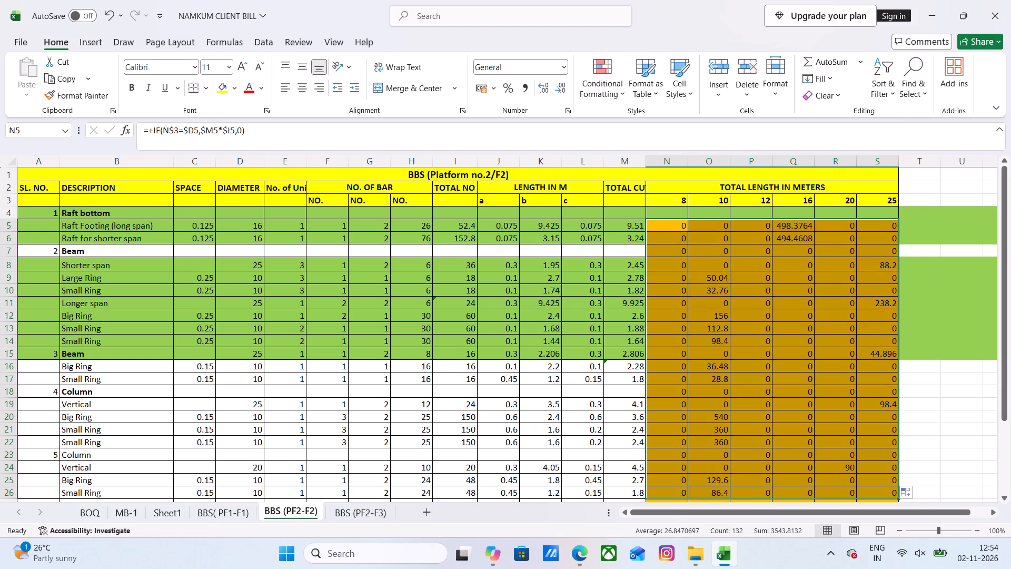
pyautogui.scroll(-4, 769, 323)
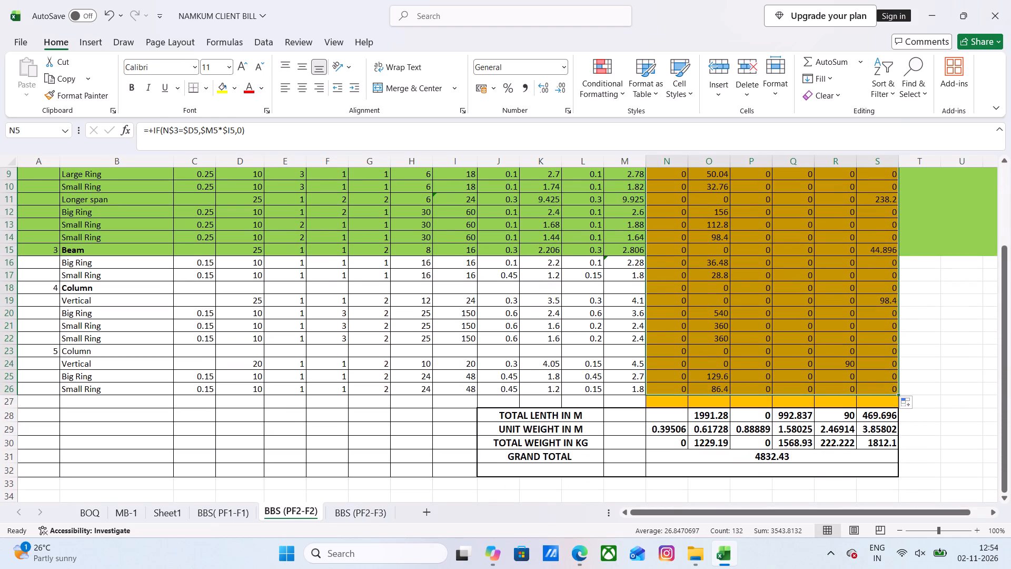
# Look through the filled diameter columns and totals on BBS (PF2-F2), from the headers to the weight rows.
pyautogui.scroll(3, 878, 368)
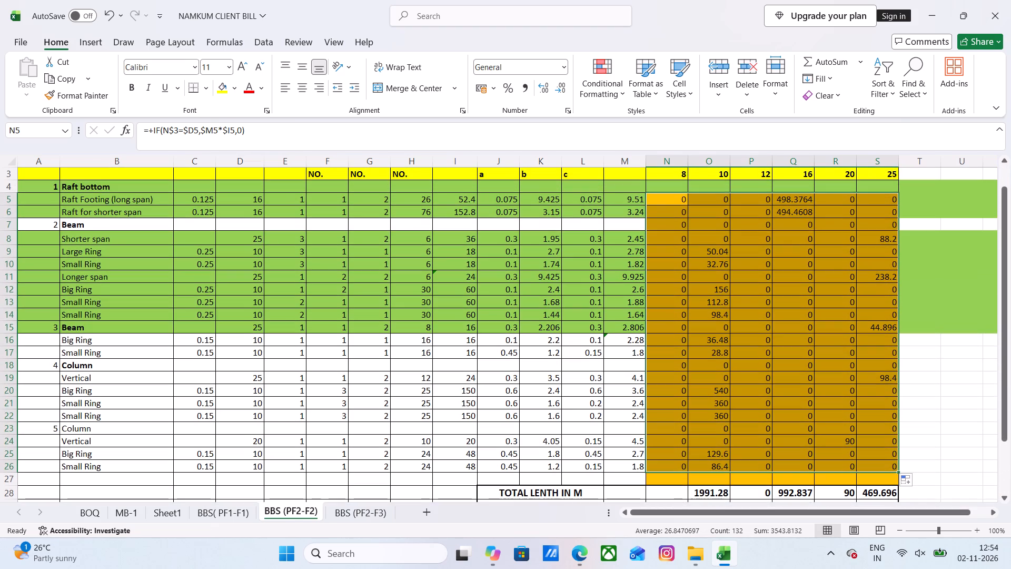
pyautogui.click(940, 312)
pyautogui.scroll(4, 937, 321)
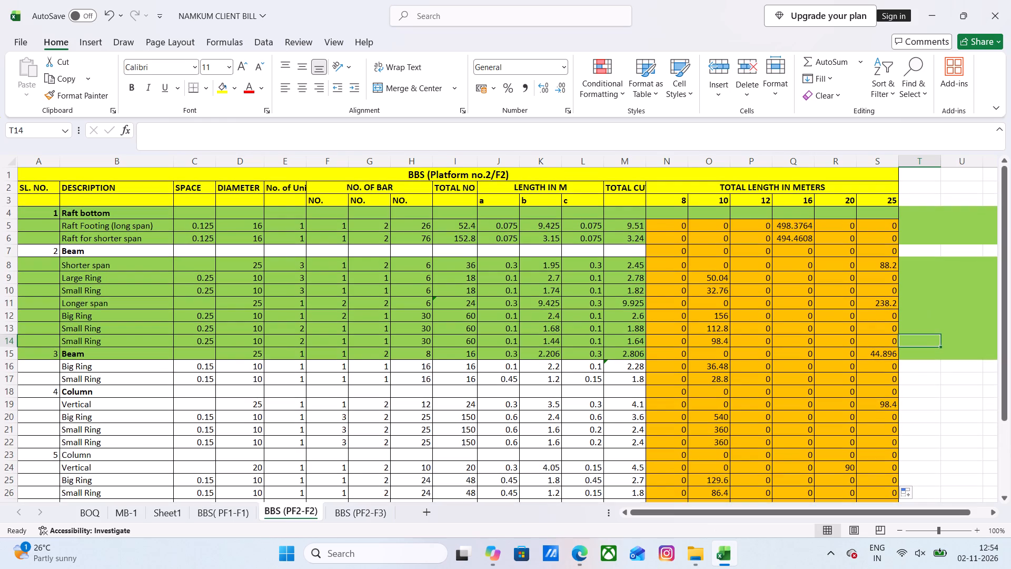
pyautogui.scroll(-2, 887, 317)
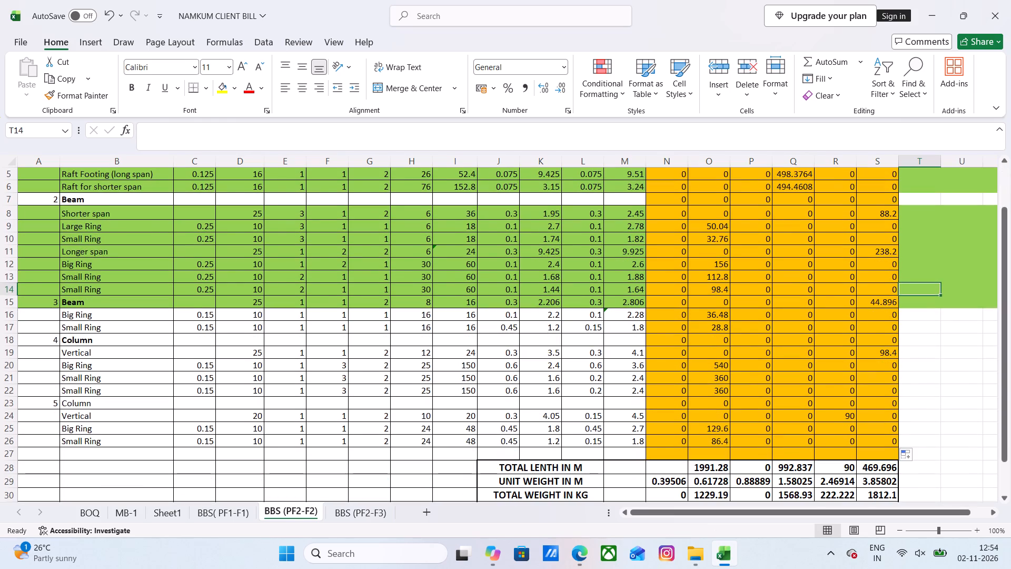
pyautogui.scroll(3, 884, 318)
pyautogui.scroll(-2, 884, 318)
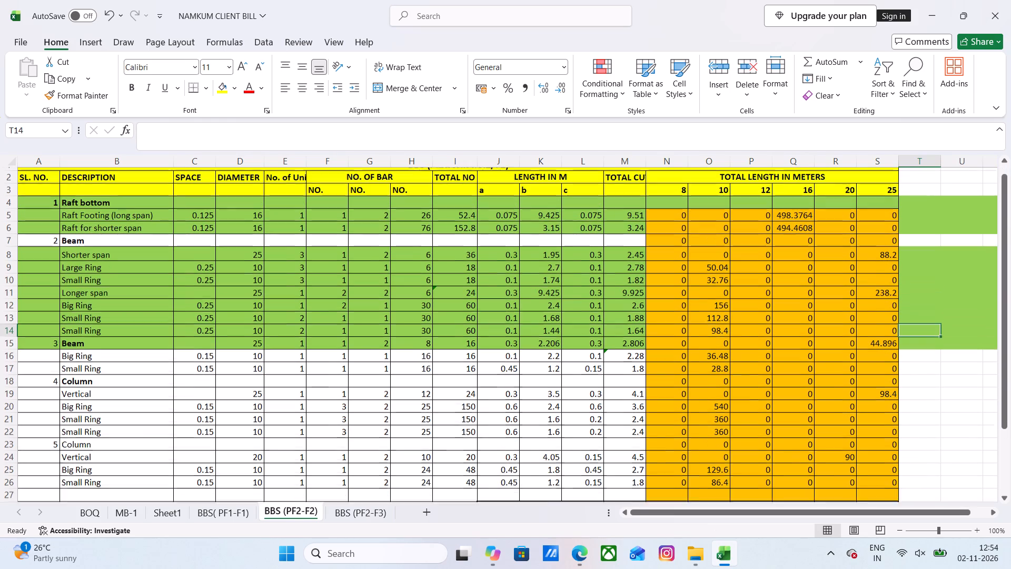
pyautogui.scroll(-1, 884, 318)
pyautogui.scroll(4, 884, 318)
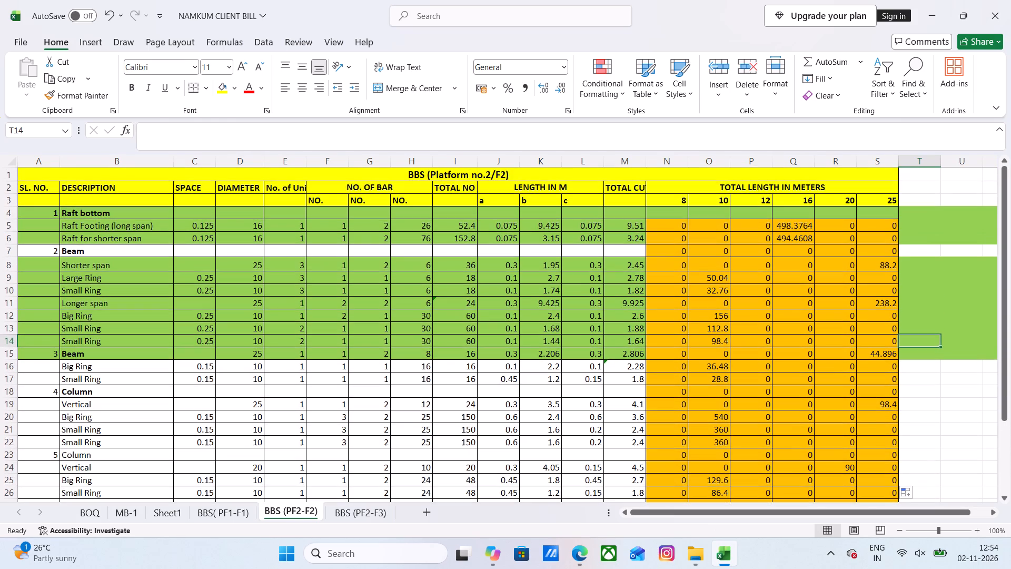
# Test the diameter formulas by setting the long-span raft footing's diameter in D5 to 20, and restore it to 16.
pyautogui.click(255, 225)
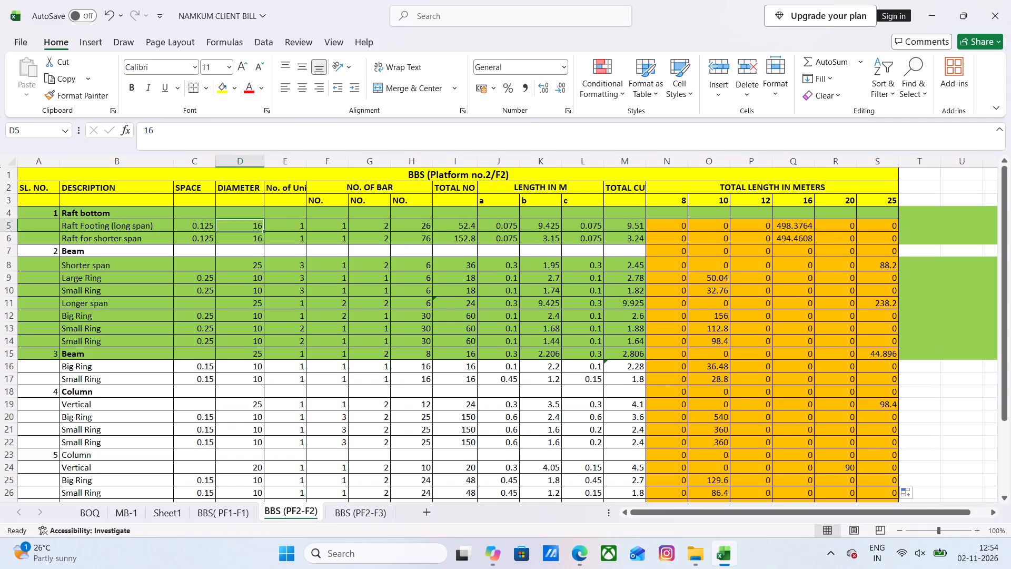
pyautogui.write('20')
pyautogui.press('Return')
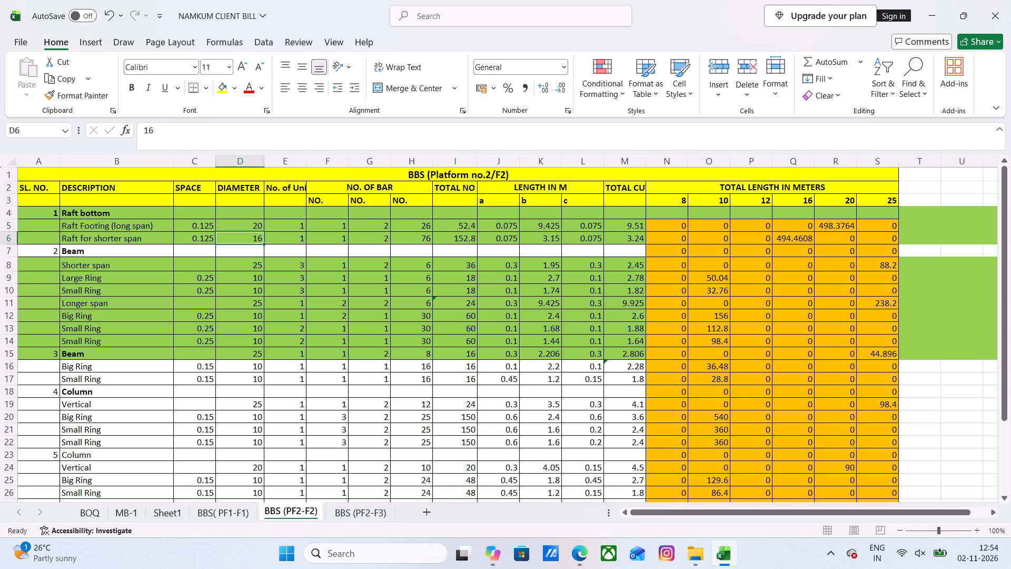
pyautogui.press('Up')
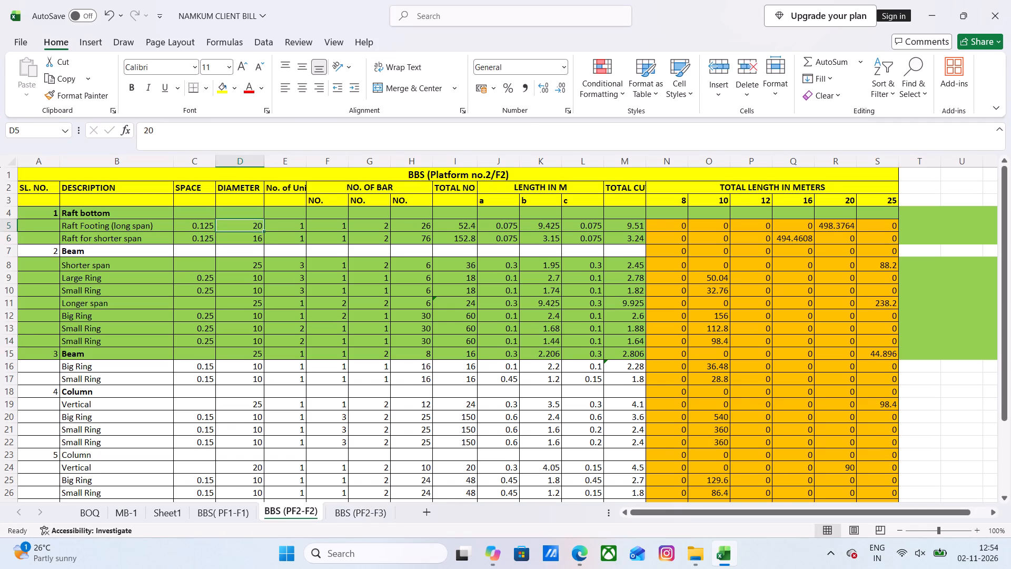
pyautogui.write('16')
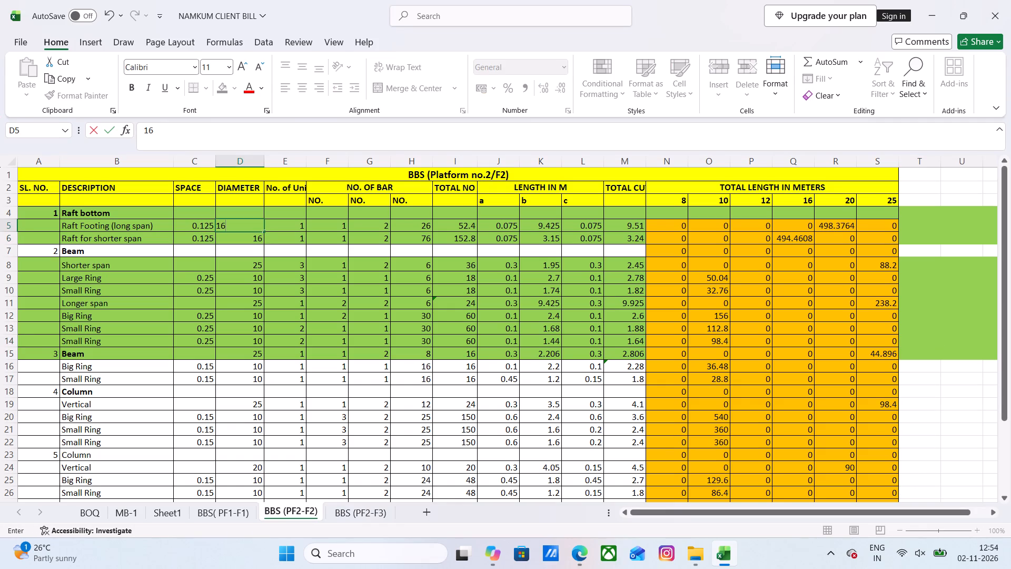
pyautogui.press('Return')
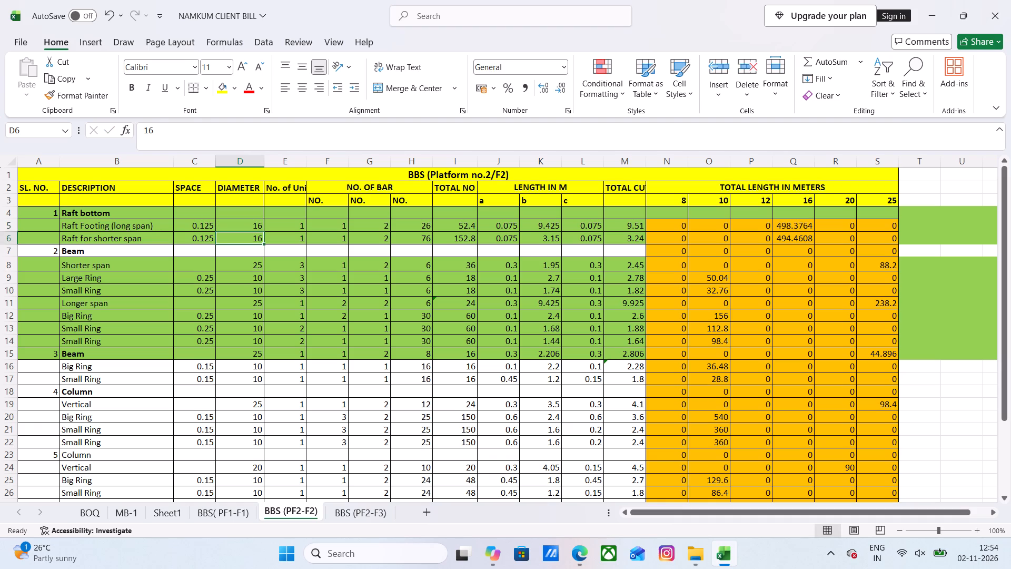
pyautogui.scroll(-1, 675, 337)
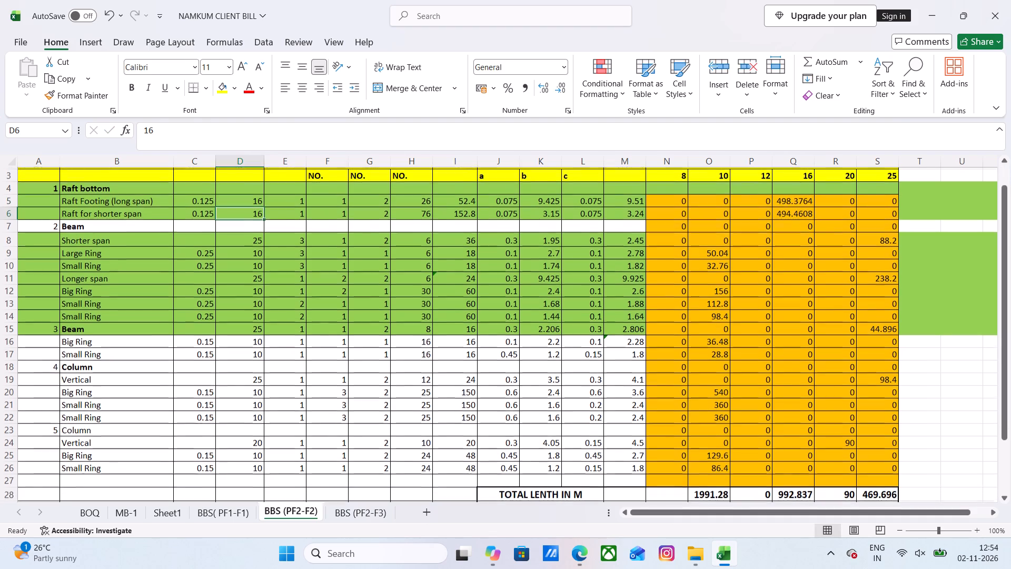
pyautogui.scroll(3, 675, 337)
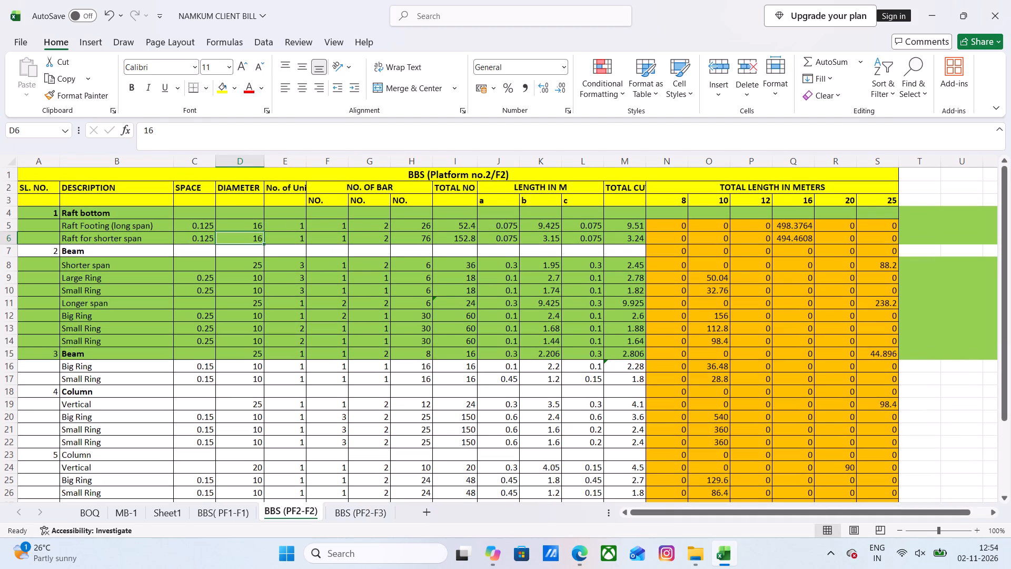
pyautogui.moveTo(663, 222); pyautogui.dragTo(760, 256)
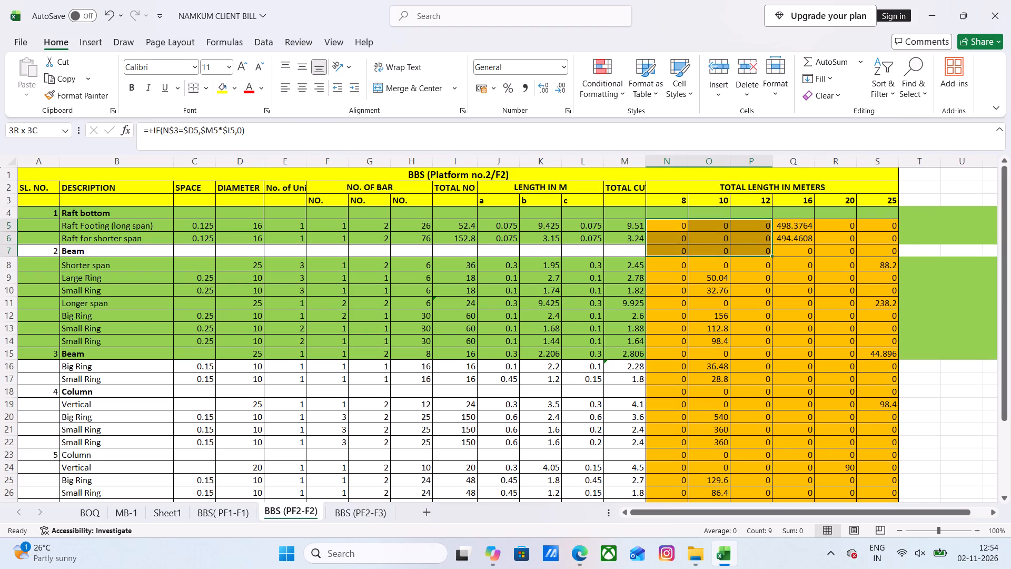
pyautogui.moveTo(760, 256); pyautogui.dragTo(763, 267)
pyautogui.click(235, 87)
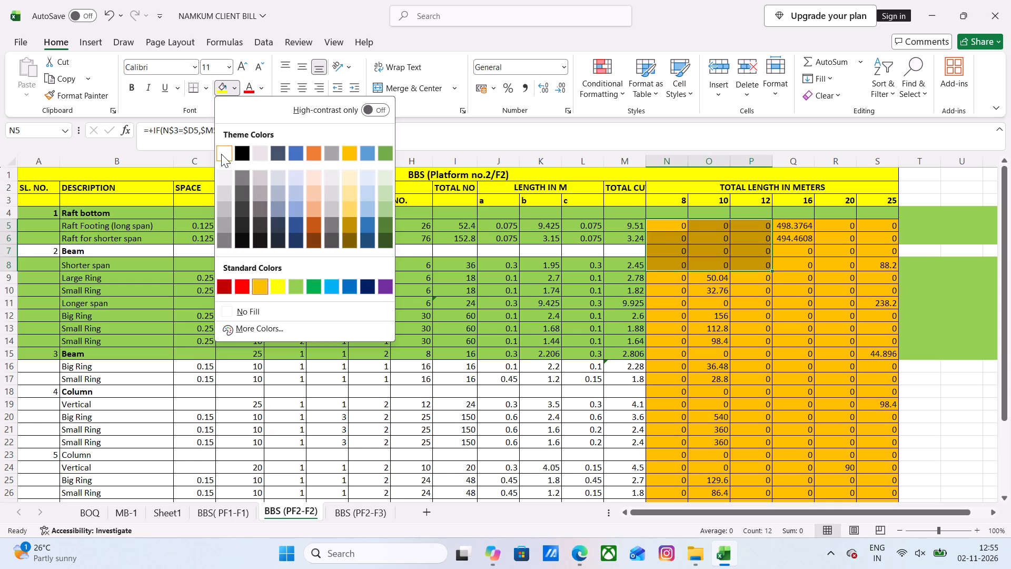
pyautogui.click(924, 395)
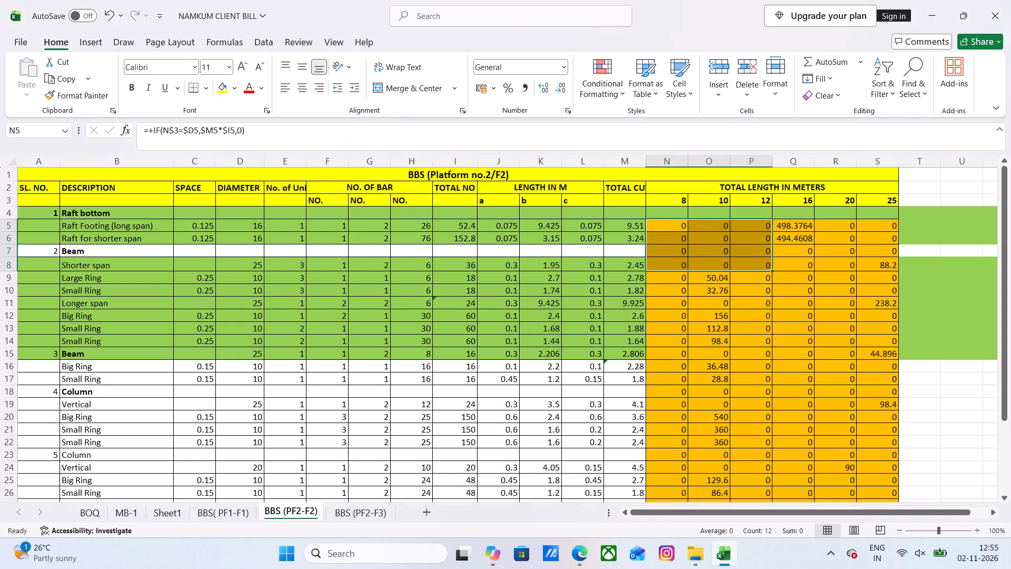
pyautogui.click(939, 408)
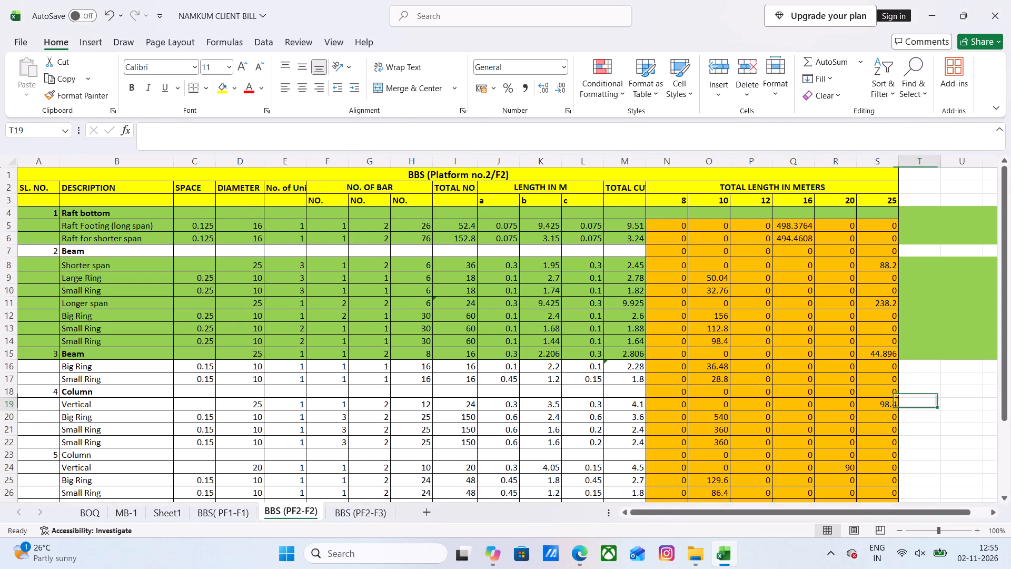
# Check the spacing and diameter entries of the beam's Big Ring in row 16.
pyautogui.scroll(-2, 421, 332)
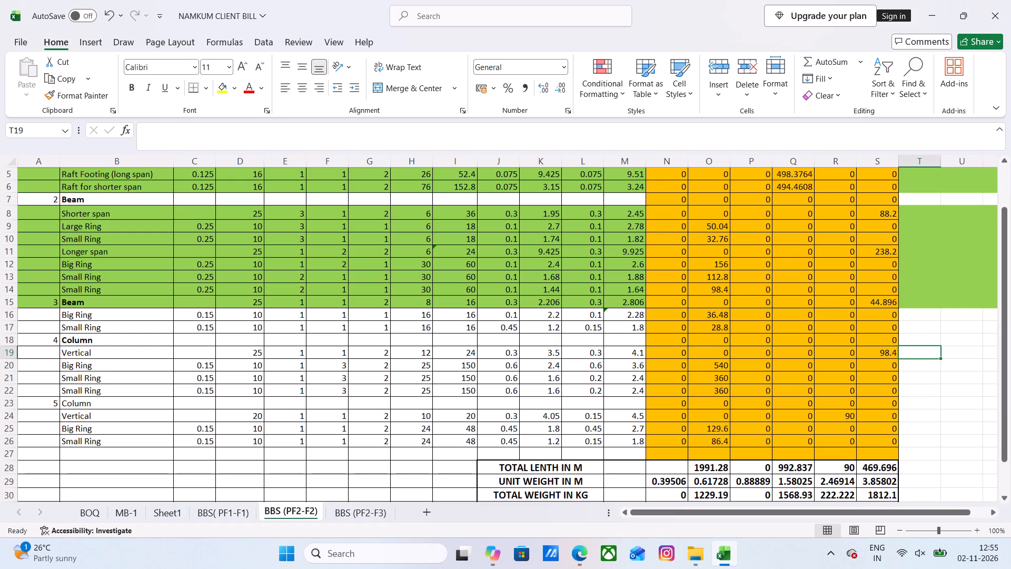
pyautogui.click(5, 317)
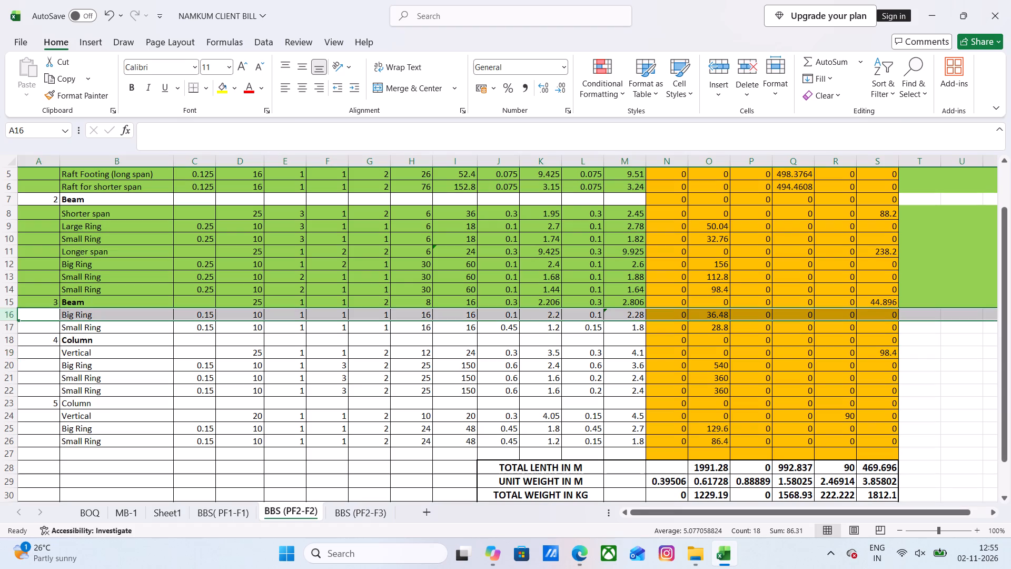
pyautogui.click(295, 357)
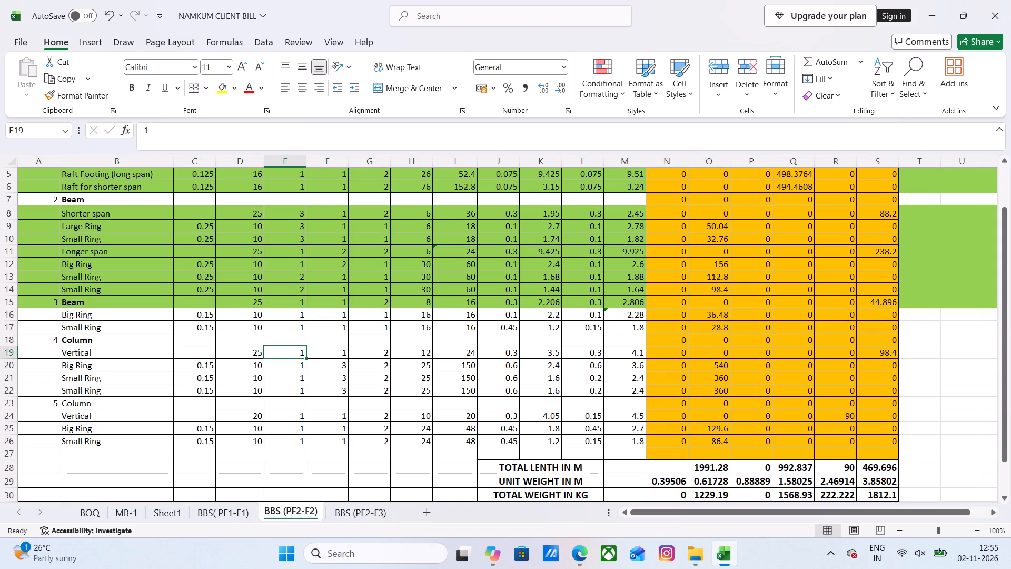
pyautogui.click(215, 318)
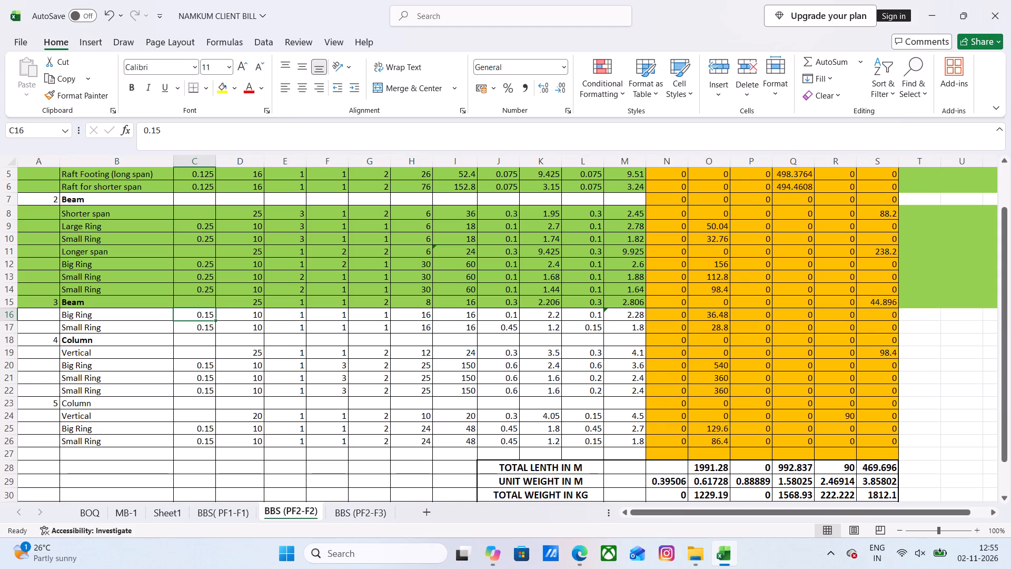
pyautogui.click(252, 317)
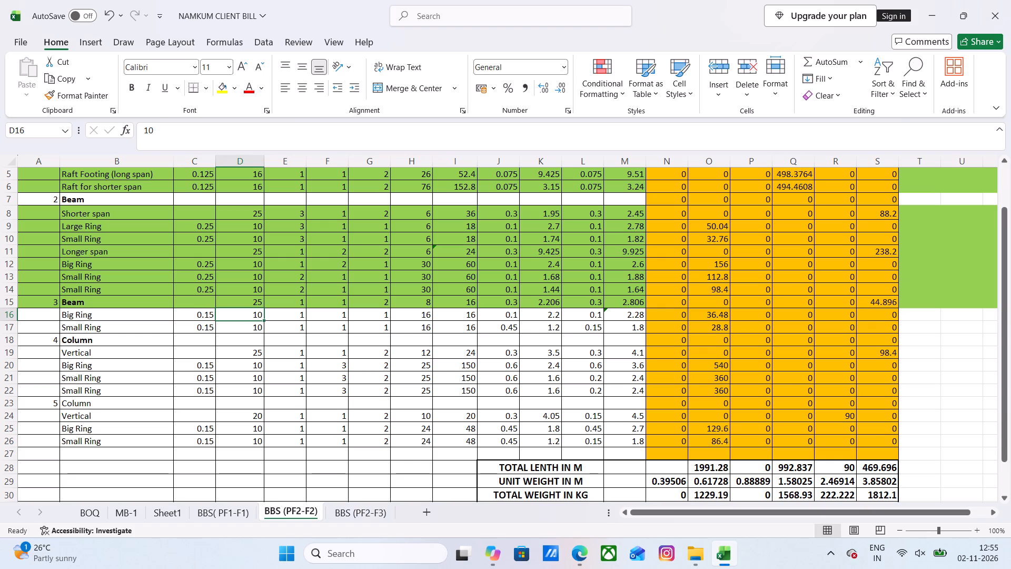
# Freeze the panes above row 3 so the title and main header rows stay in view while scrolling.
pyautogui.scroll(8, 143, 296)
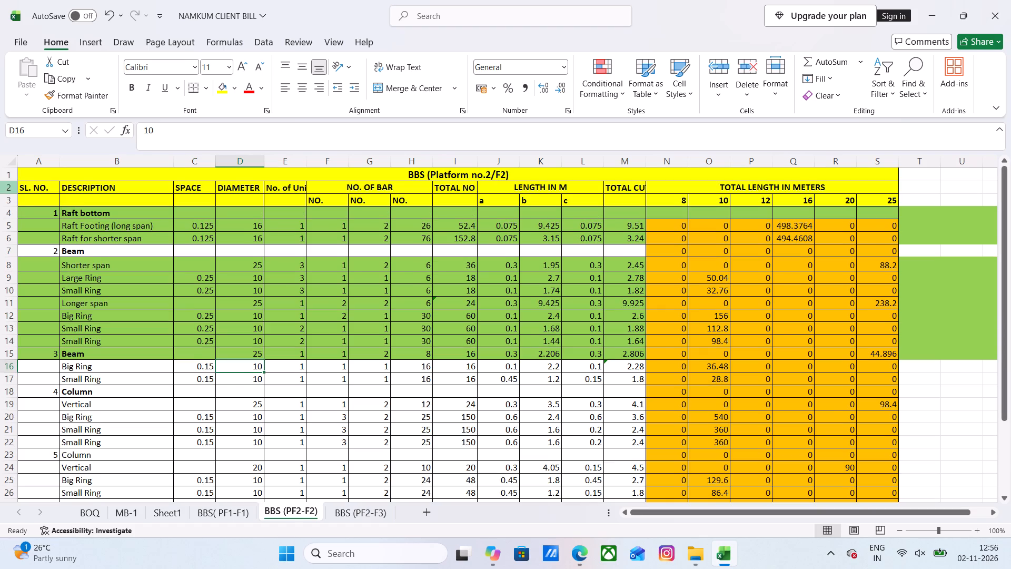
pyautogui.click(9, 197)
pyautogui.click(9, 200)
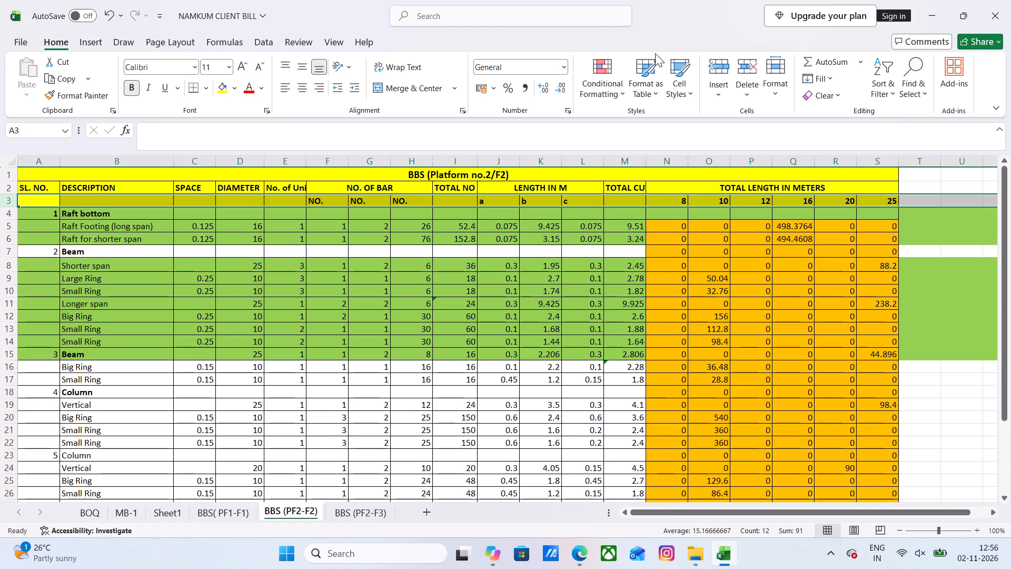
pyautogui.click(330, 40)
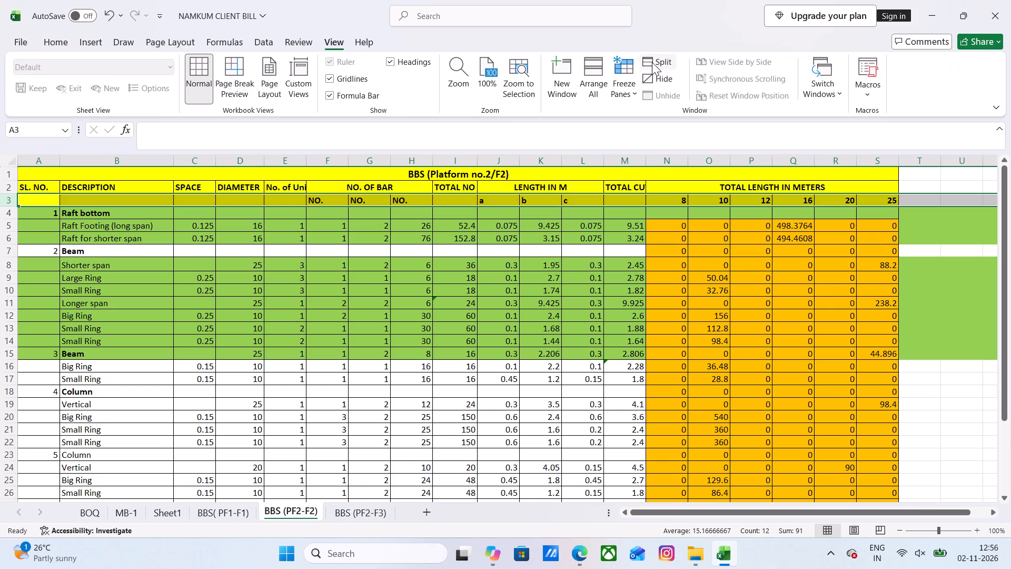
pyautogui.click(635, 63)
pyautogui.click(672, 126)
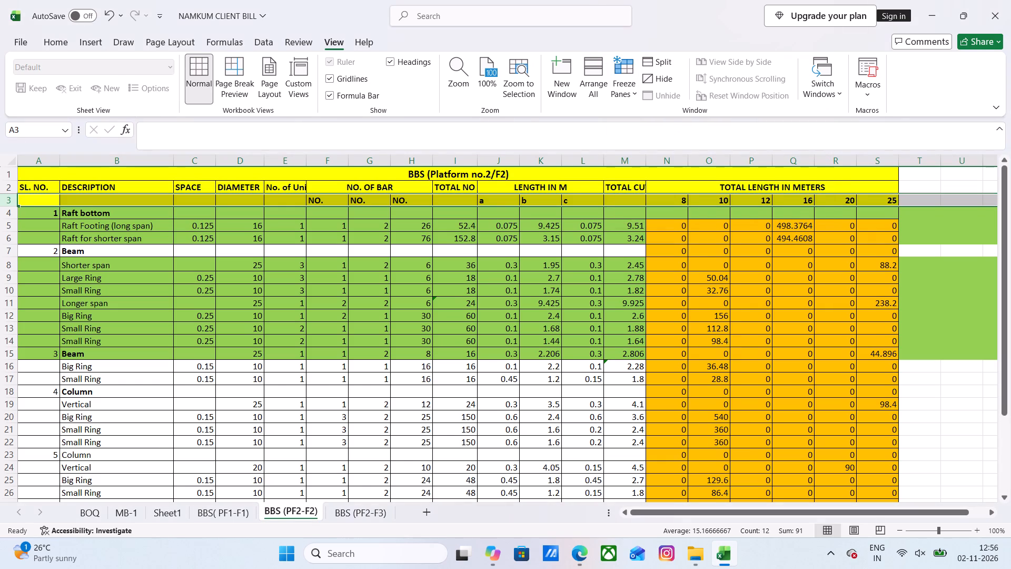
pyautogui.click(331, 478)
pyautogui.scroll(-4, 303, 289)
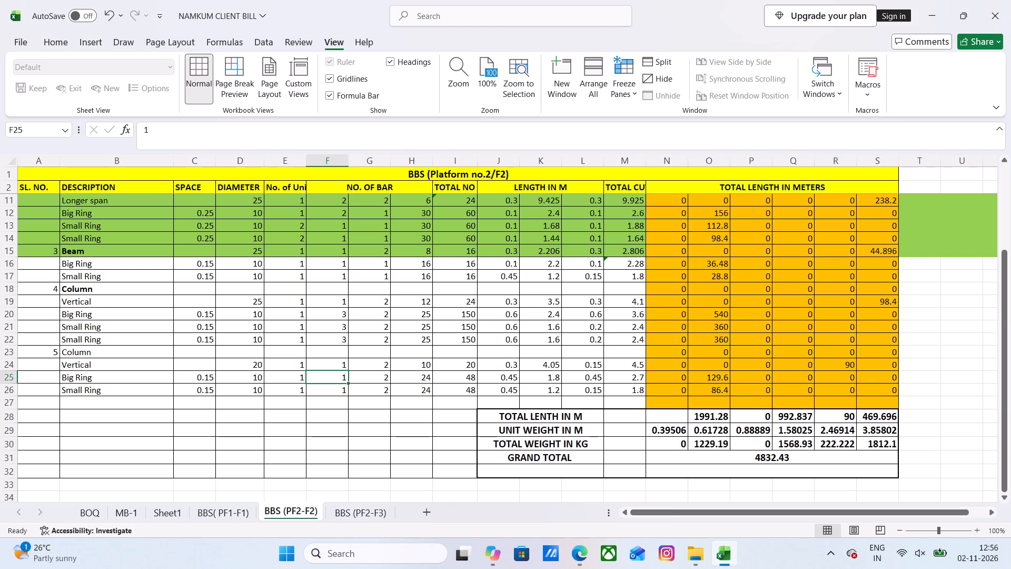
pyautogui.scroll(4, 91, 315)
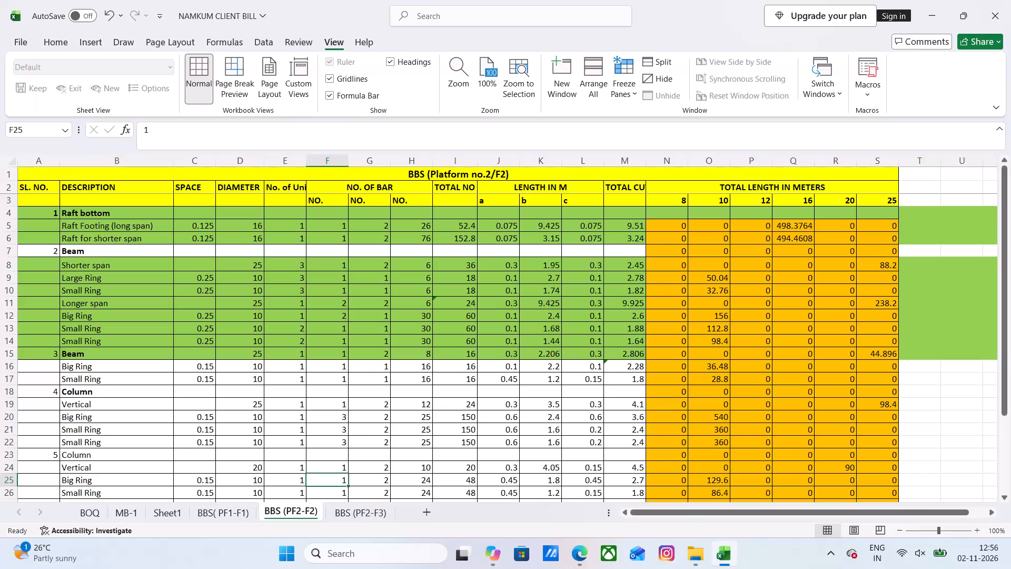
# Check the Big Ring's length formula in K16 and fill the whole of row 16 with light green.
pyautogui.click(549, 368)
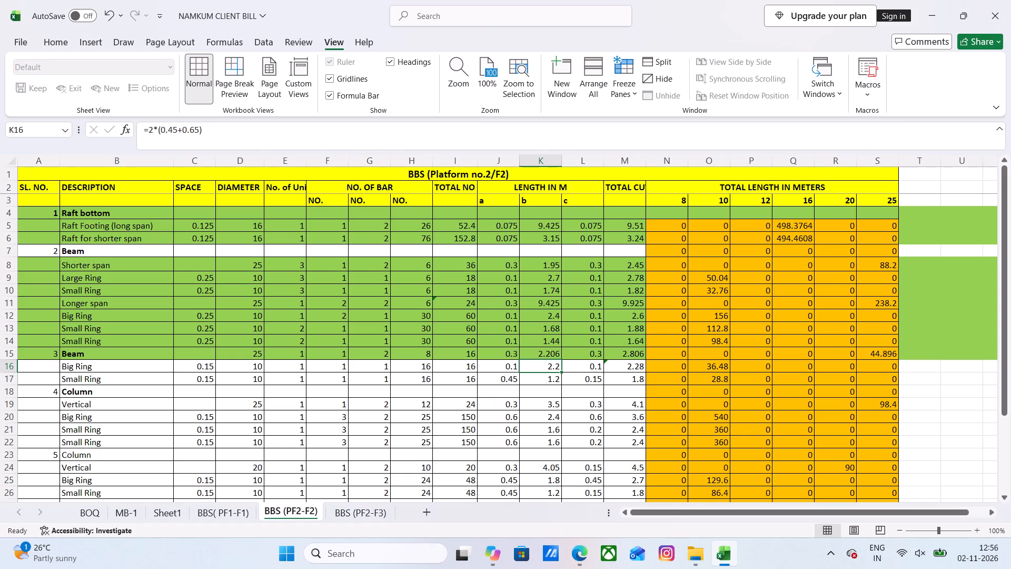
pyautogui.click(10, 367)
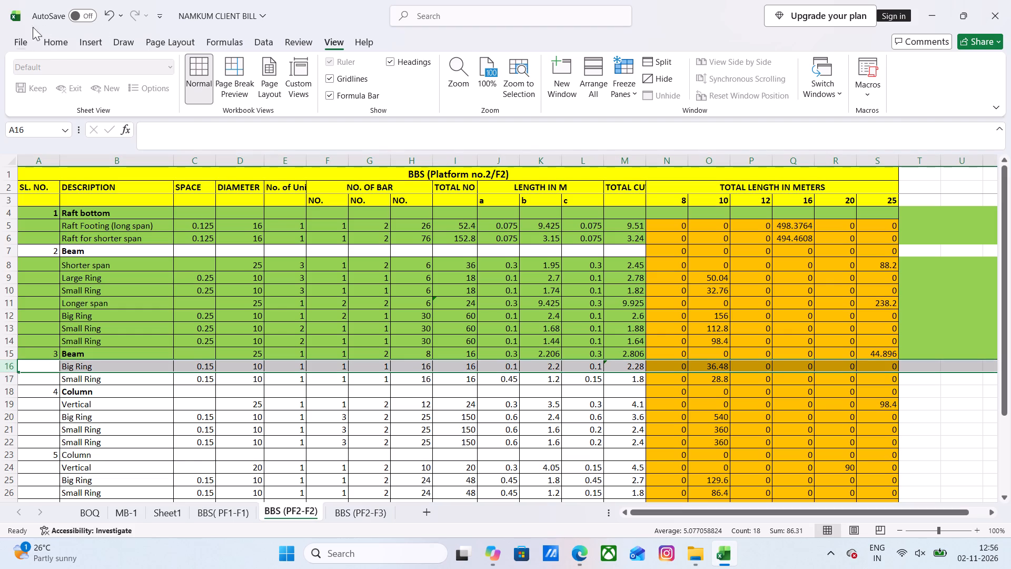
pyautogui.click(58, 38)
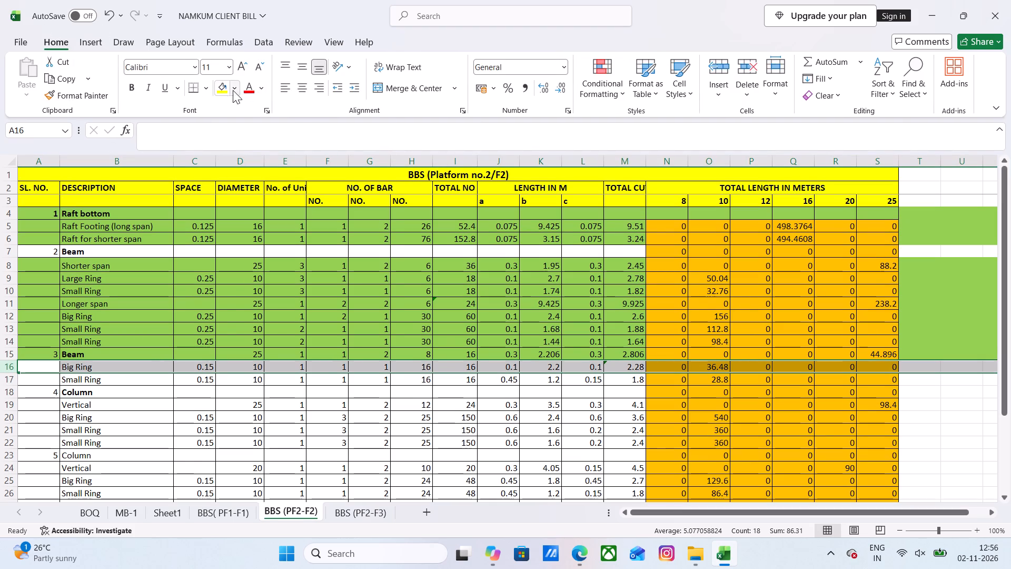
pyautogui.click(236, 89)
pyautogui.click(291, 287)
pyautogui.click(310, 417)
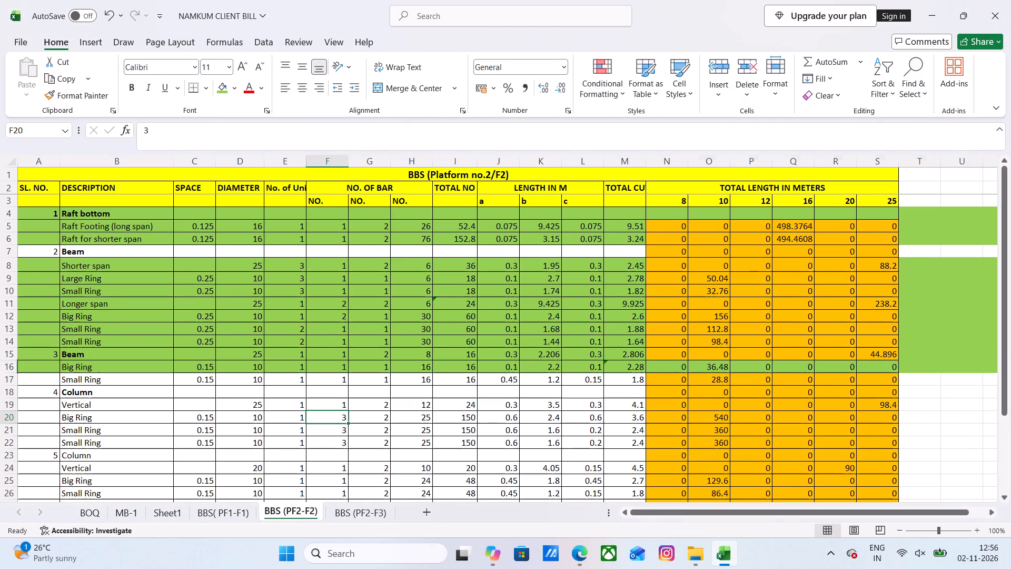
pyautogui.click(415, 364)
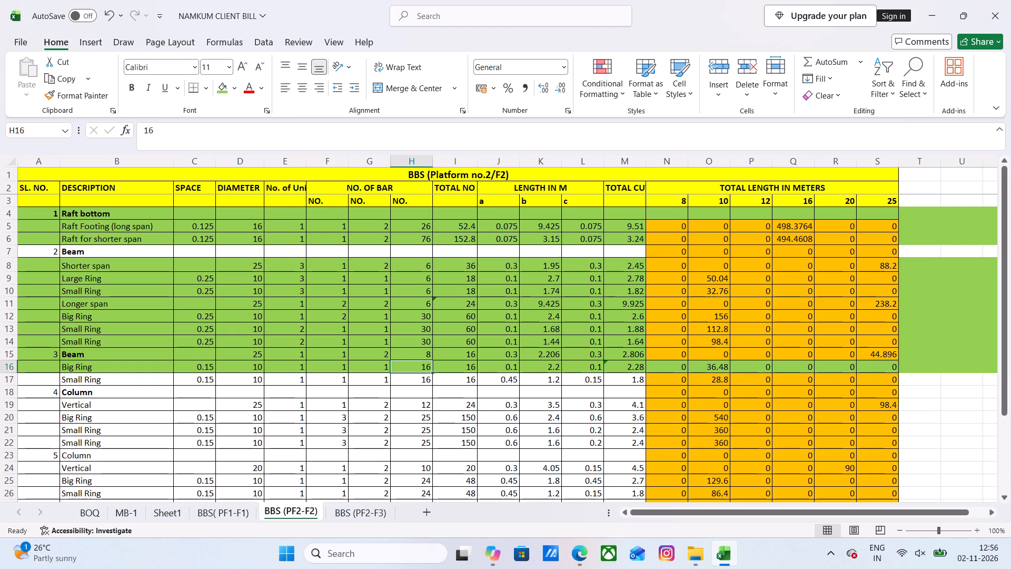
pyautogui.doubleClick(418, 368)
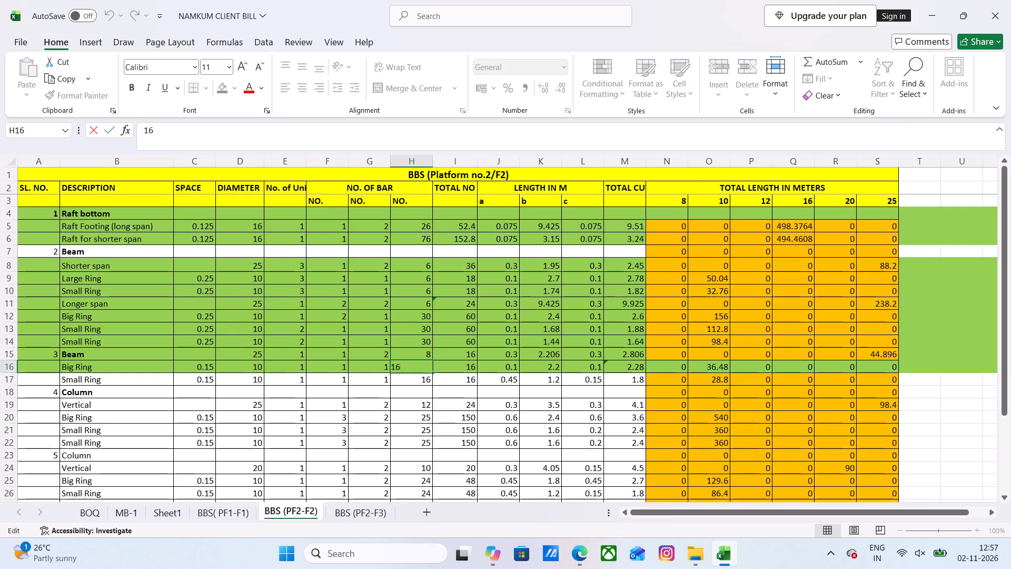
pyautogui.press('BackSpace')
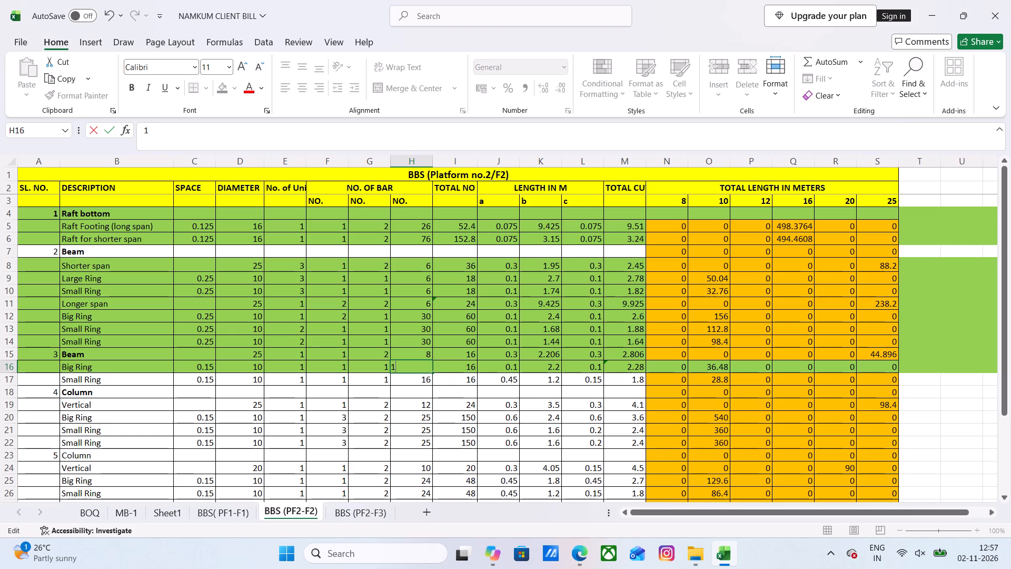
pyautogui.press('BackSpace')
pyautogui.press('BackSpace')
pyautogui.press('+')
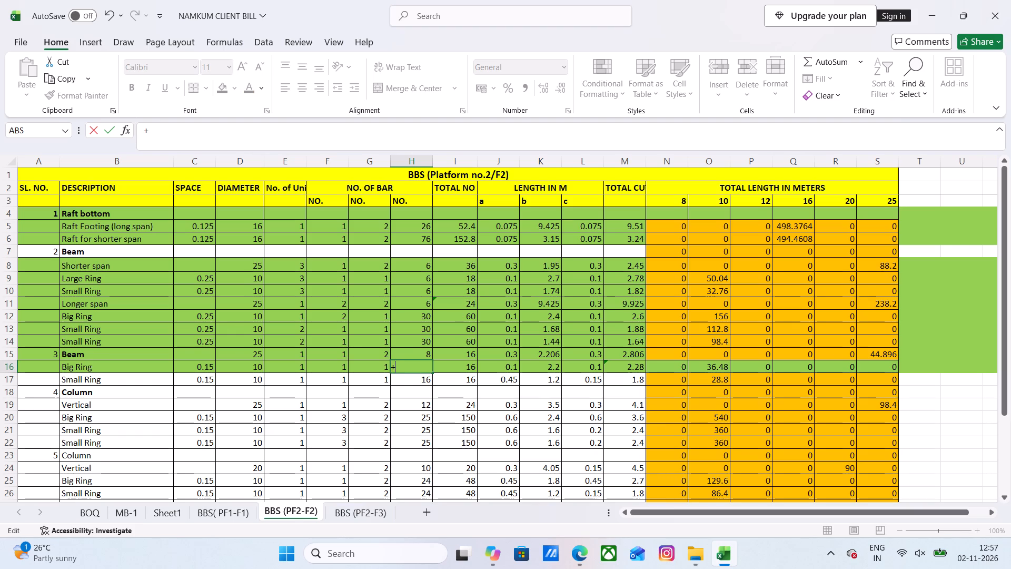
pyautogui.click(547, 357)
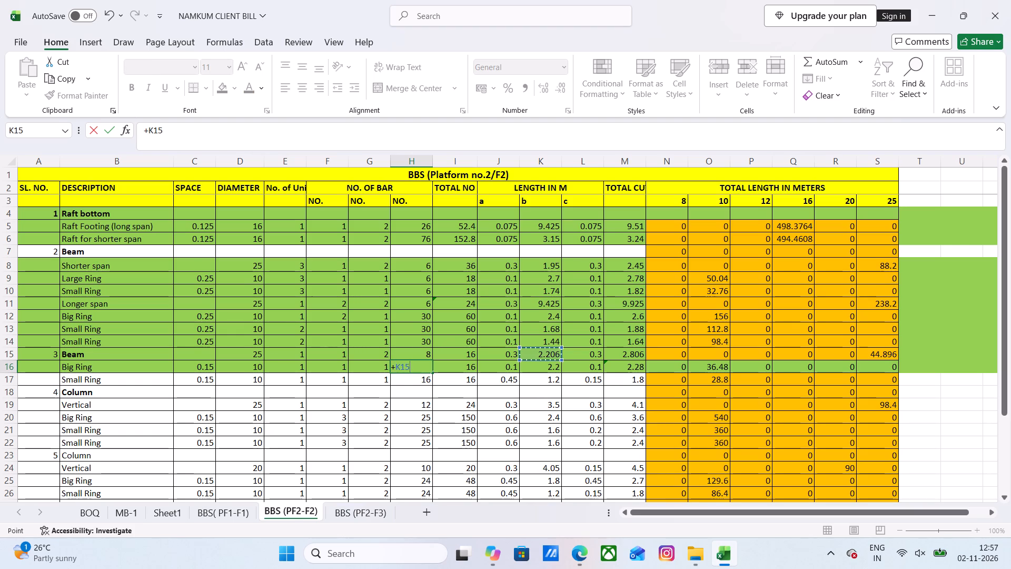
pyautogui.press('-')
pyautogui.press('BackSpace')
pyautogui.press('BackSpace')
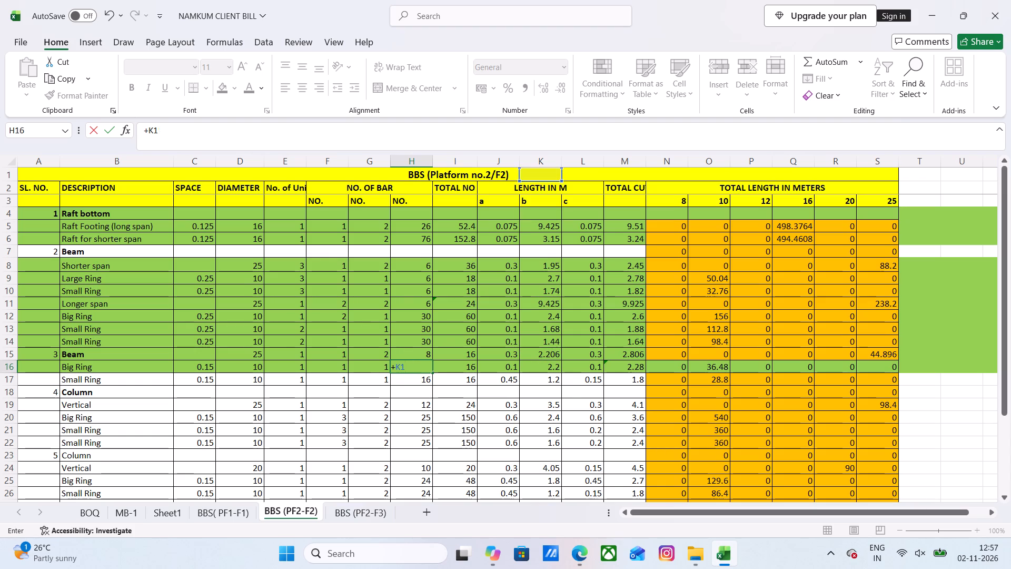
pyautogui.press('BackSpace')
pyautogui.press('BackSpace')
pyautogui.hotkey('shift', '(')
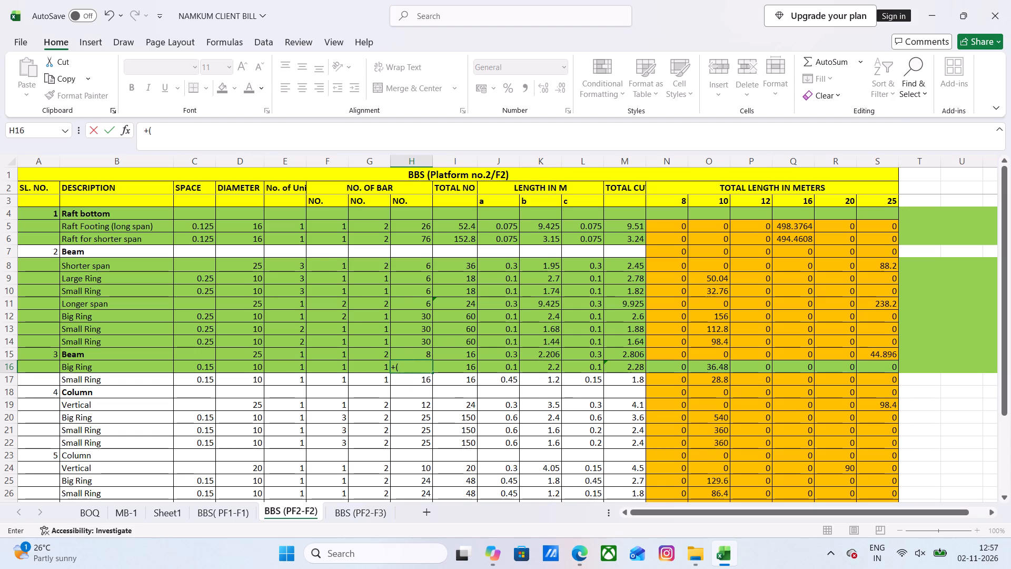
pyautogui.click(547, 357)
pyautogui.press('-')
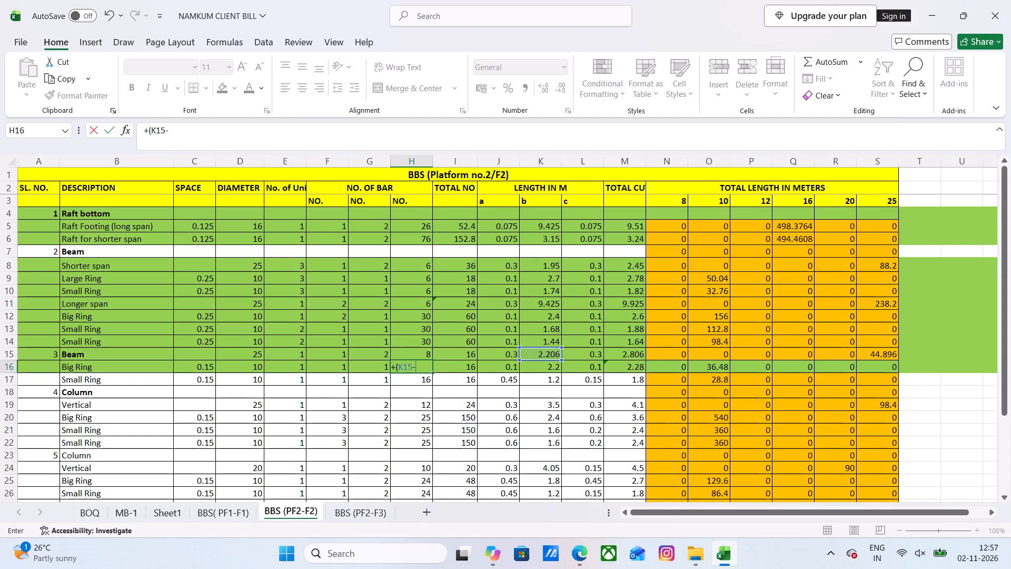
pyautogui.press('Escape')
# Replace the fixed length b of the row 15 beam in K15 with the formula 3.3-0.472-0.472.
pyautogui.doubleClick(550, 358)
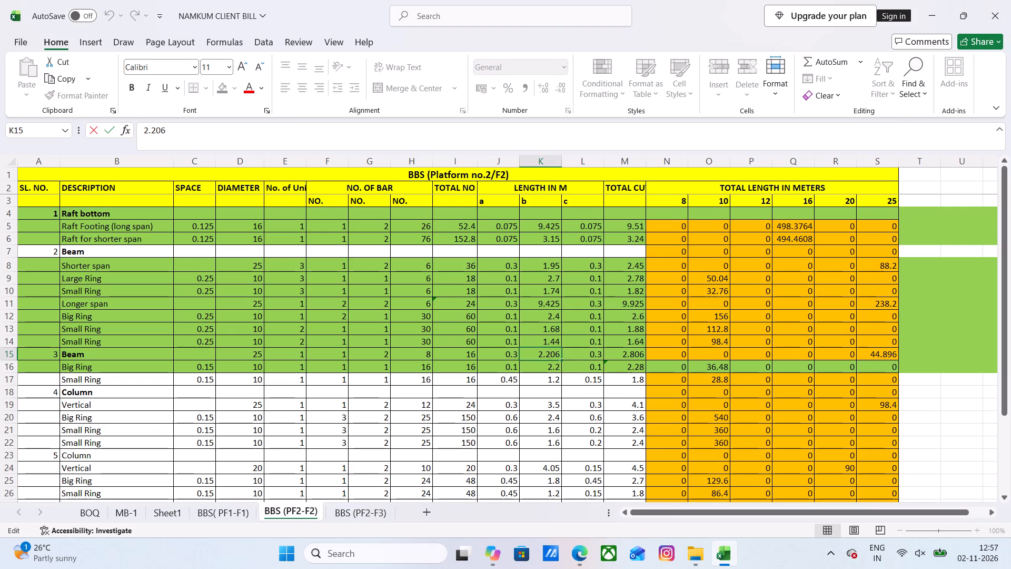
pyautogui.press('Escape')
pyautogui.doubleClick(545, 353)
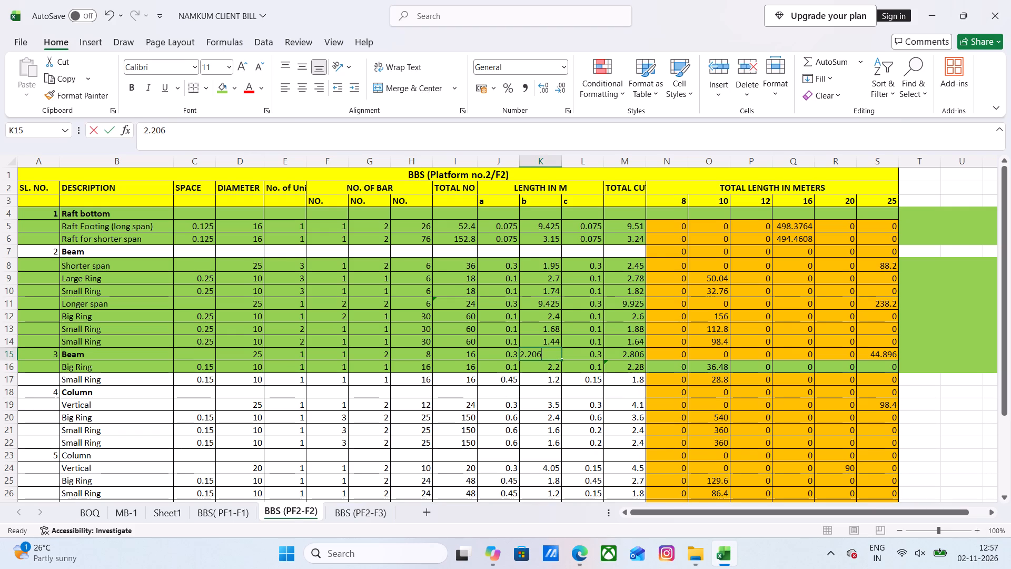
pyautogui.press('Escape')
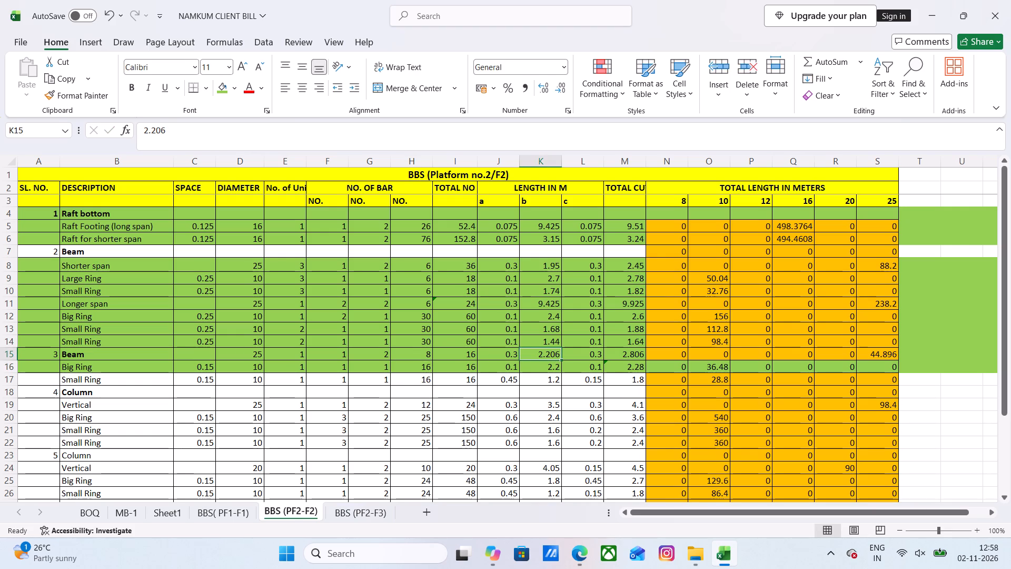
pyautogui.doubleClick(548, 355)
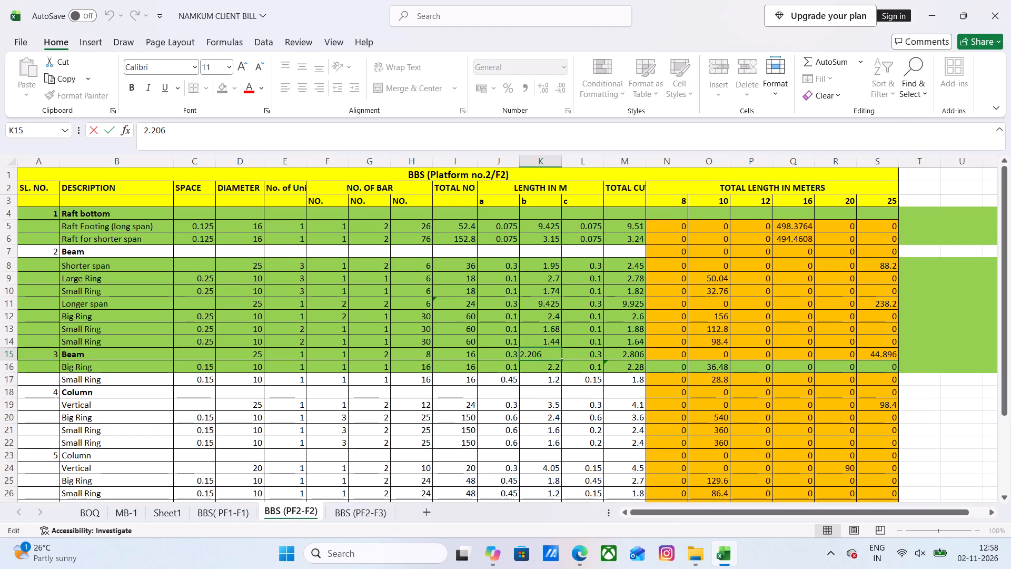
pyautogui.click(187, 131)
pyautogui.press('BackSpace')
pyautogui.press('+')
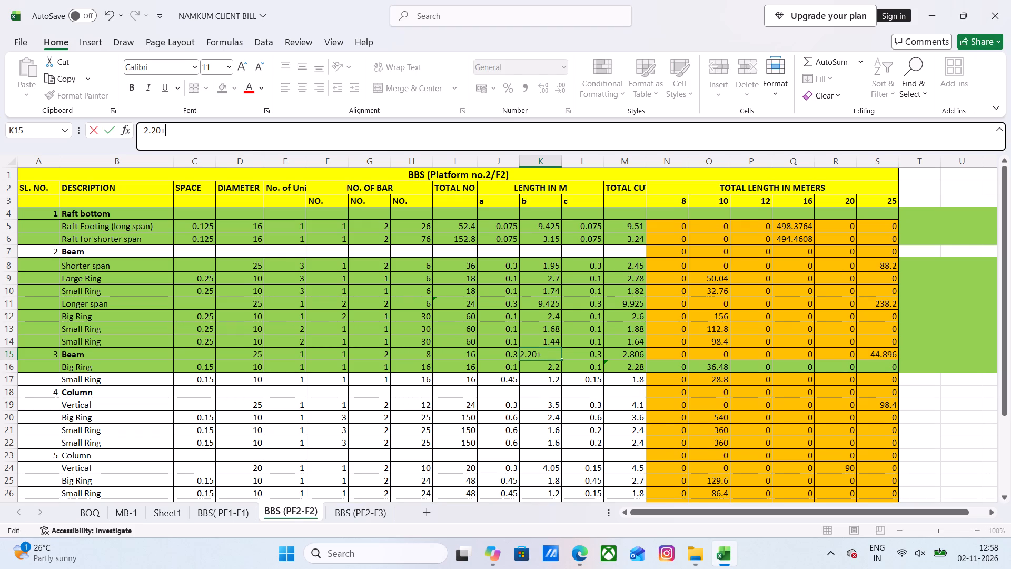
pyautogui.press('BackSpace')
pyautogui.press('BackSpace')
pyautogui.press('BackSpace')
pyautogui.press('BackSpace')
pyautogui.press('BackSpace')
pyautogui.press('BackSpace')
pyautogui.press('BackSpace')
pyautogui.press('BackSpace')
pyautogui.press('BackSpace')
pyautogui.press('BackSpace')
pyautogui.press('BackSpace')
pyautogui.press('BackSpace')
pyautogui.press('+')
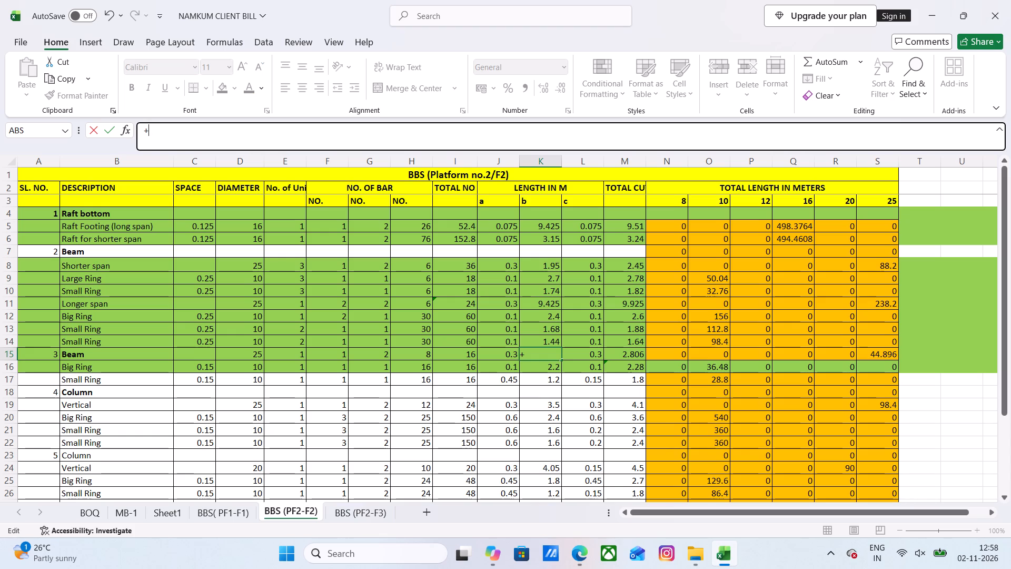
pyautogui.write('3.3')
pyautogui.press('-')
pyautogui.write('0.472-0.')
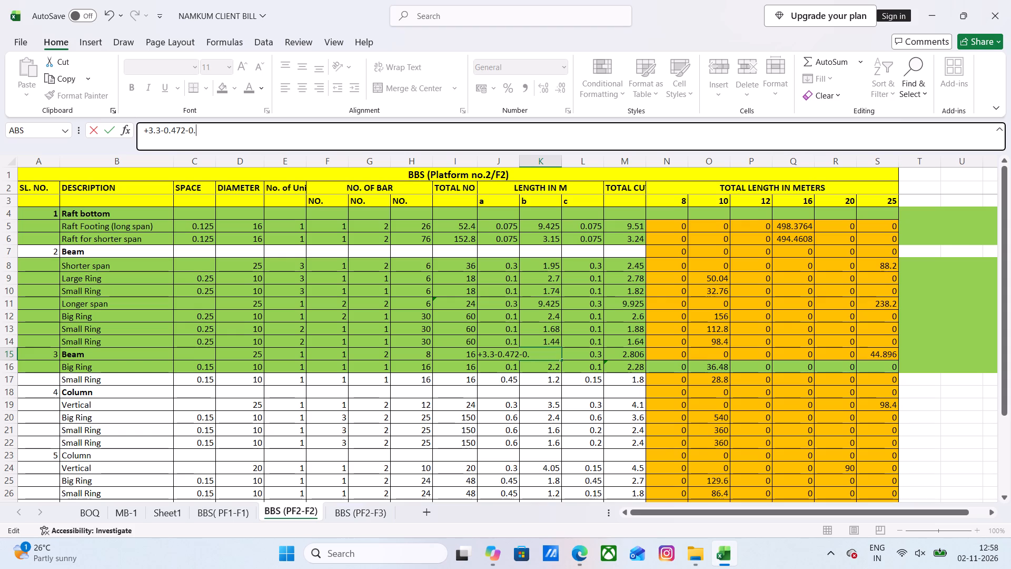
pyautogui.write('472')
pyautogui.press('Return')
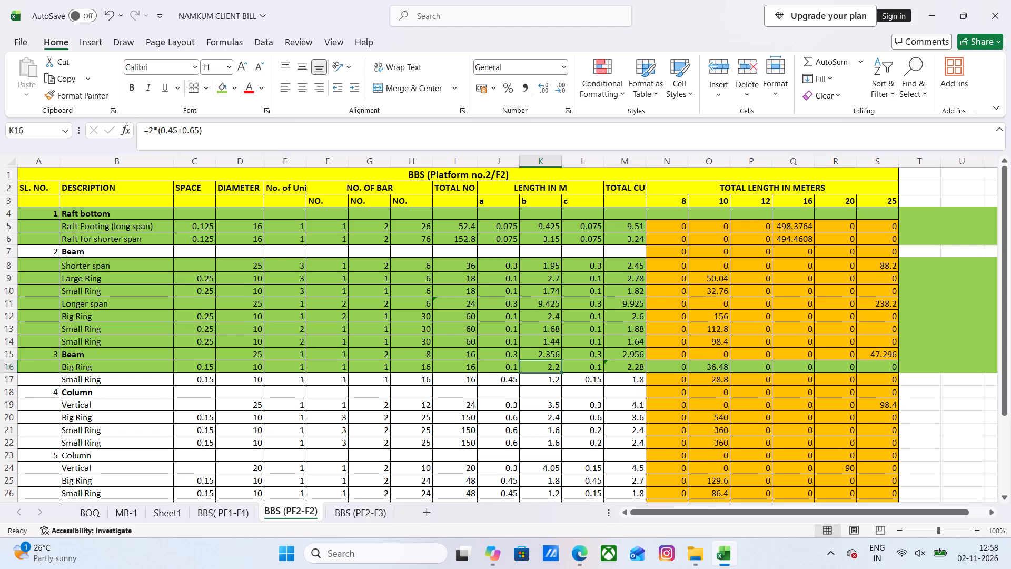
# Extend the beam length formula in K15 by subtracting 0.075 twice, giving =3.3-0.472-0.472-0.075-0.075.
pyautogui.click(547, 355)
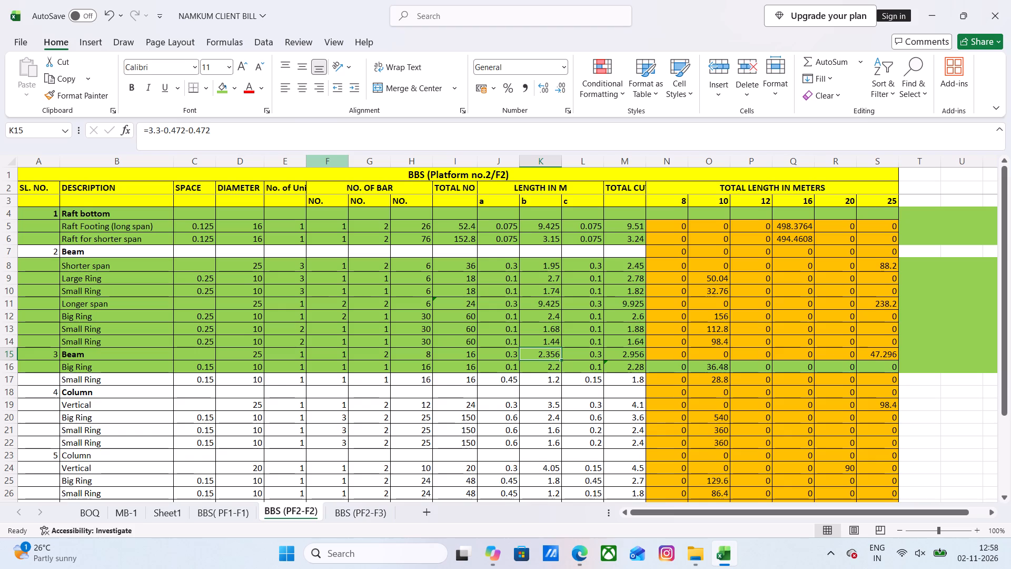
pyautogui.click(238, 131)
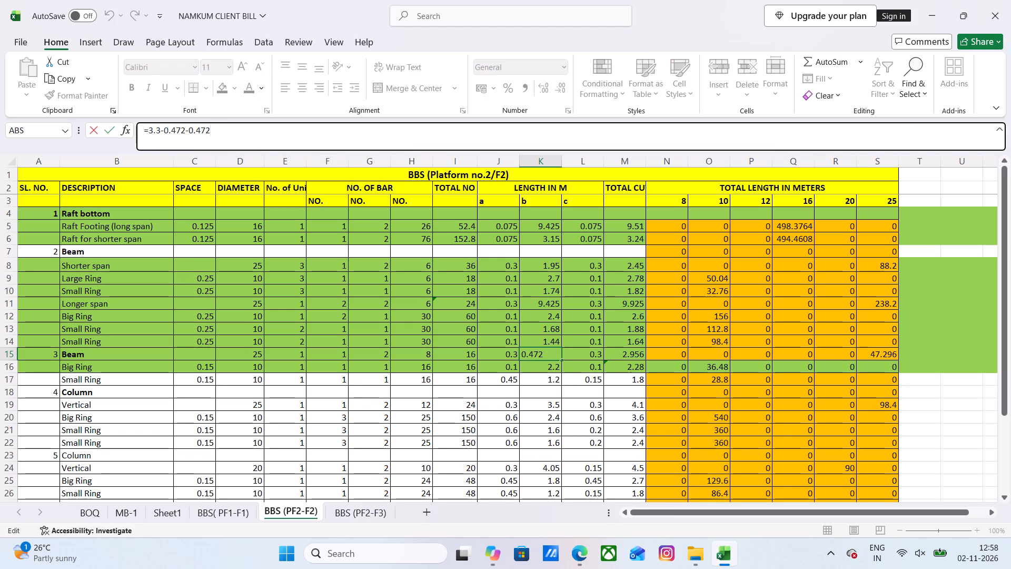
pyautogui.write('-0.075')
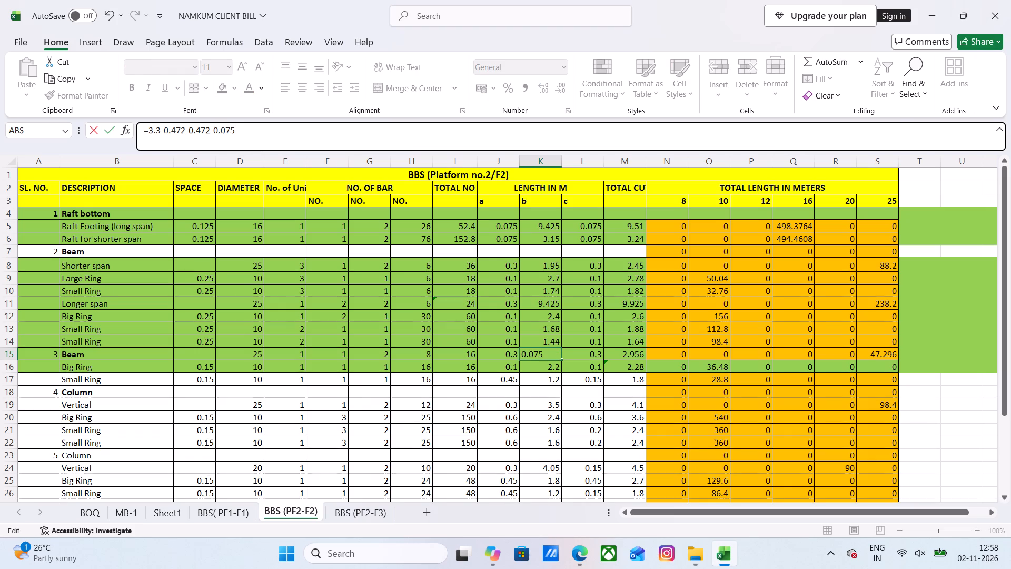
pyautogui.press('-')
pyautogui.write('0.075')
pyautogui.press('Return')
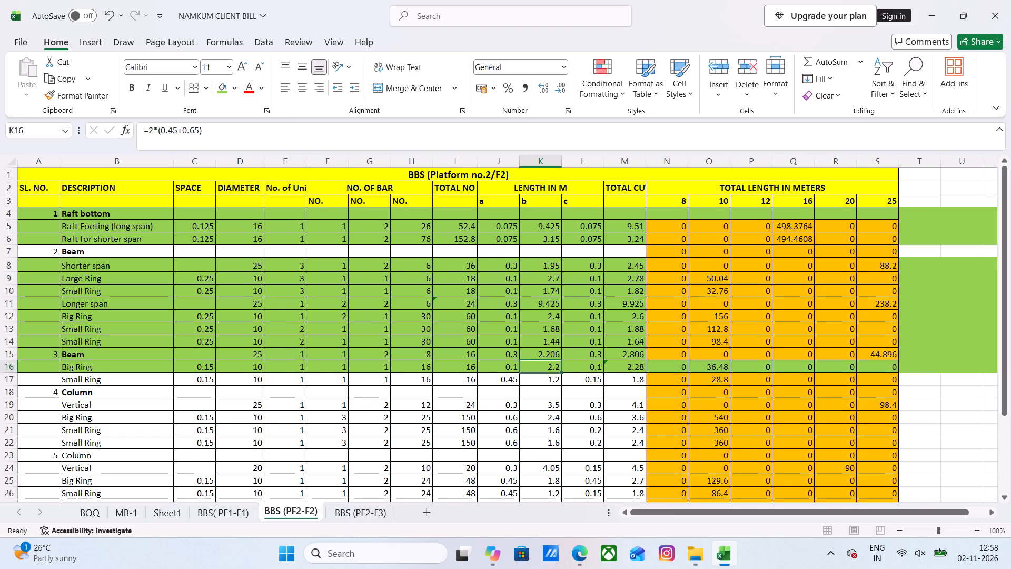
pyautogui.click(546, 357)
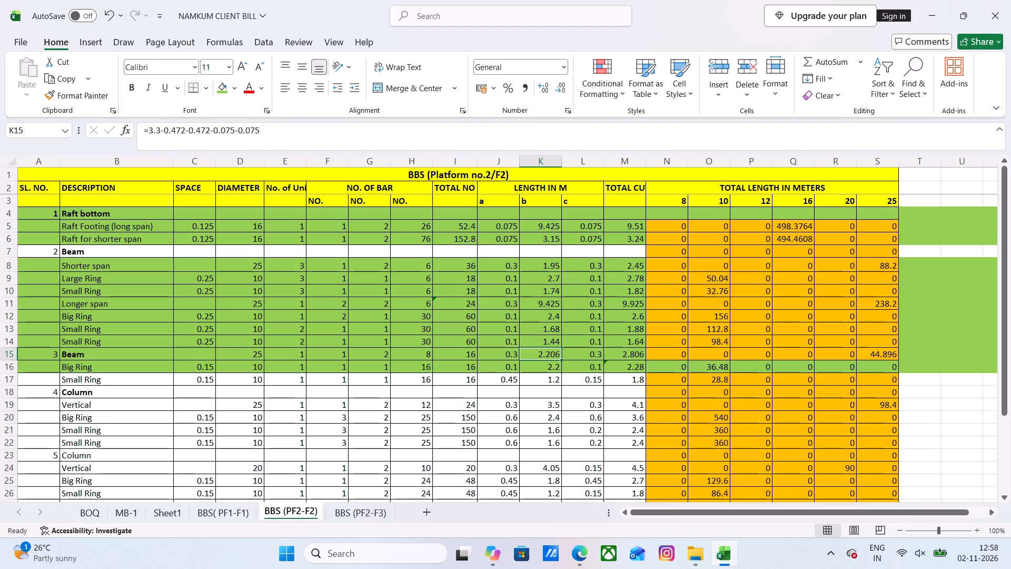
# Replace the Big Ring's fixed bar count in H16 with a formula subtracting 1.2 from the beam length in K15.
pyautogui.click(505, 367)
pyautogui.click(421, 369)
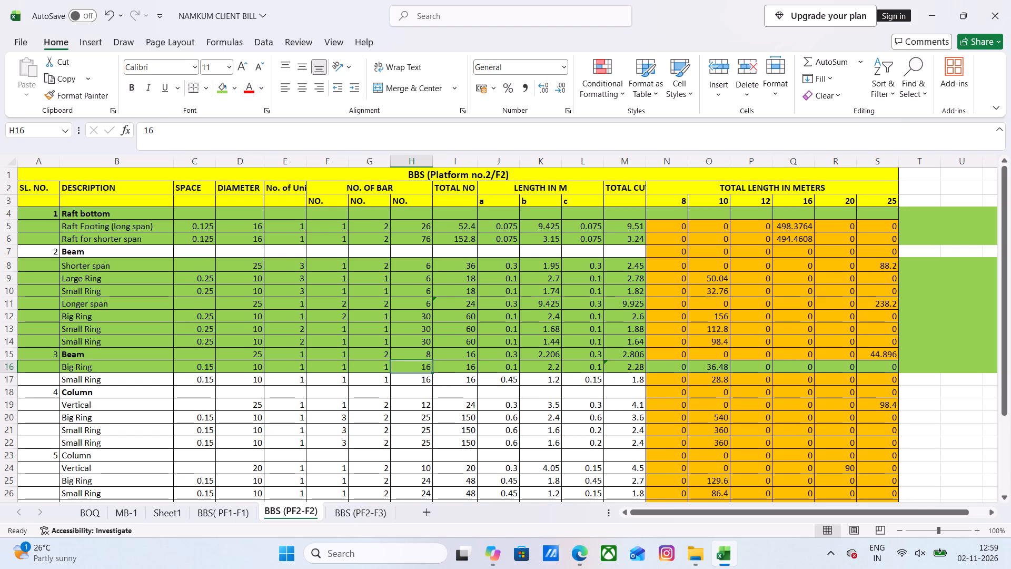
pyautogui.press('+')
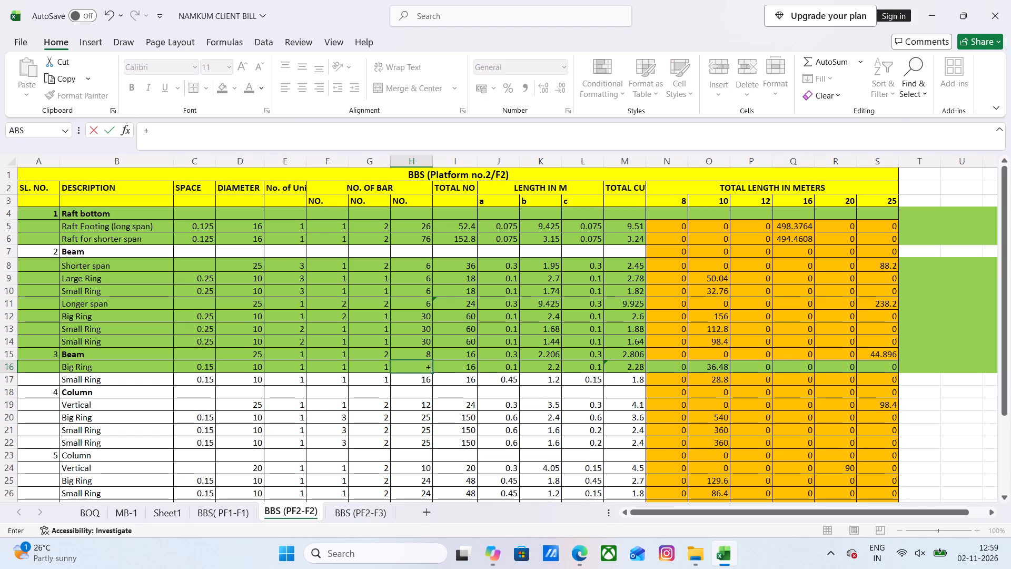
pyautogui.click(550, 356)
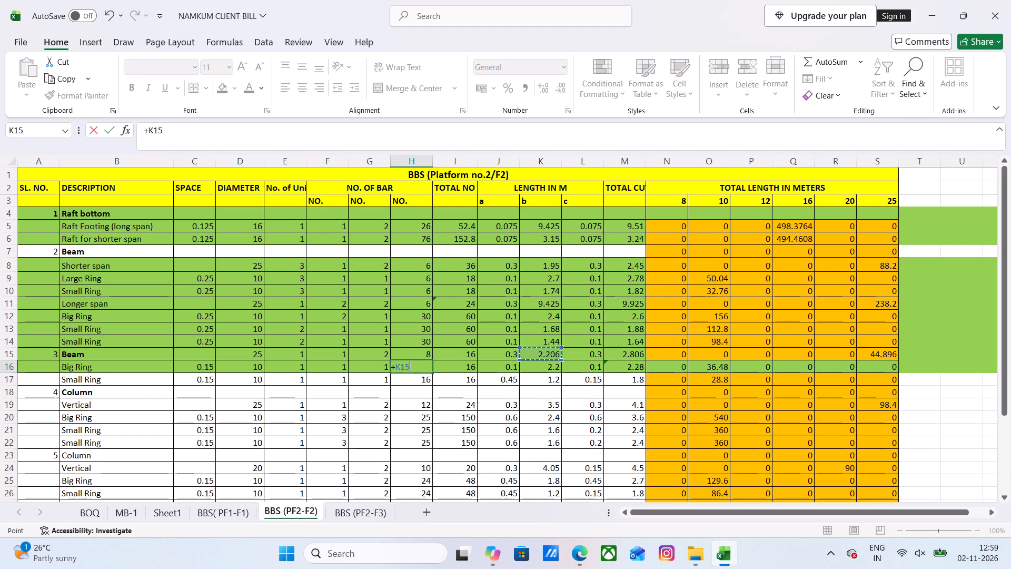
pyautogui.press('-')
pyautogui.write('1.2')
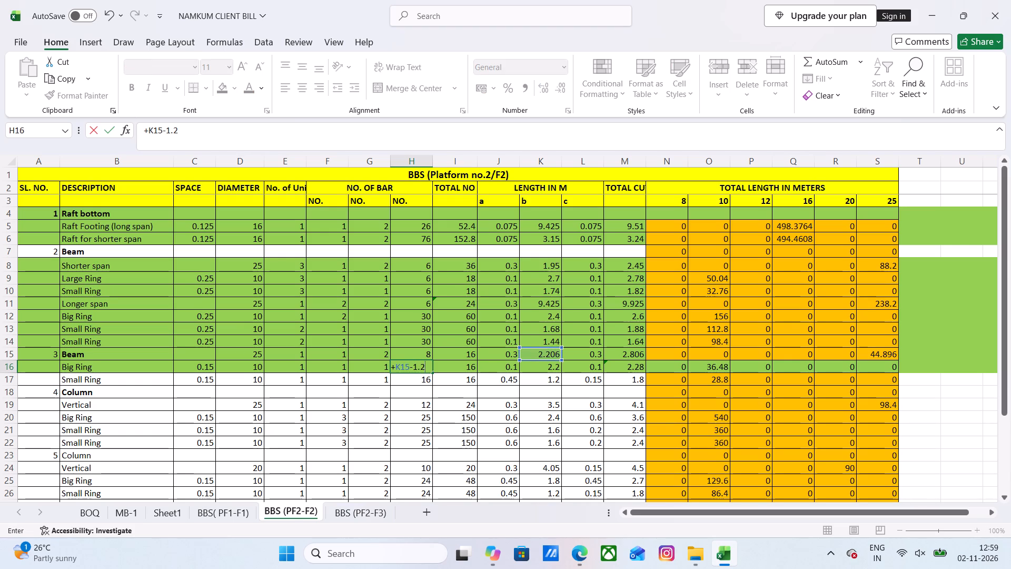
pyautogui.press('Return')
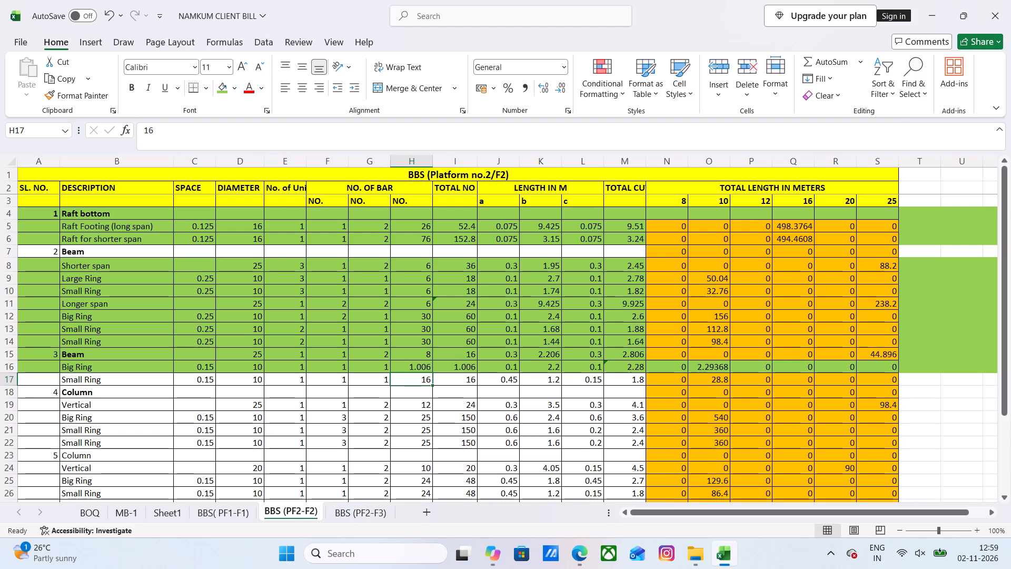
# Extend the Big Ring's bar count formula in H16 to divide by the spacing and add one: =+(K15-1.2)/C16+1.
pyautogui.click(418, 367)
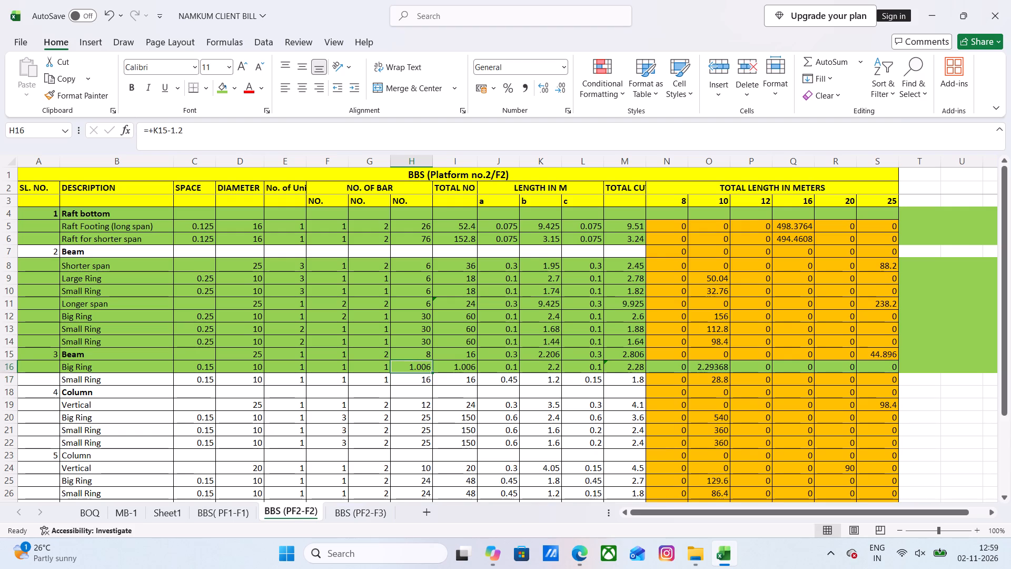
pyautogui.click(186, 130)
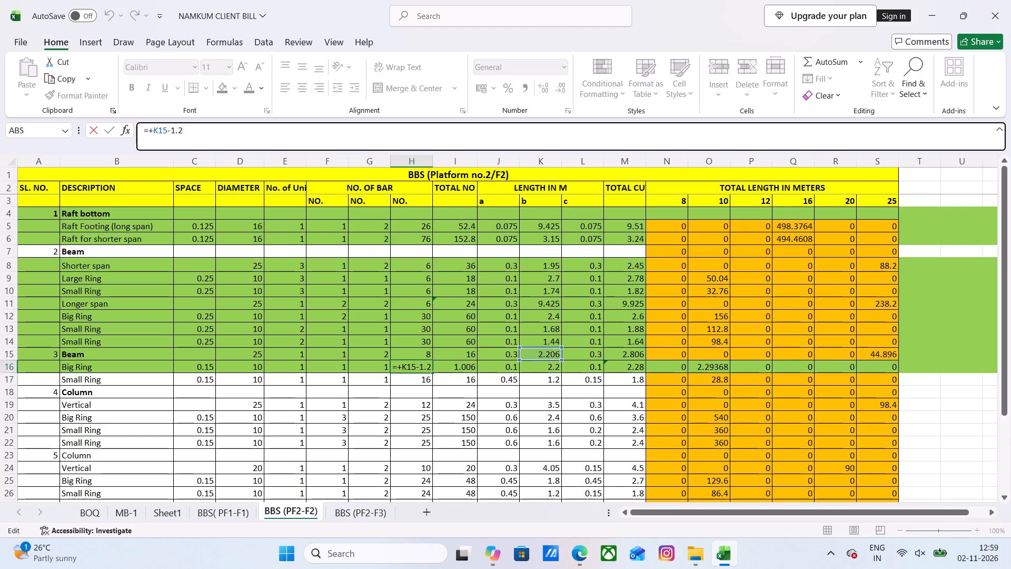
pyautogui.press('/')
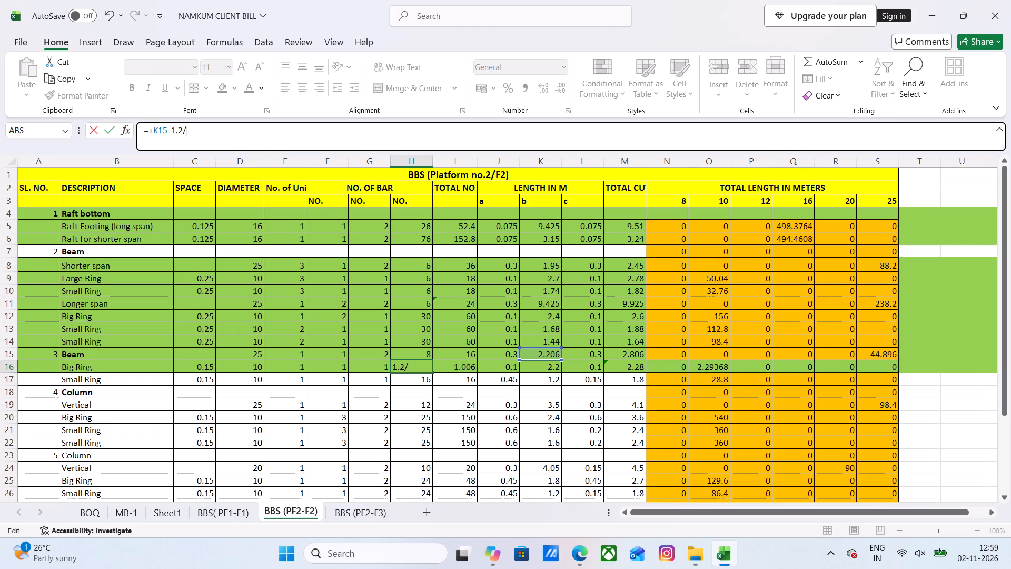
pyautogui.press('BackSpace')
pyautogui.hotkey('shift', ')')
pyautogui.press('/')
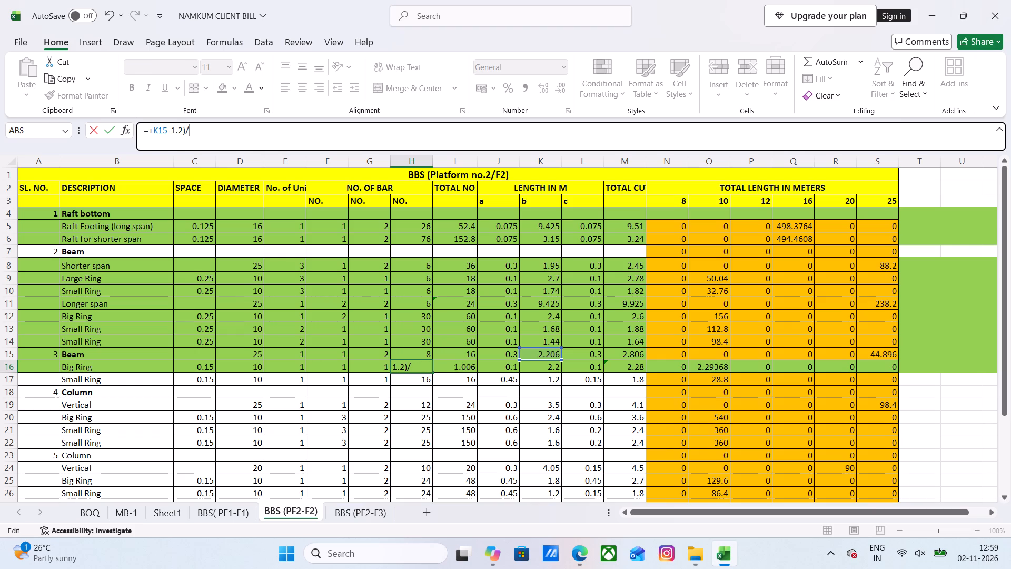
pyautogui.click(201, 368)
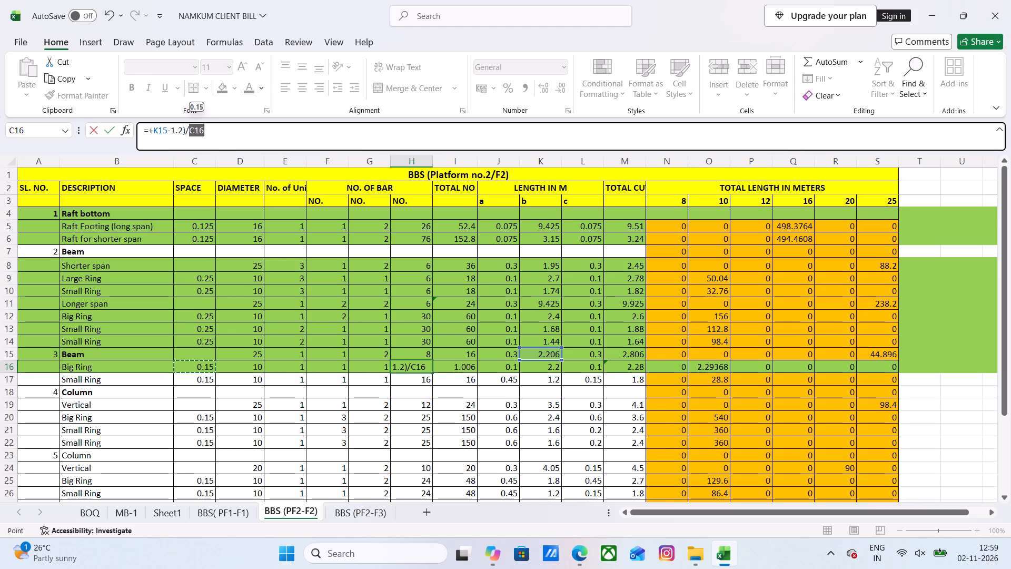
pyautogui.click(152, 133)
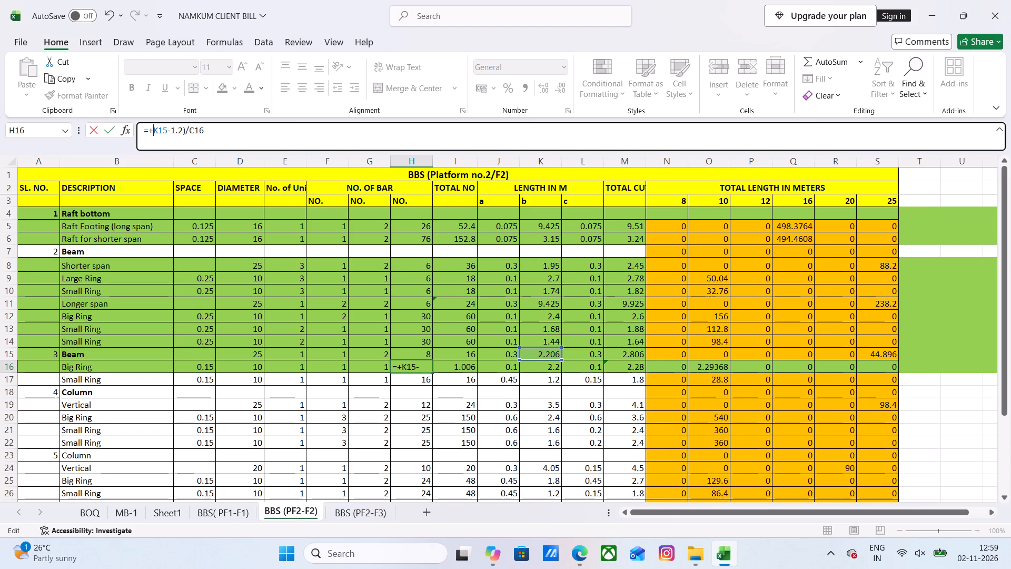
pyautogui.hotkey('shift', '(')
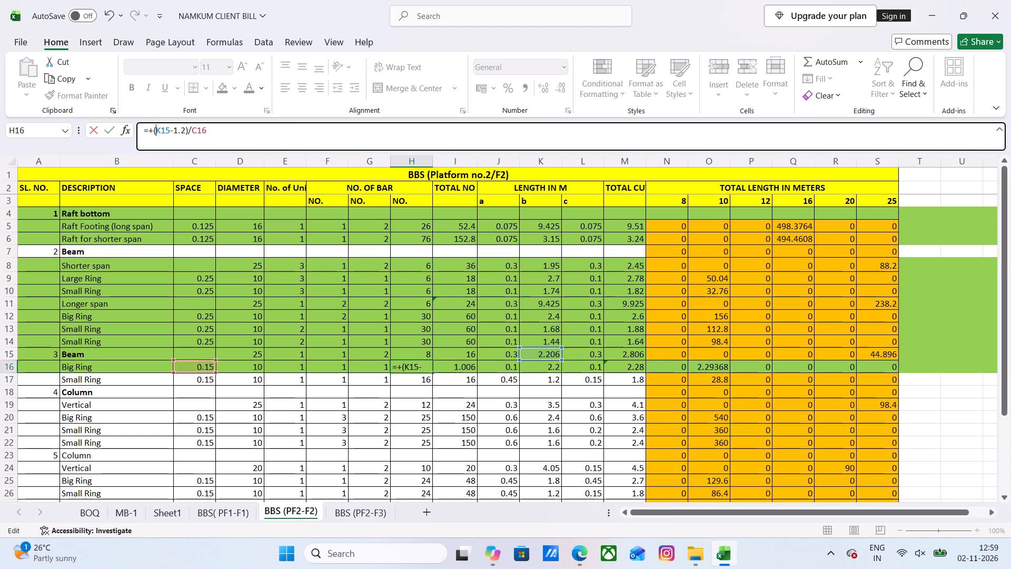
pyautogui.click(208, 132)
pyautogui.press('+')
pyautogui.press('1')
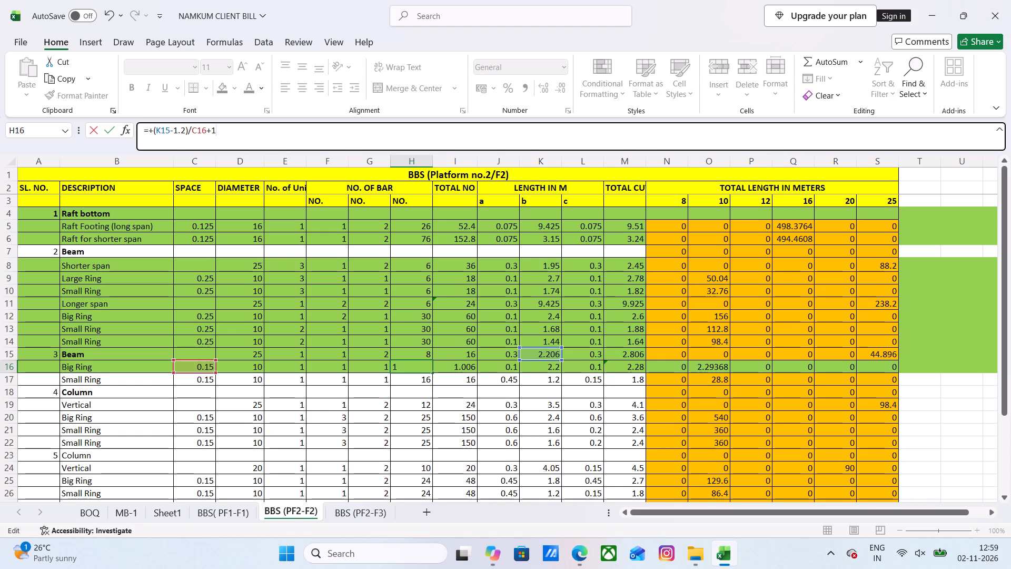
pyautogui.press('Return')
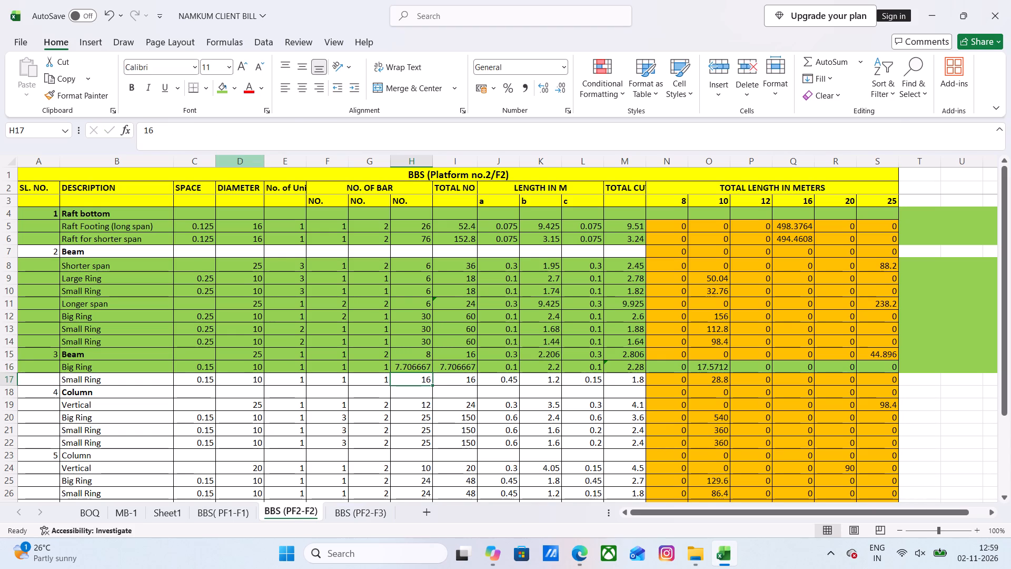
# Wrap the Big Ring's bar count formula in H16 in ROUNDUP with 0 digits, giving =+ROUNDUP((K15-1.2)/C16+1,0).
pyautogui.click(424, 365)
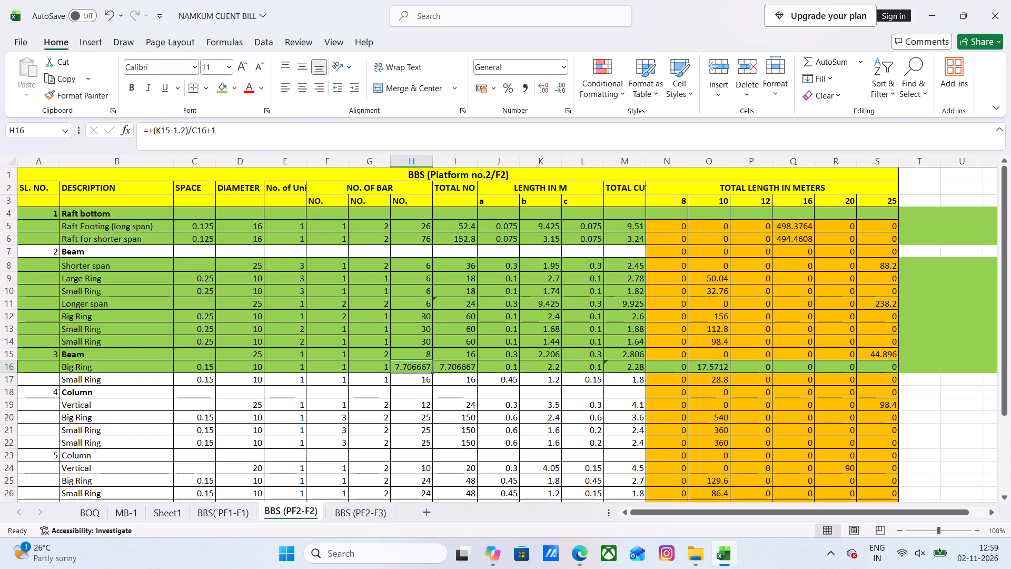
pyautogui.click(152, 134)
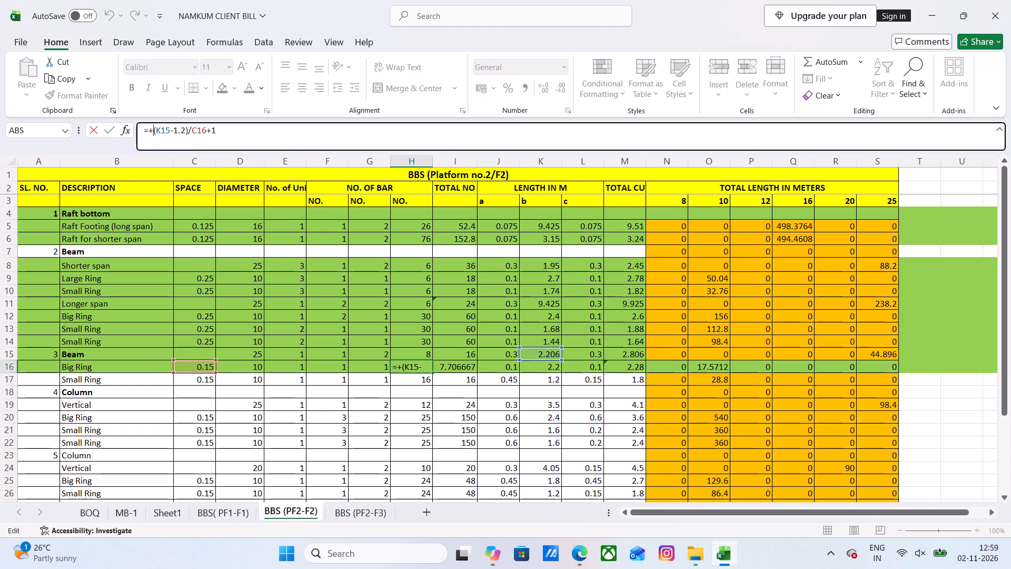
pyautogui.write('ROUND')
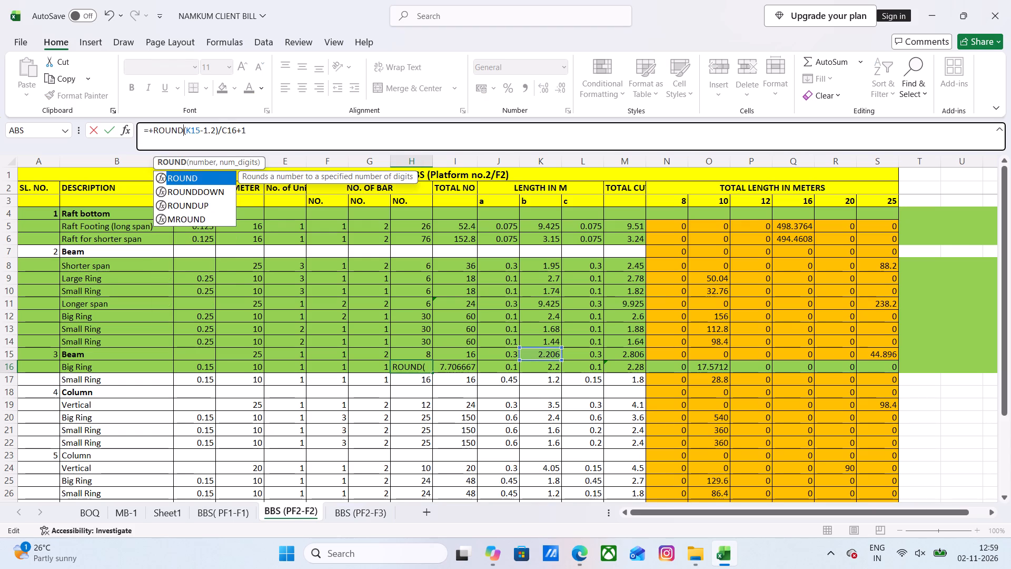
pyautogui.write('UP')
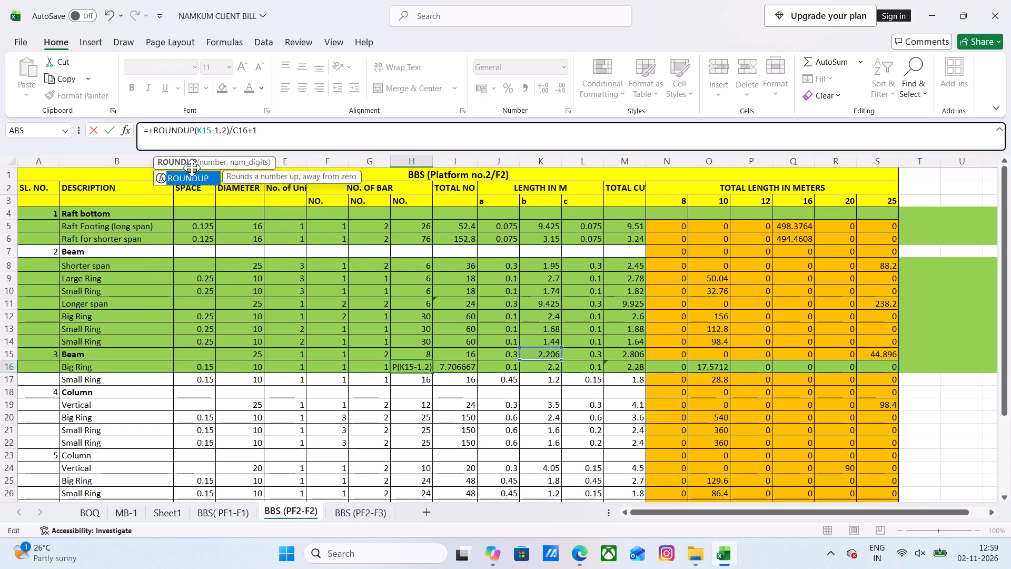
pyautogui.click(267, 129)
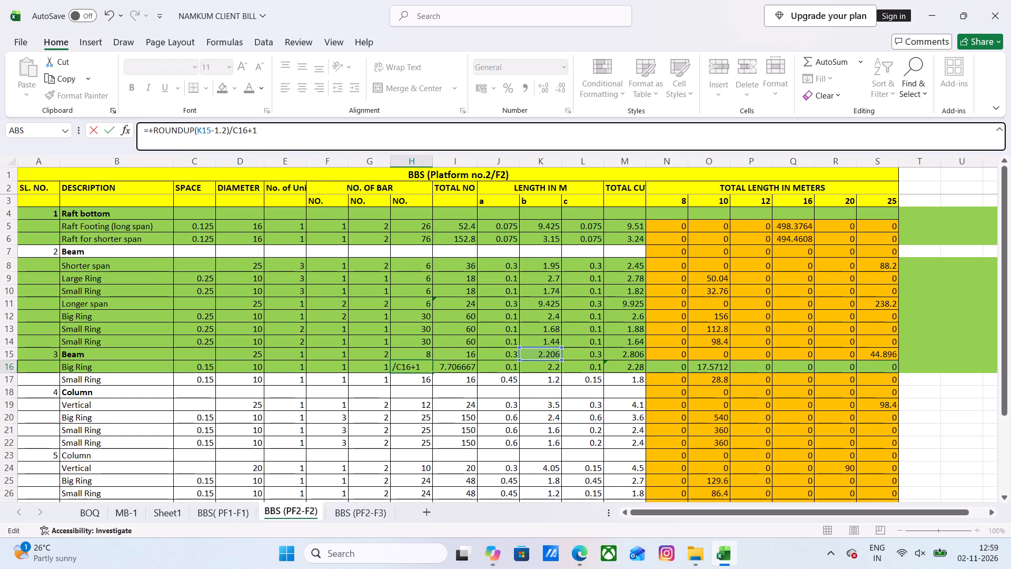
pyautogui.write(',0')
pyautogui.hotkey('shift', ')')
pyautogui.click(194, 131)
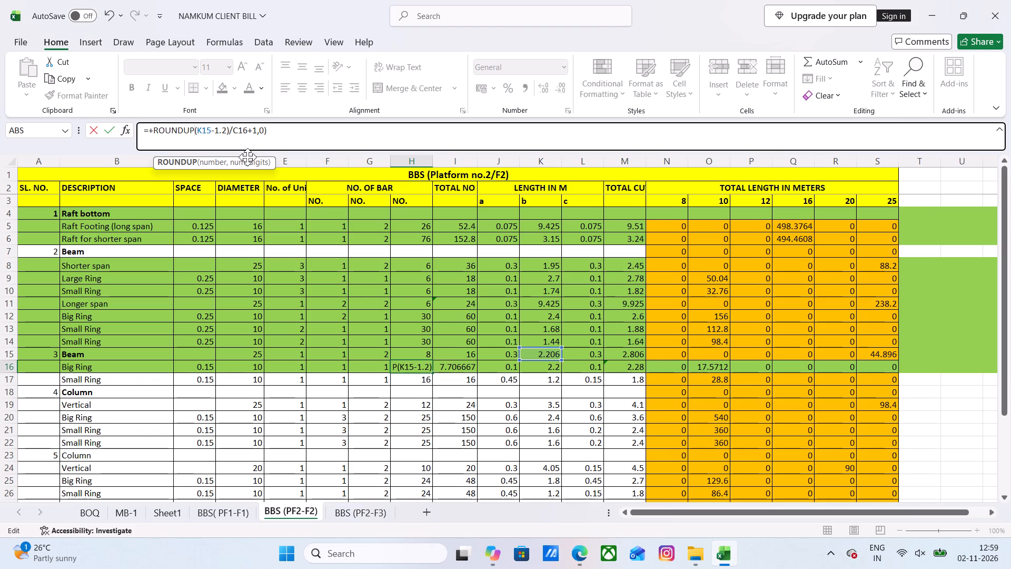
pyautogui.hotkey('shift', '(')
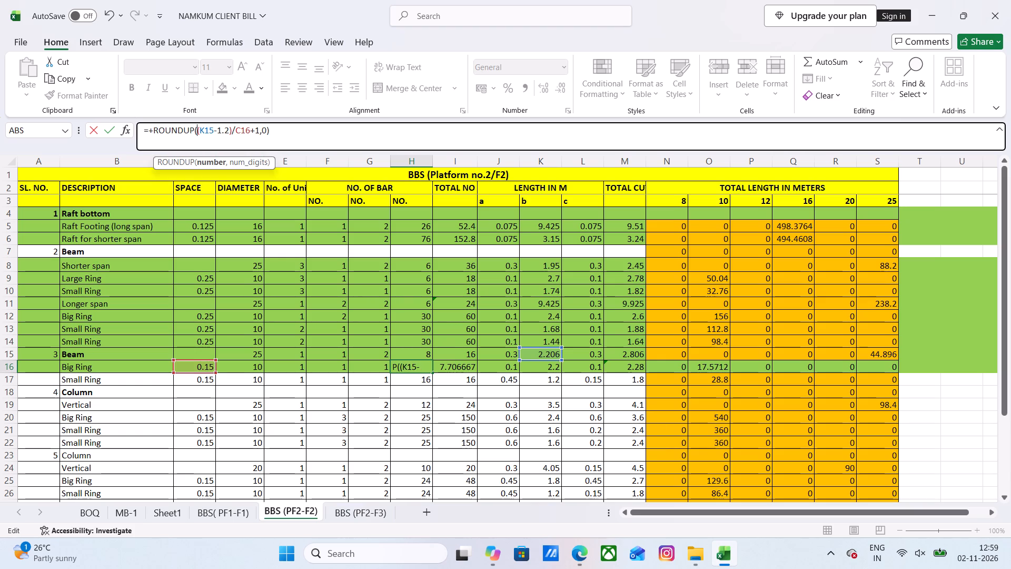
pyautogui.press('Return')
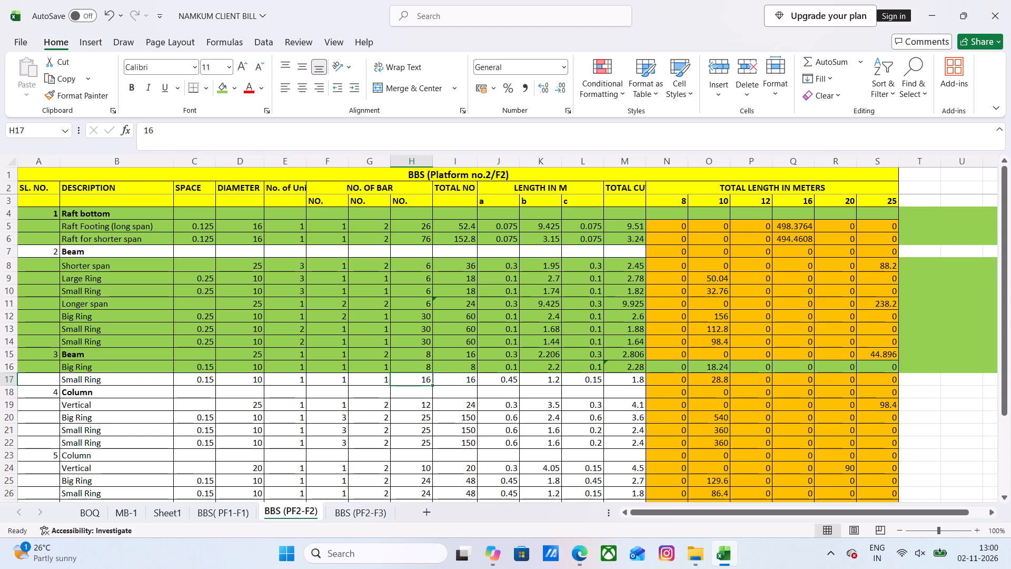
pyautogui.click(424, 369)
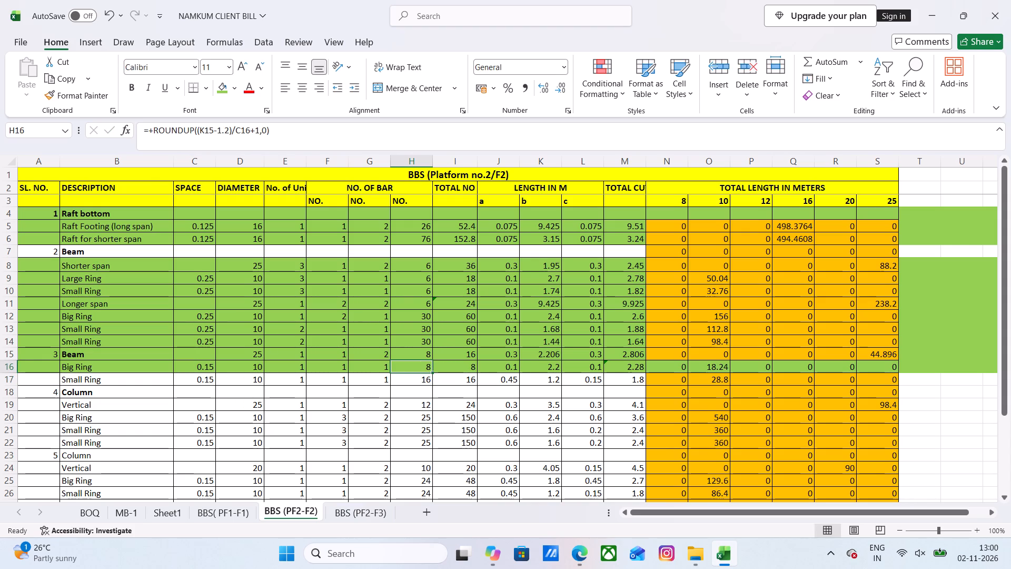
pyautogui.click(504, 366)
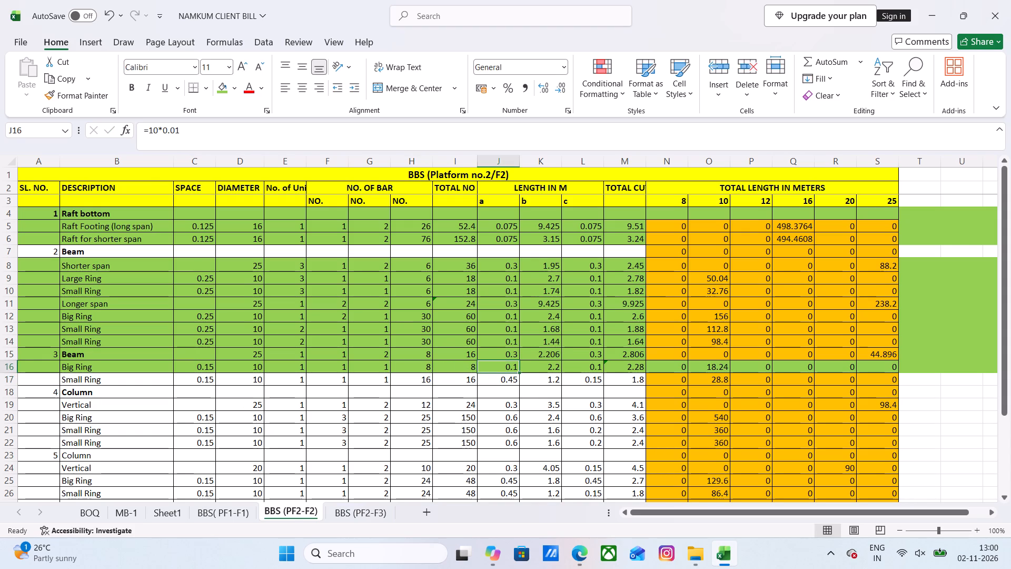
# Copy the bar count formula from H16 to the Small Ring's H17 and point its length reference back to K15.
pyautogui.click(429, 368)
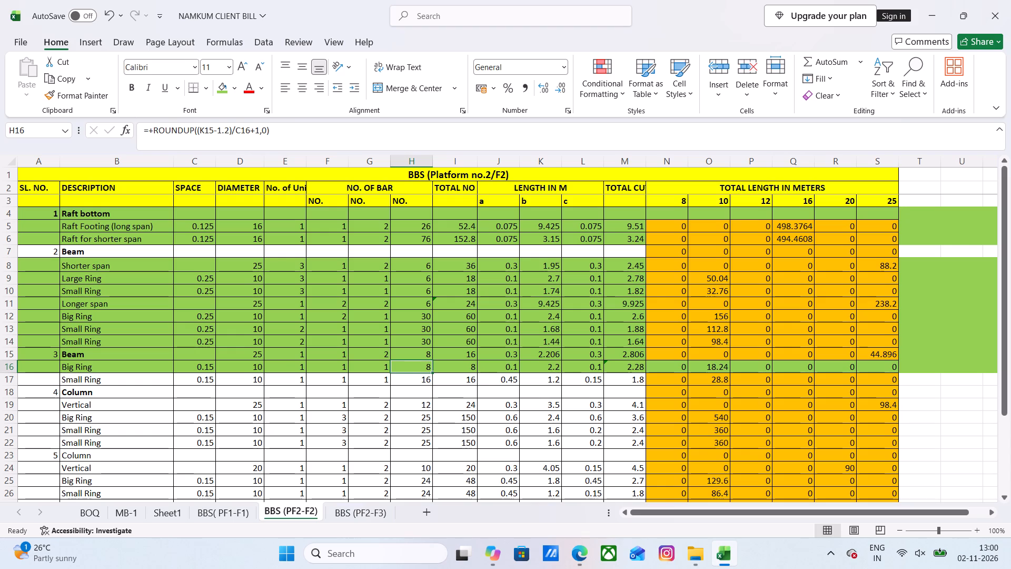
pyautogui.moveTo(432, 371); pyautogui.dragTo(435, 384)
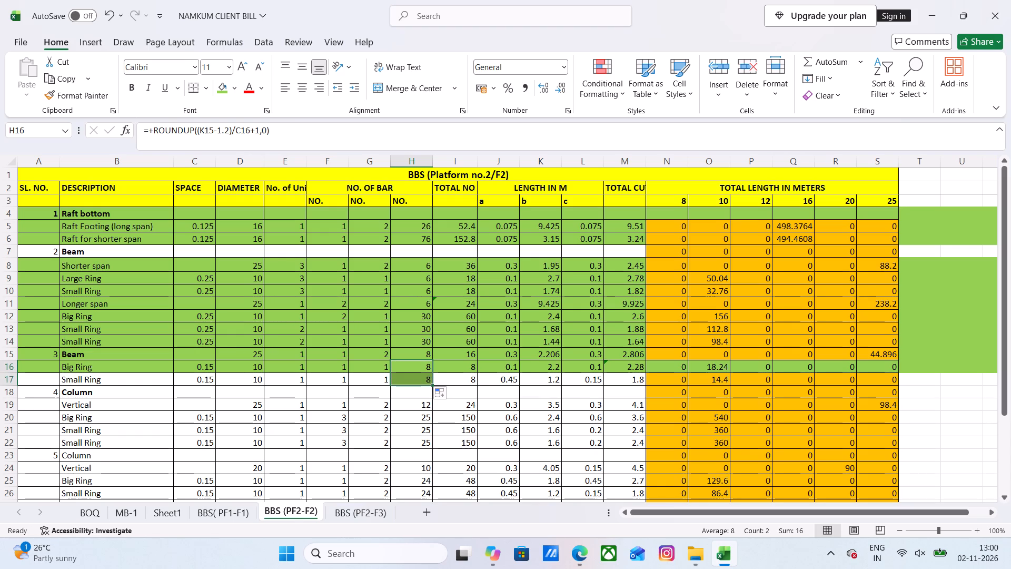
pyautogui.click(425, 381)
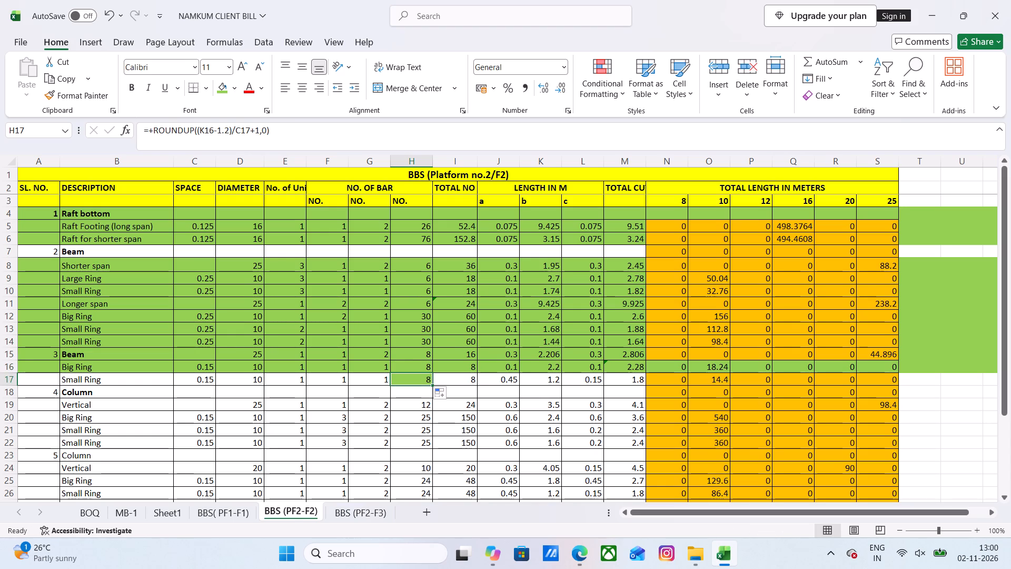
pyautogui.doubleClick(420, 381)
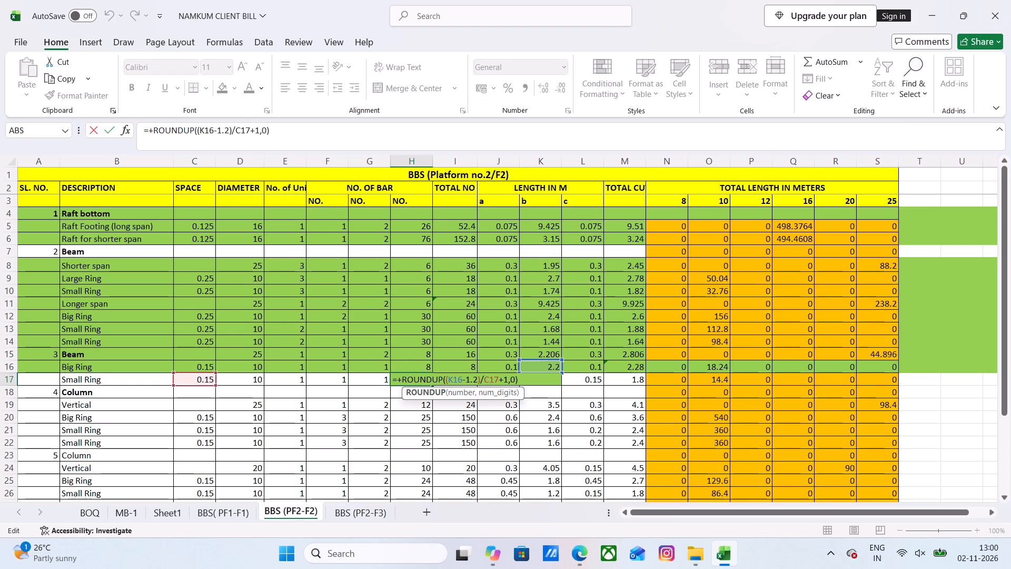
pyautogui.moveTo(548, 360); pyautogui.dragTo(548, 355)
pyautogui.press('Return')
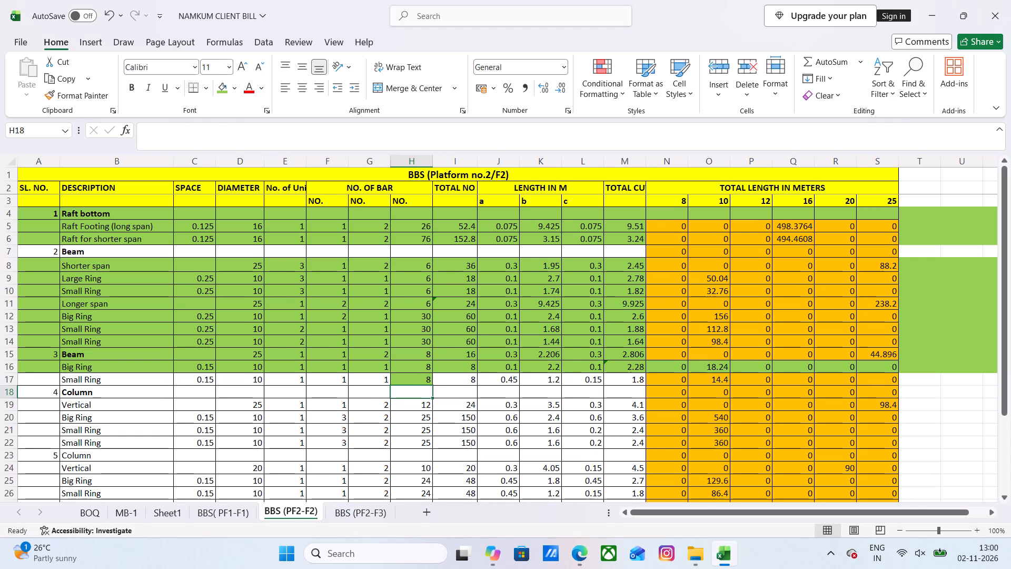
# Compare the length b formulas of the Big Ring in K16 and the Small Ring in K17.
pyautogui.click(555, 379)
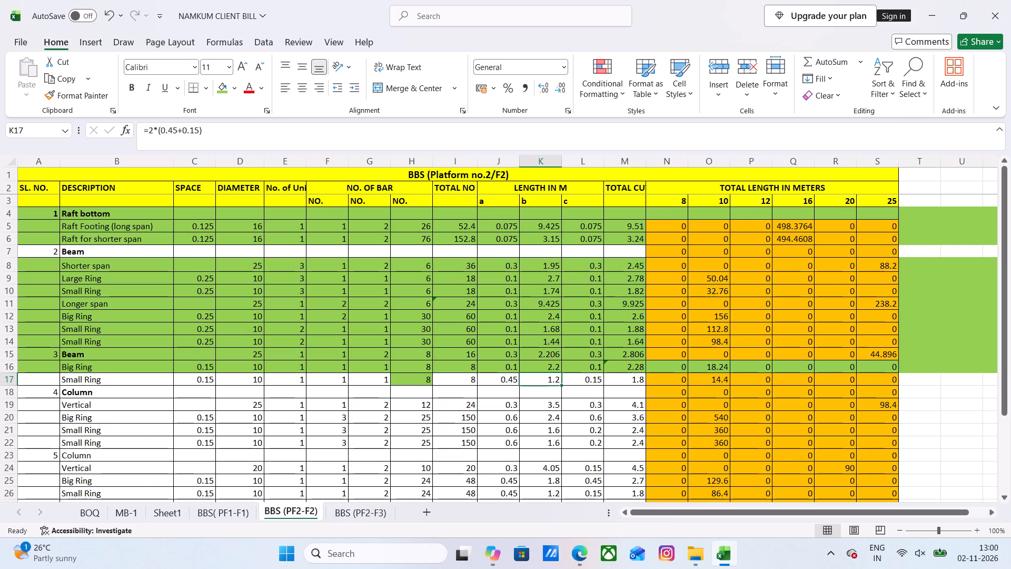
pyautogui.click(551, 367)
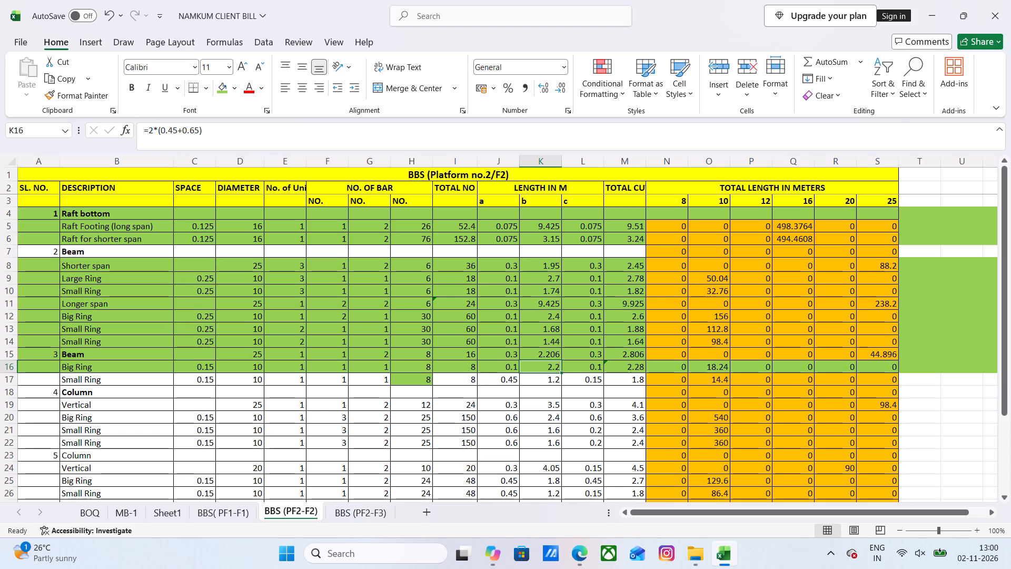
pyautogui.click(553, 377)
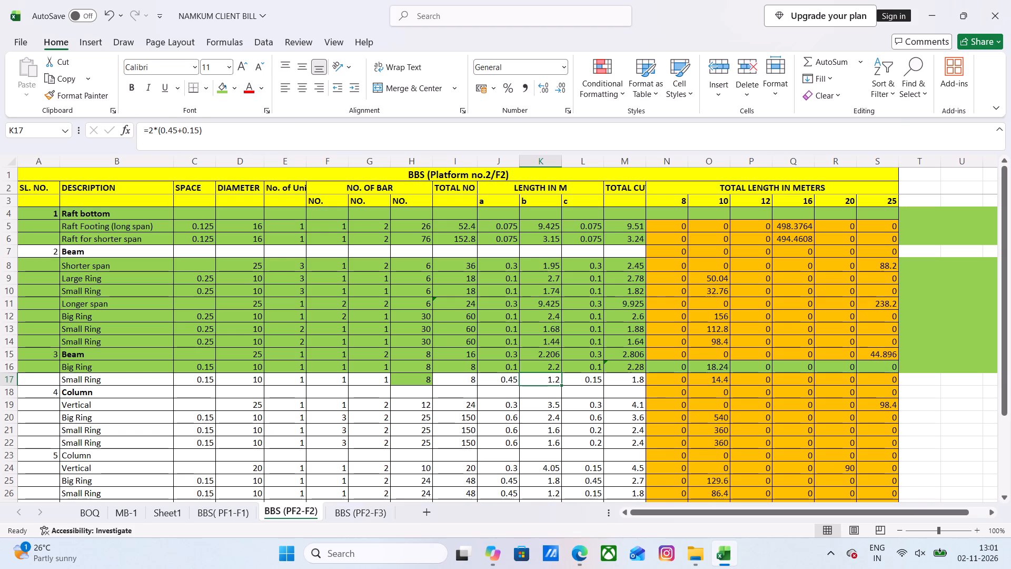
pyautogui.click(548, 375)
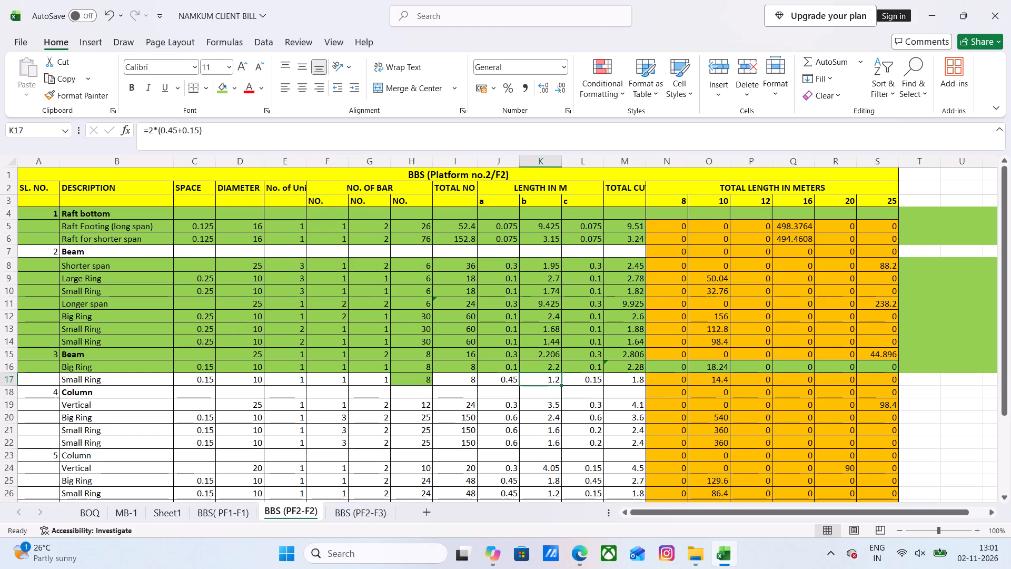
pyautogui.click(549, 365)
pyautogui.click(550, 377)
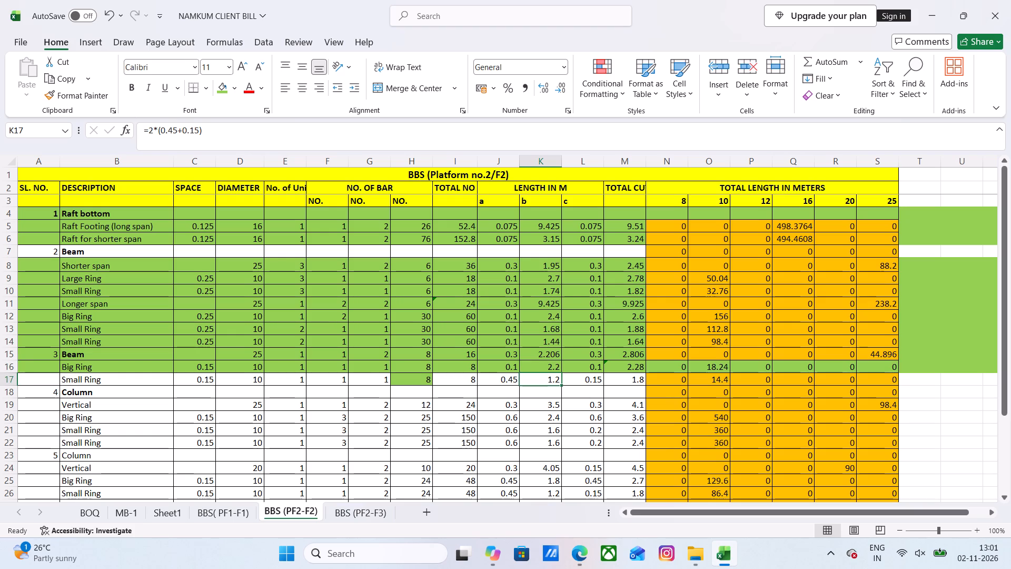
pyautogui.click(546, 364)
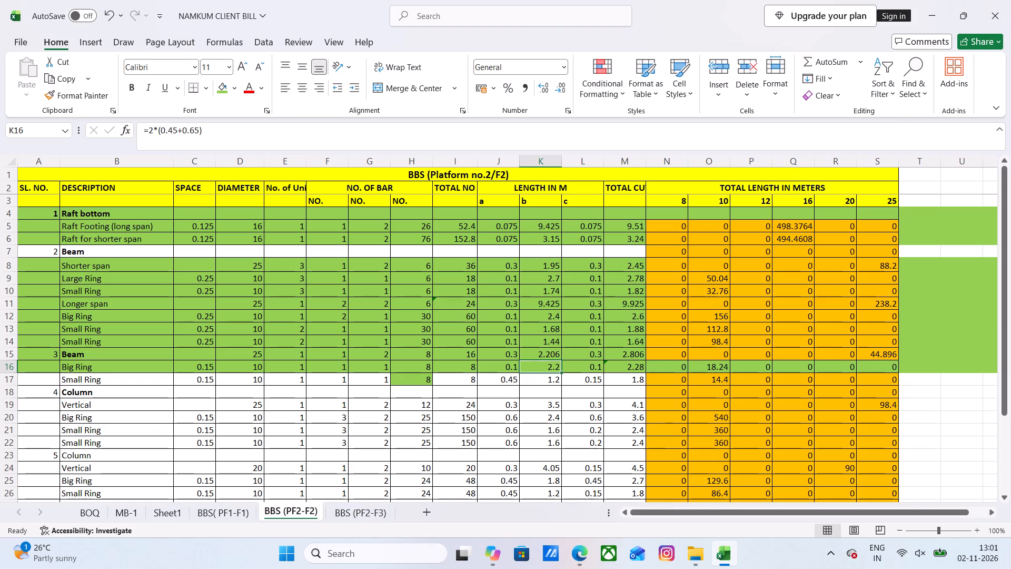
pyautogui.click(543, 382)
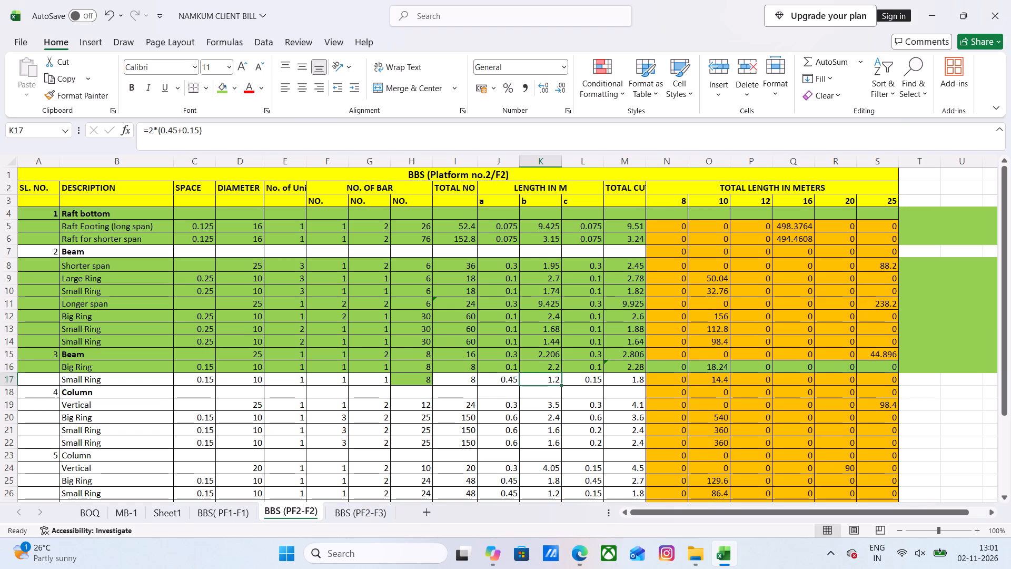
# Change the Small Ring's length b formula in K17 to =2*(0.65+0.15).
pyautogui.click(181, 130)
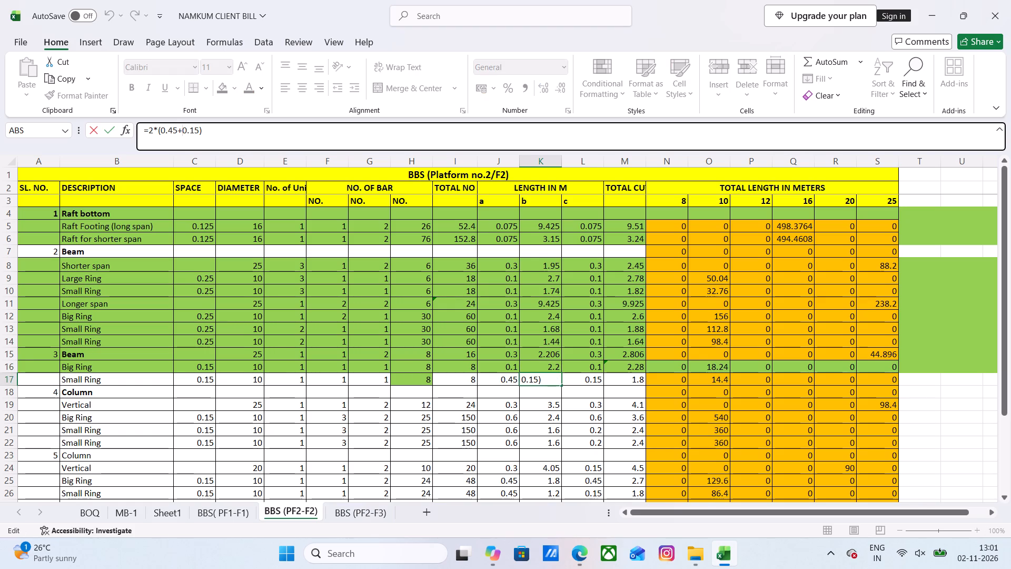
pyautogui.press('Left')
pyautogui.press('BackSpace')
pyautogui.press('BackSpace')
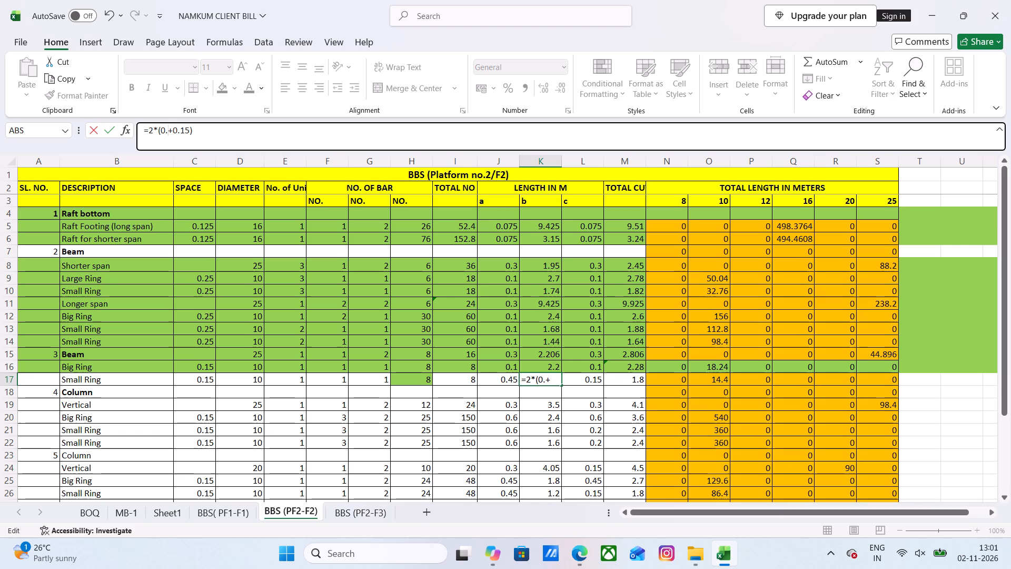
pyautogui.press('6')
pyautogui.press('5')
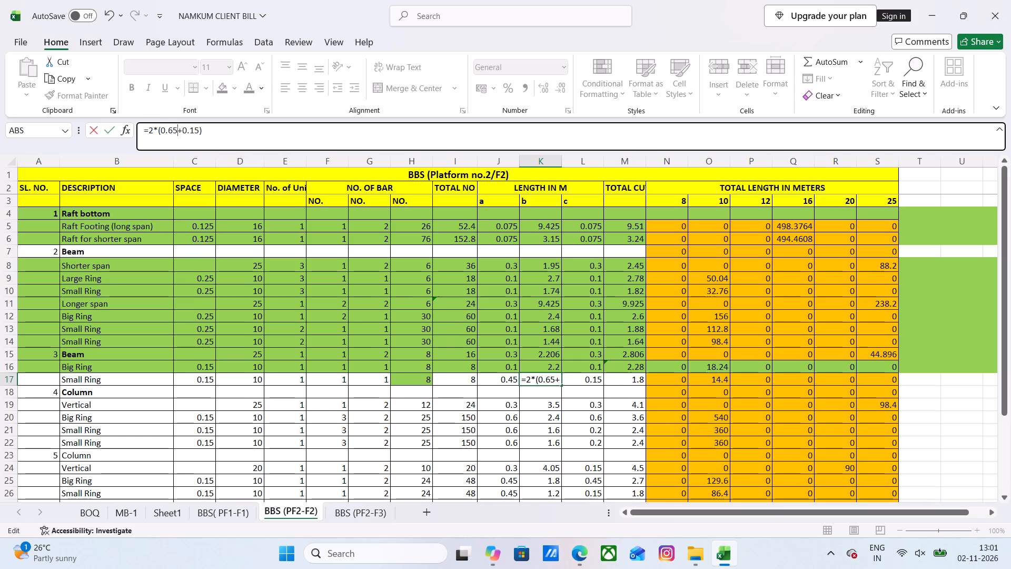
pyautogui.click(325, 393)
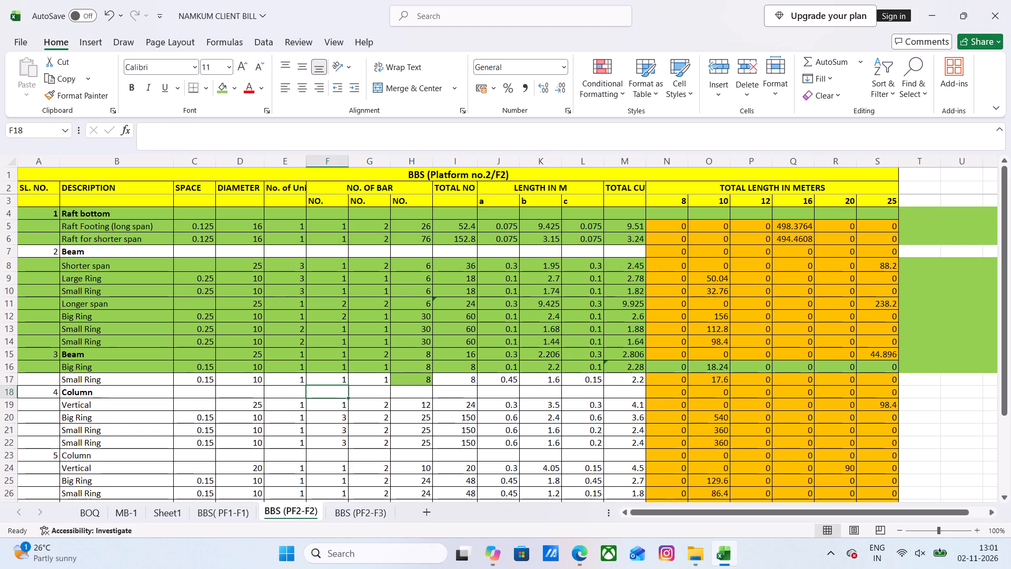
# Replace the Small Ring's lengths a and c in J17 and L17 by filling down the Big Ring's formulas from J16 and L16.
pyautogui.click(554, 367)
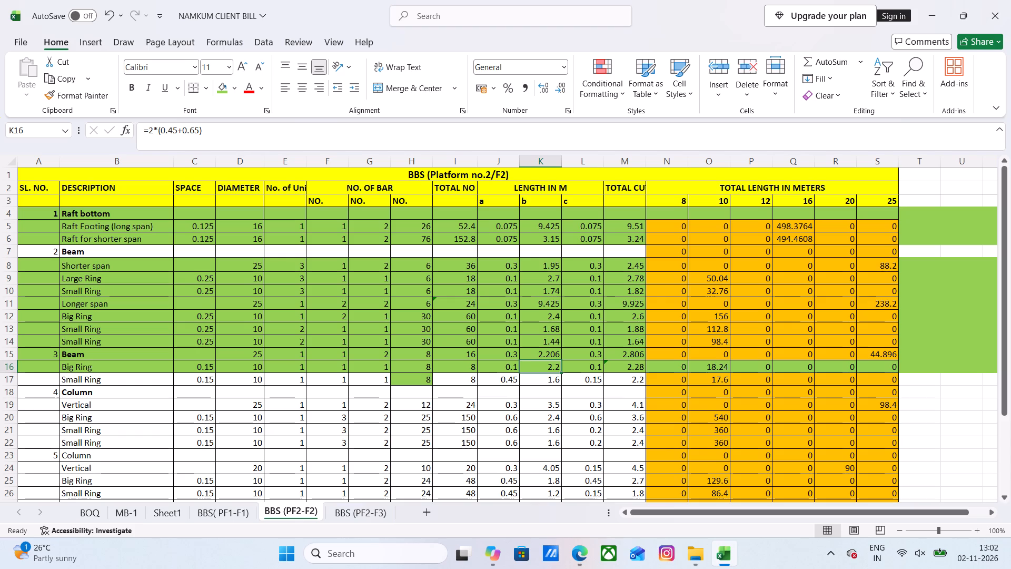
pyautogui.click(414, 381)
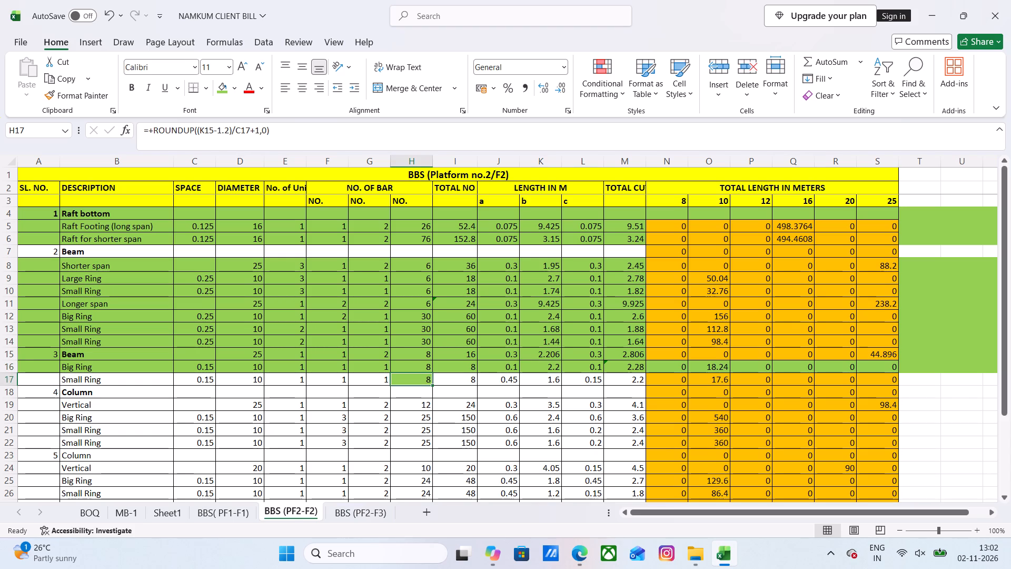
pyautogui.click(552, 378)
pyautogui.click(510, 381)
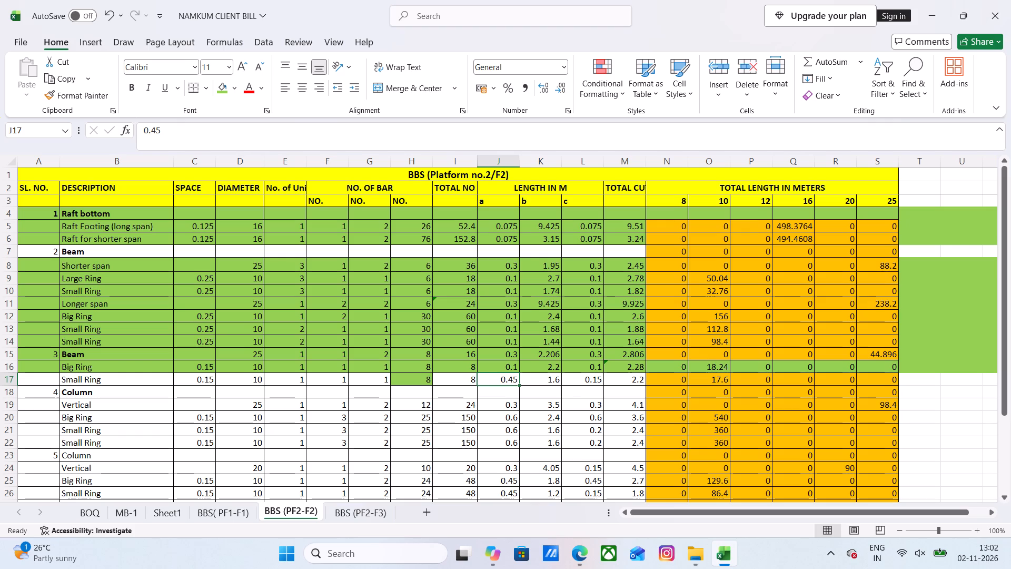
pyautogui.press('BackSpace')
pyautogui.press('BackSpace')
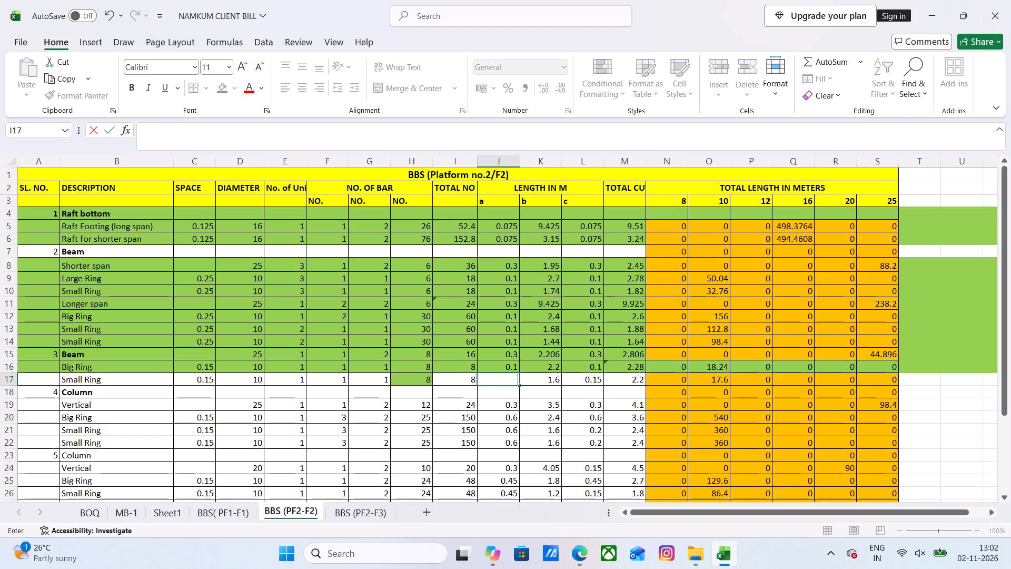
pyautogui.click(510, 365)
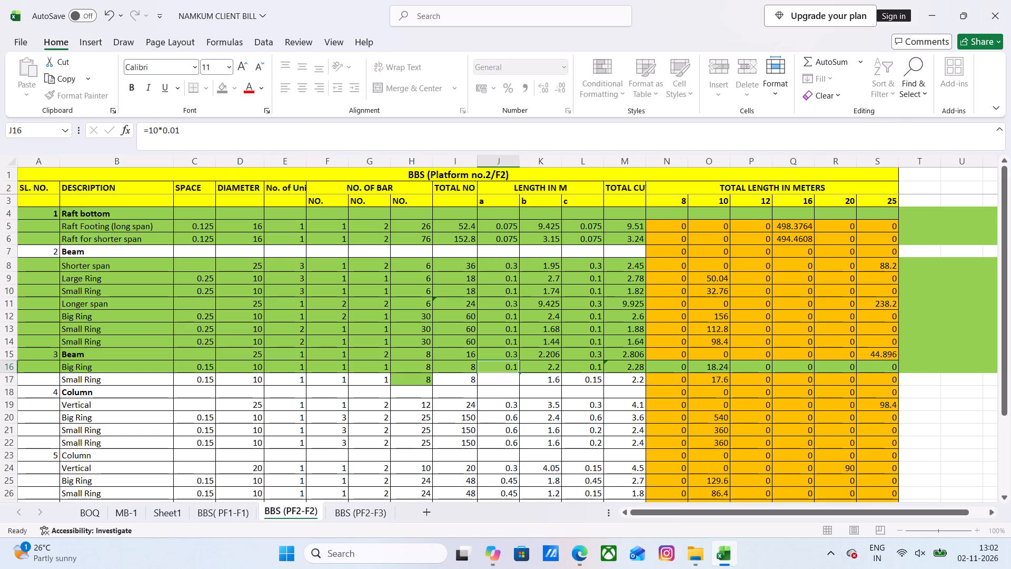
pyautogui.moveTo(519, 372); pyautogui.dragTo(520, 386)
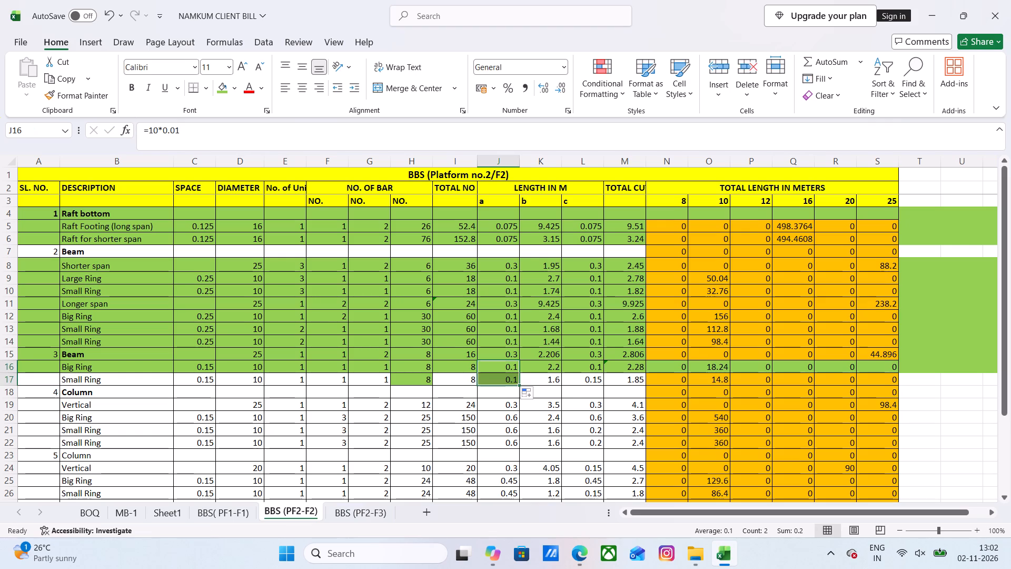
pyautogui.click(594, 369)
pyautogui.moveTo(602, 371); pyautogui.dragTo(602, 379)
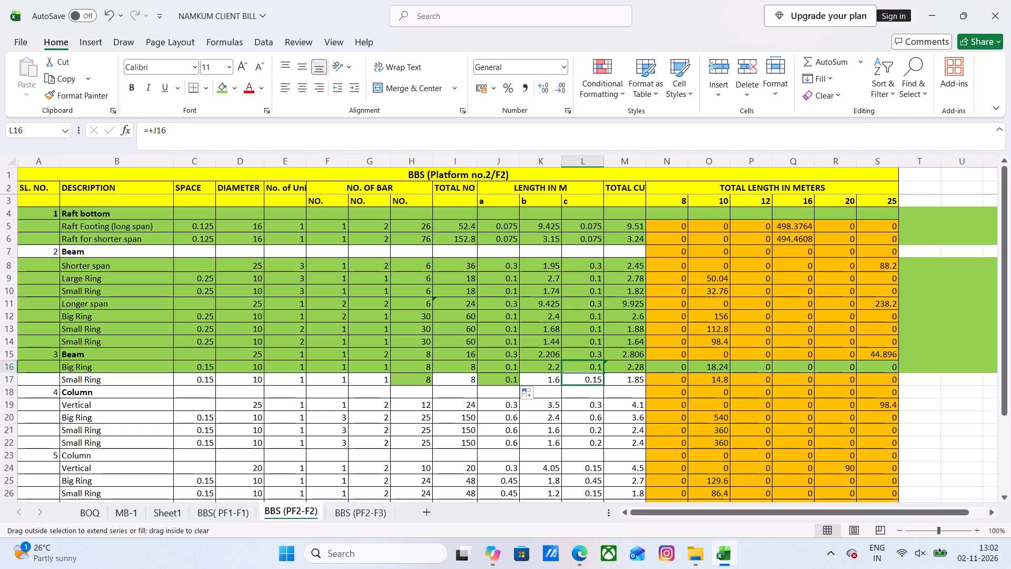
pyautogui.moveTo(602, 379); pyautogui.dragTo(602, 380)
pyautogui.click(570, 393)
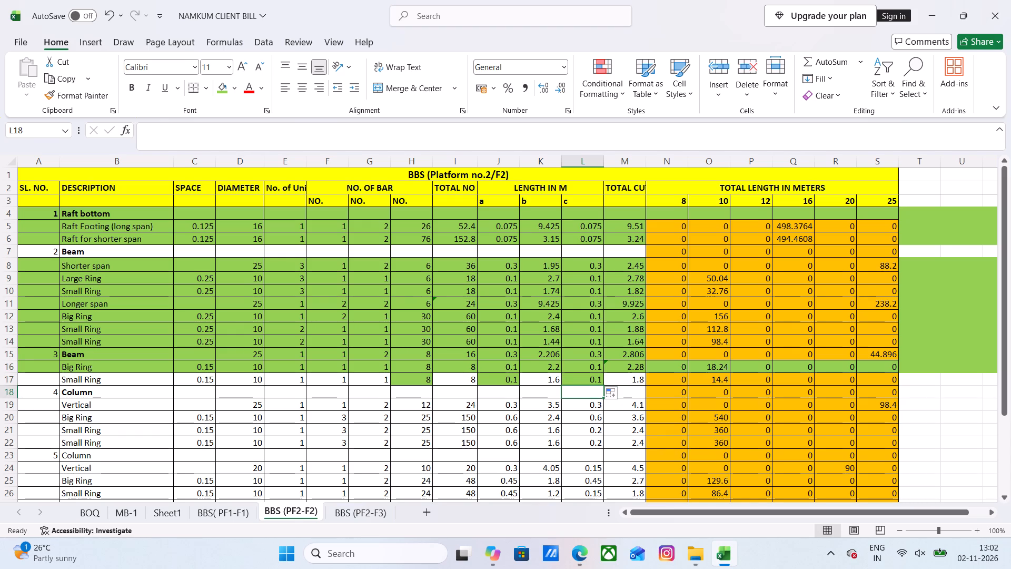
# Shade the whole Small Ring row 17 green to mark it as checked.
pyautogui.click(9, 379)
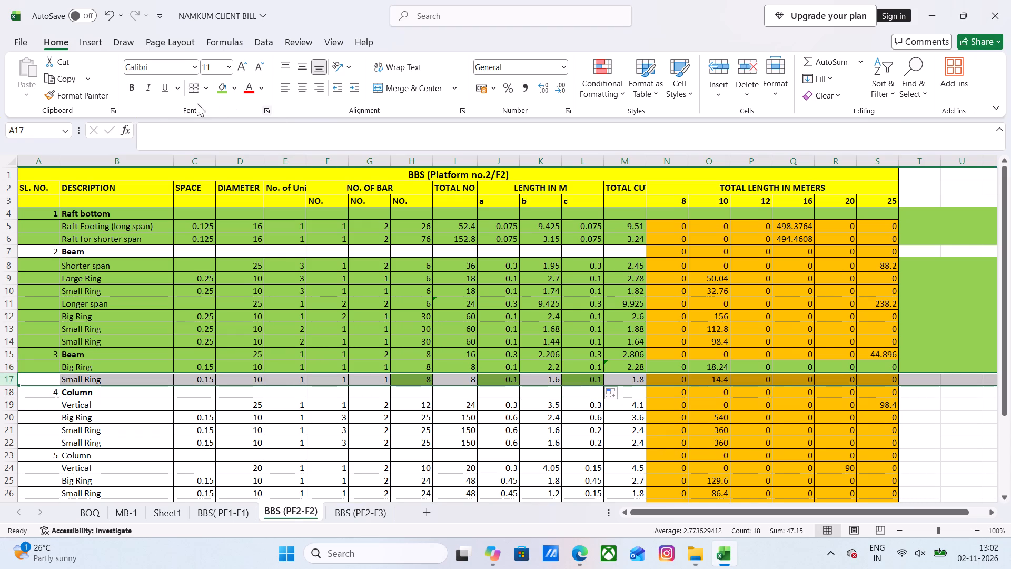
pyautogui.click(221, 90)
pyautogui.click(516, 394)
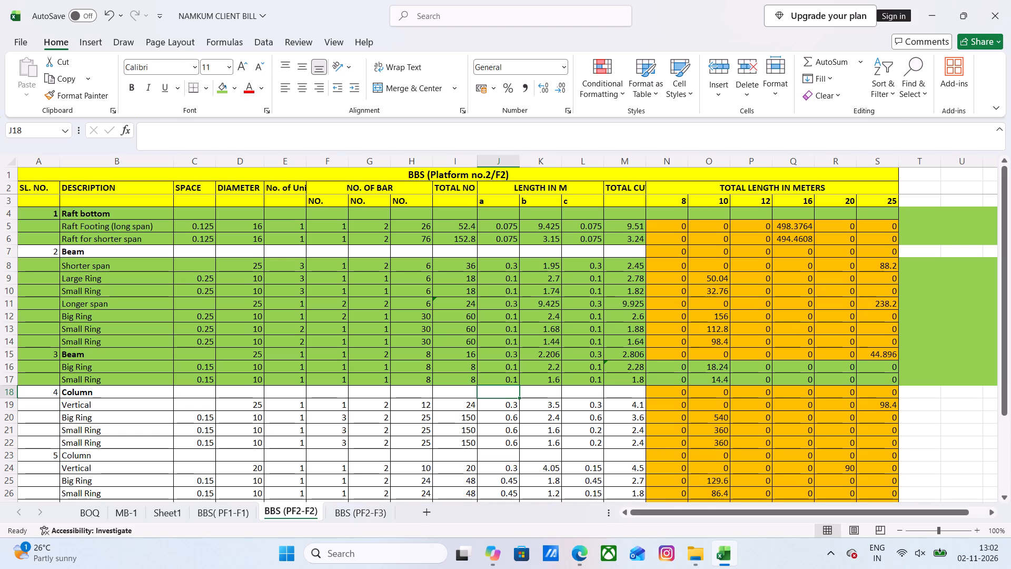
# Replace the Column Vertical's fixed length b in K19 with the formula +(3+0.6)-0.1-0.016-0.016-0.75-0.75.
pyautogui.scroll(-1, 219, 396)
pyautogui.click(75, 380)
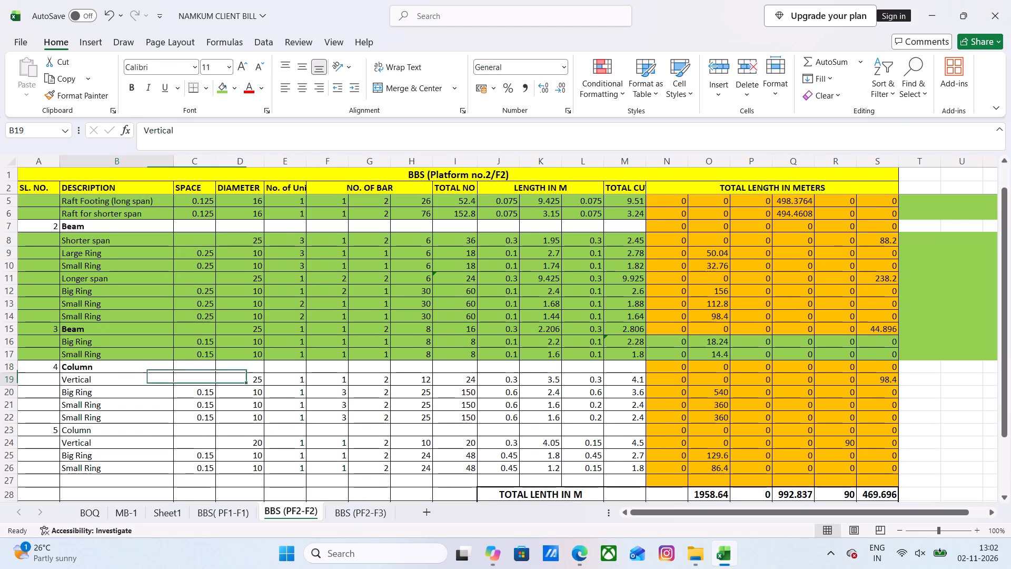
pyautogui.click(548, 380)
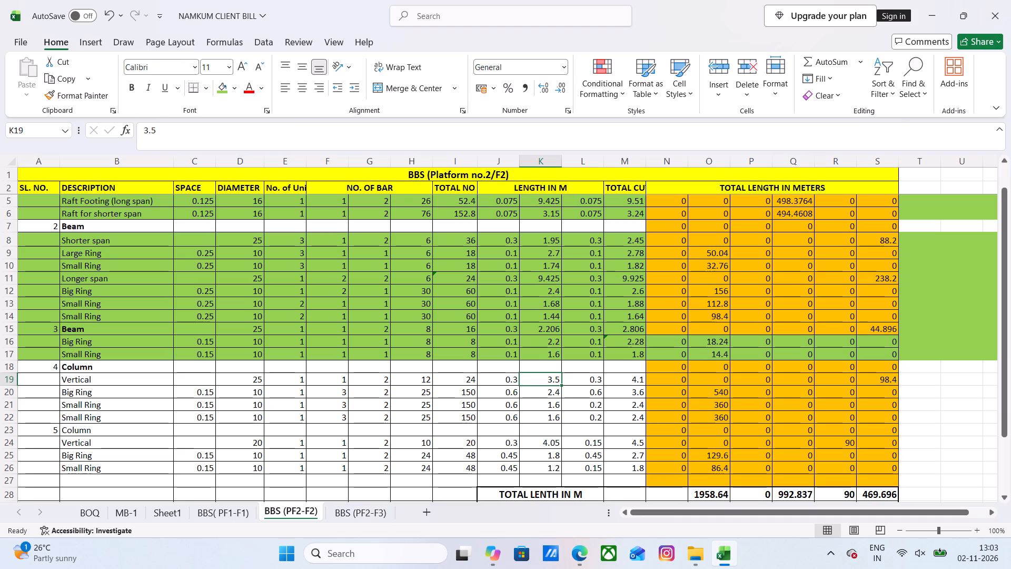
pyautogui.click(553, 380)
pyautogui.press('+')
pyautogui.press('3')
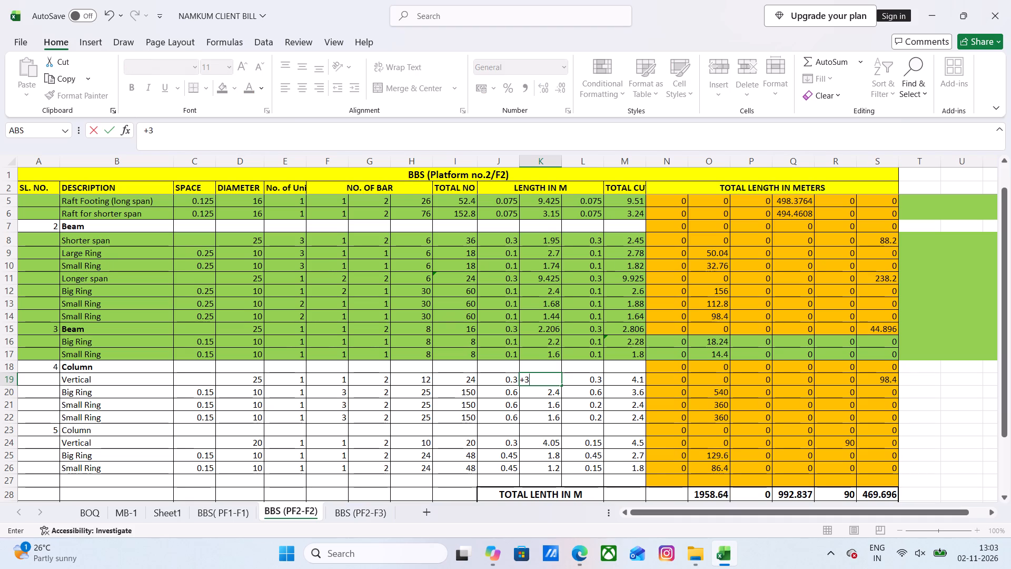
pyautogui.write('+0.6')
pyautogui.hotkey('shift', ')')
pyautogui.press('Left')
pyautogui.press('Left')
pyautogui.press('Left')
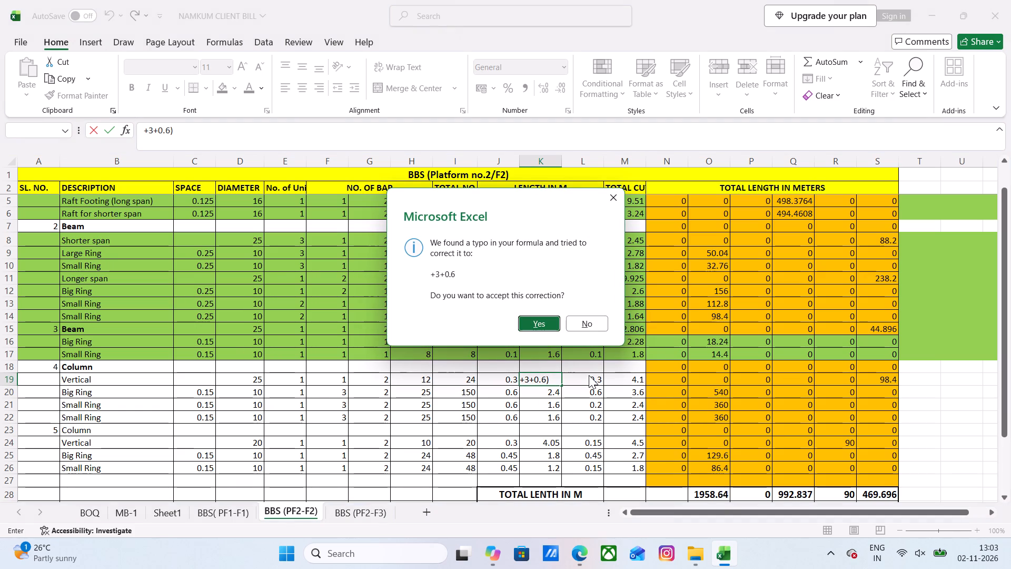
pyautogui.click(613, 195)
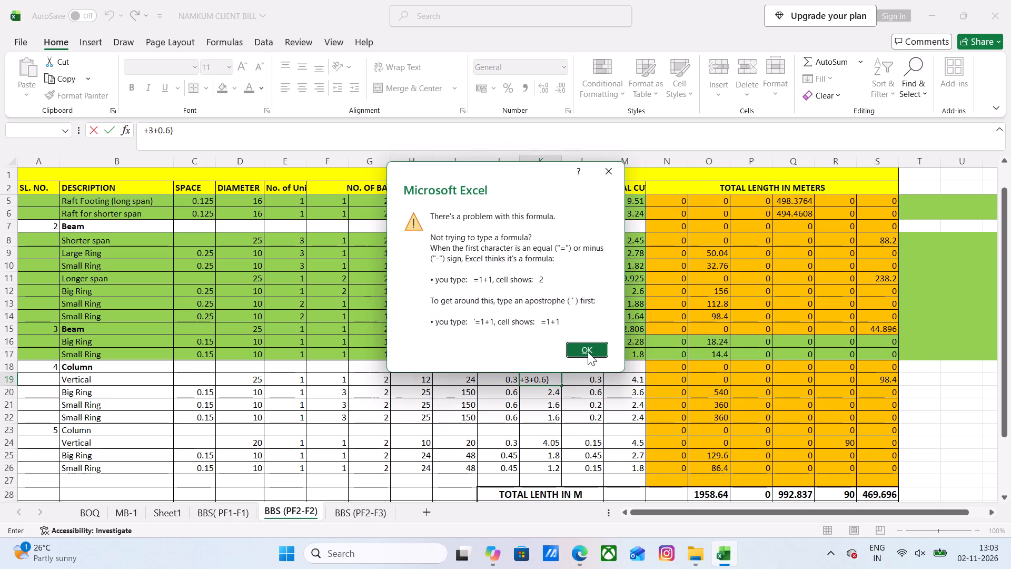
pyautogui.click(588, 350)
pyautogui.click(523, 379)
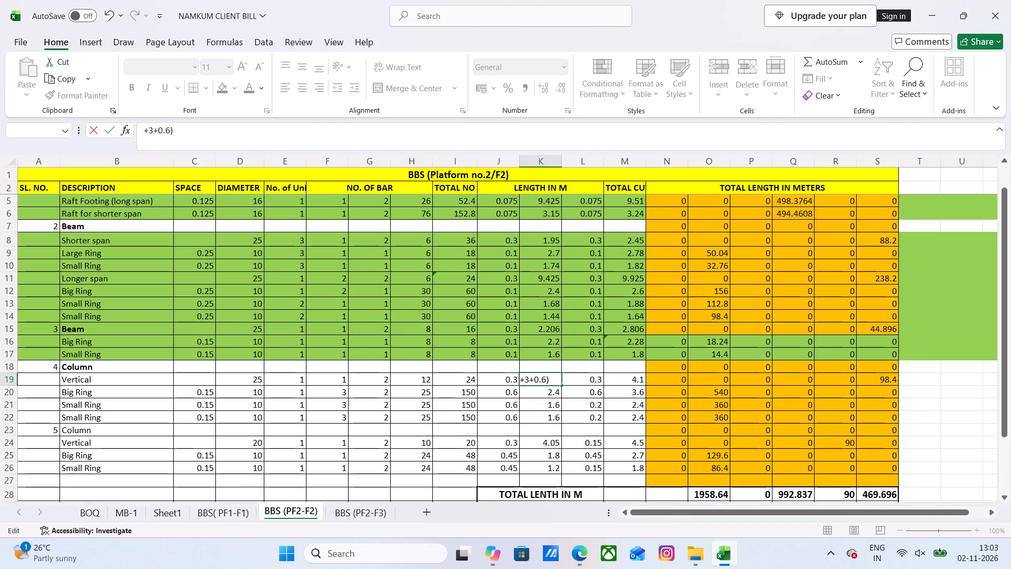
pyautogui.hotkey('shift', '(')
pyautogui.click(557, 381)
pyautogui.press('-')
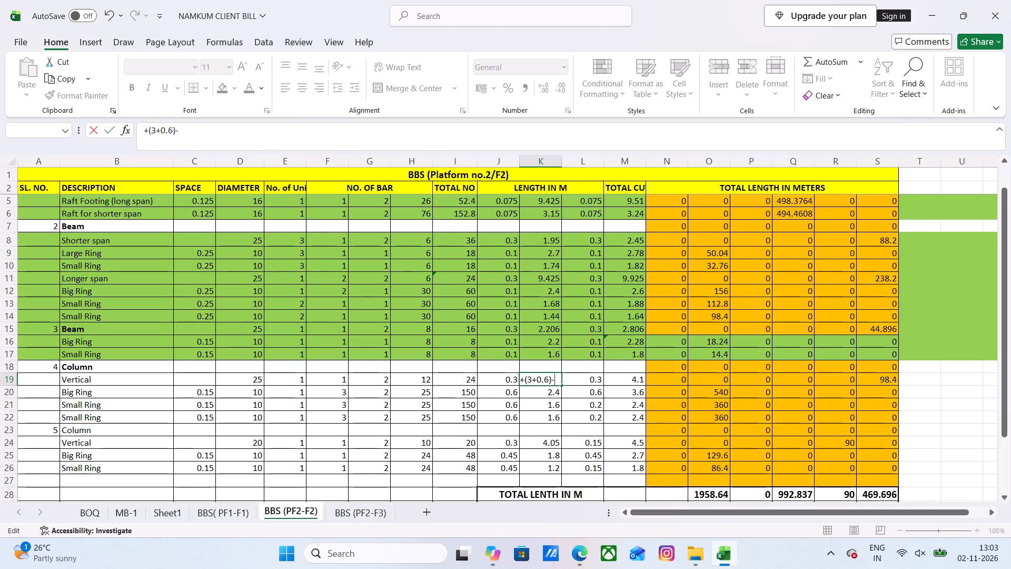
pyautogui.write('0.1')
pyautogui.press('-')
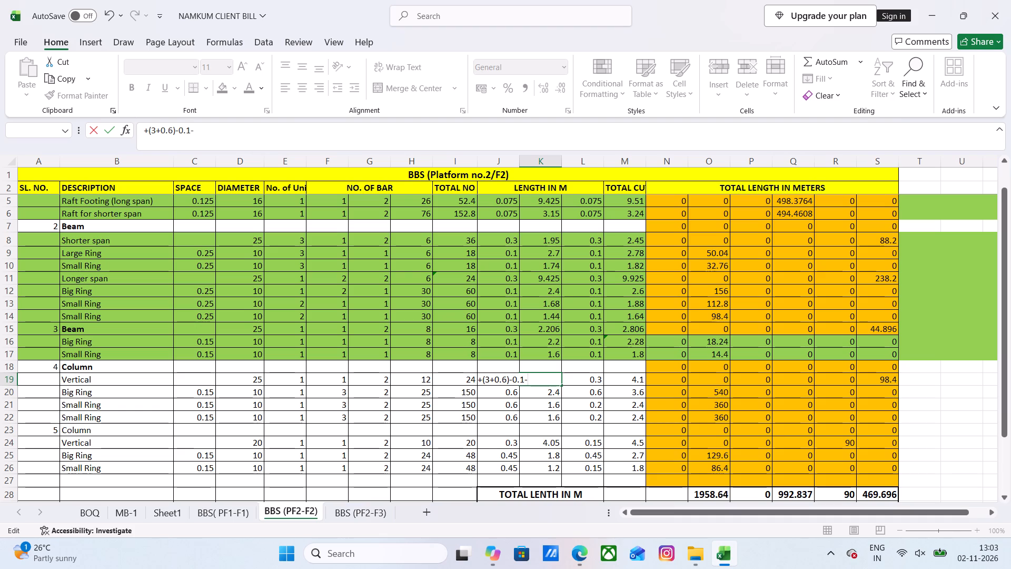
pyautogui.write('0.016-0.016')
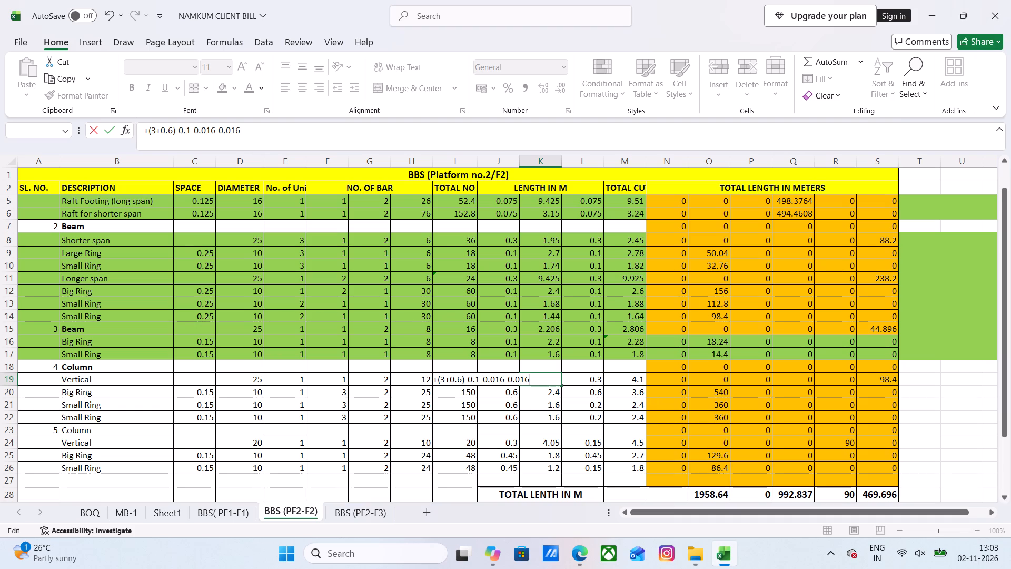
pyautogui.write('-0.75-0.75')
pyautogui.press('Return')
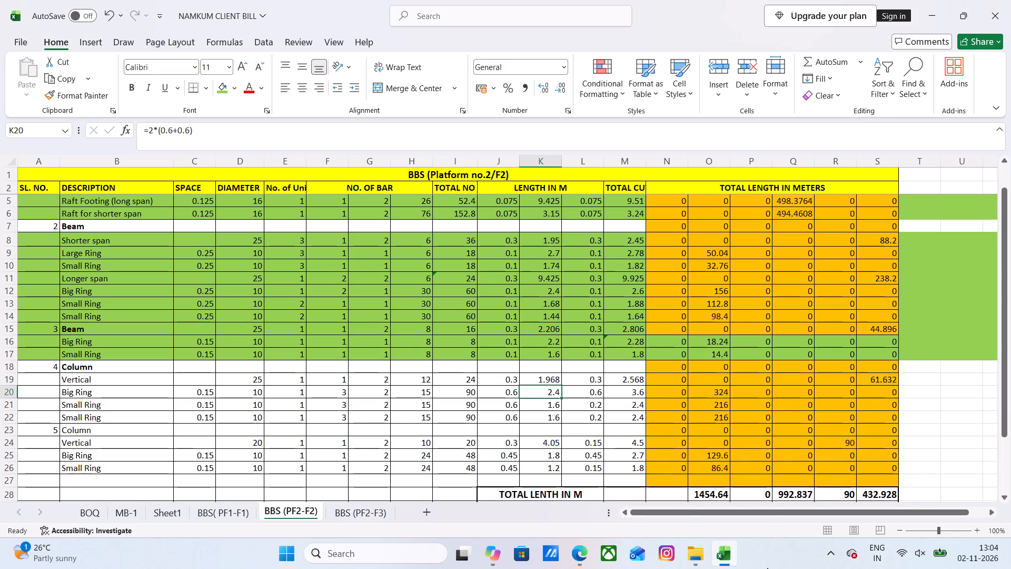
pyautogui.click(547, 379)
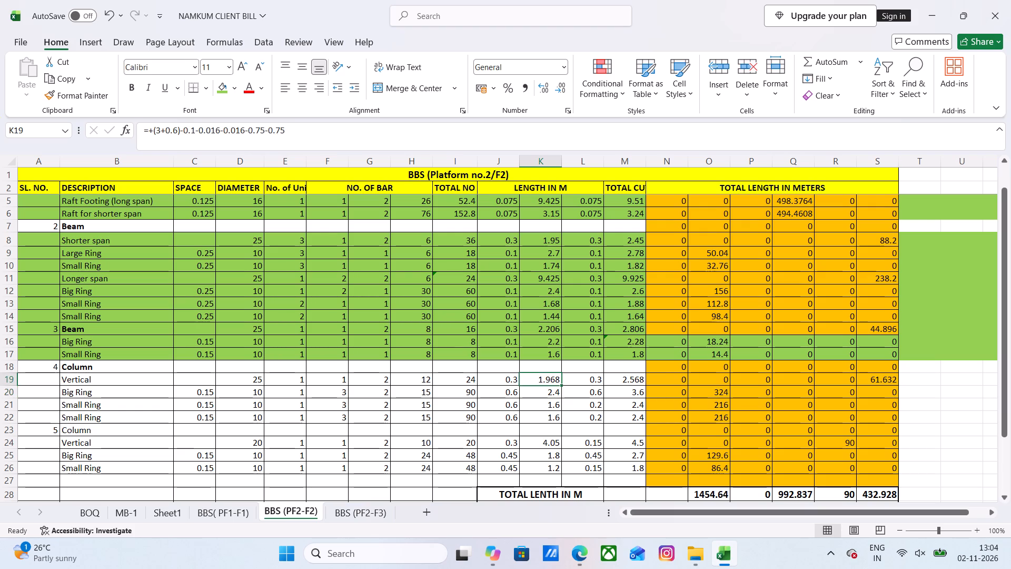
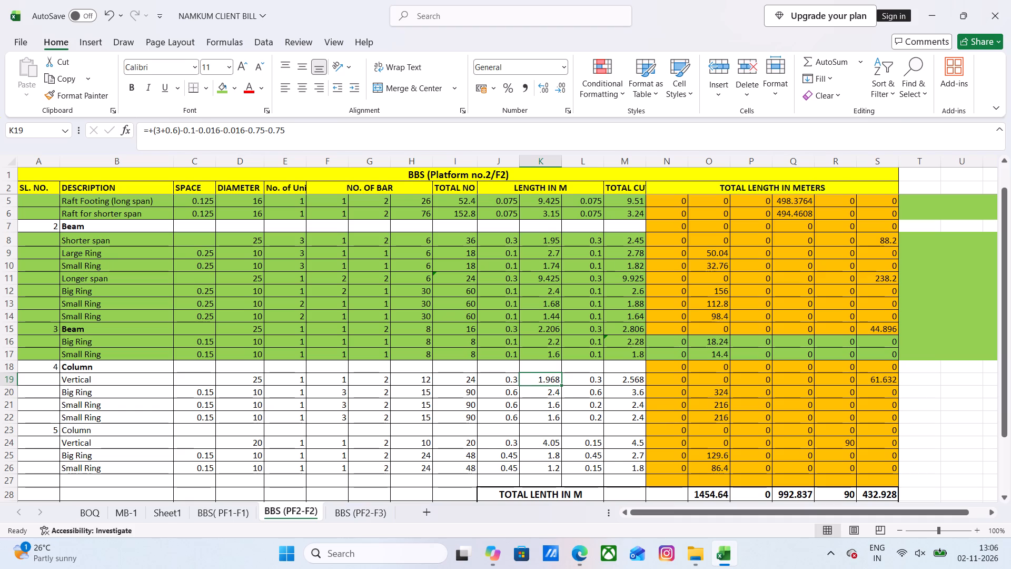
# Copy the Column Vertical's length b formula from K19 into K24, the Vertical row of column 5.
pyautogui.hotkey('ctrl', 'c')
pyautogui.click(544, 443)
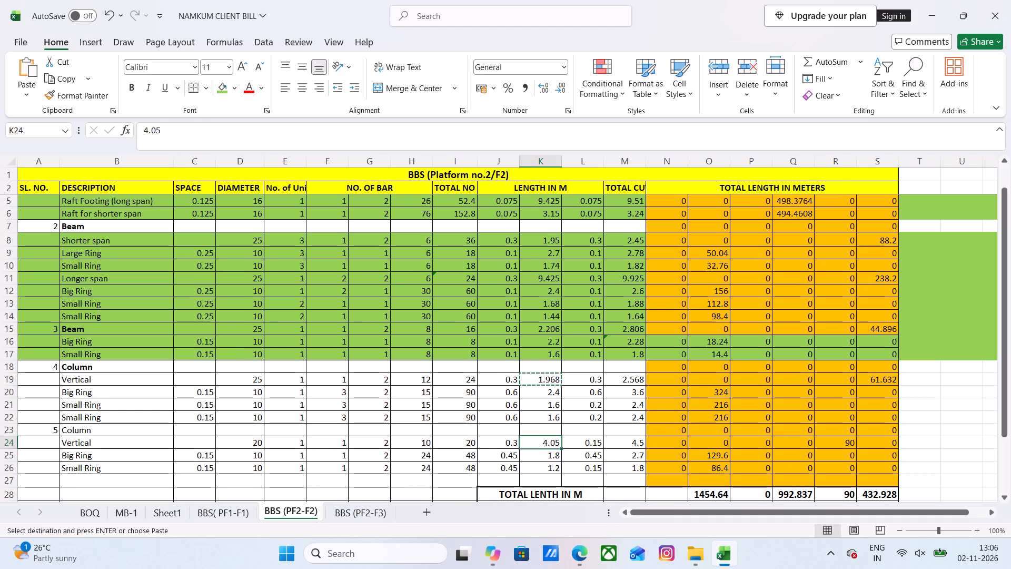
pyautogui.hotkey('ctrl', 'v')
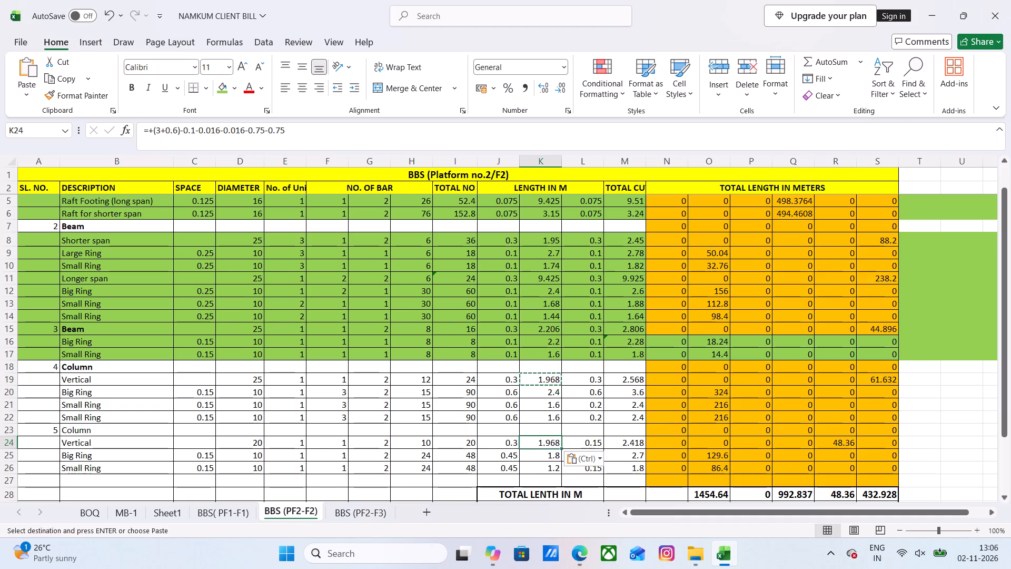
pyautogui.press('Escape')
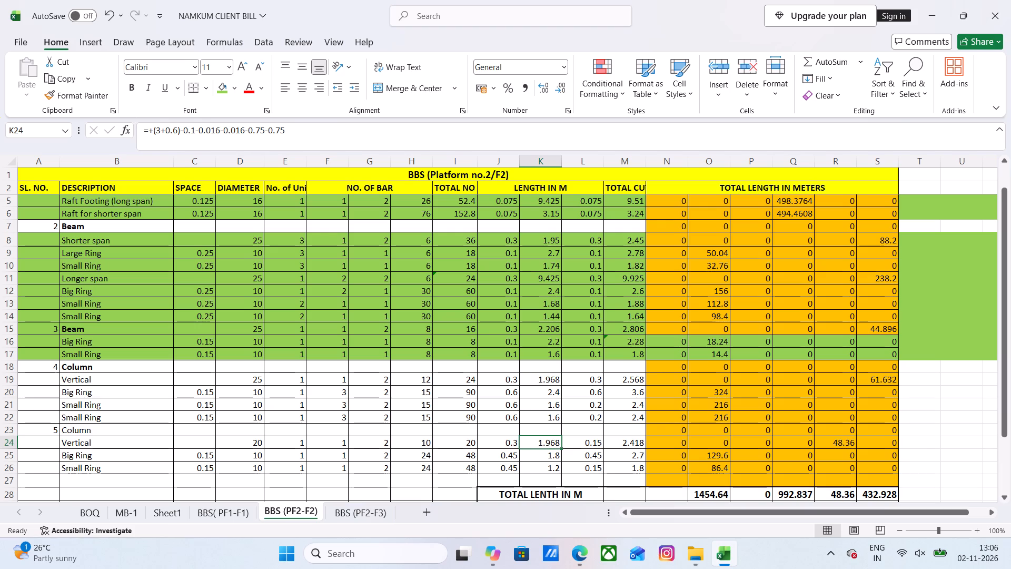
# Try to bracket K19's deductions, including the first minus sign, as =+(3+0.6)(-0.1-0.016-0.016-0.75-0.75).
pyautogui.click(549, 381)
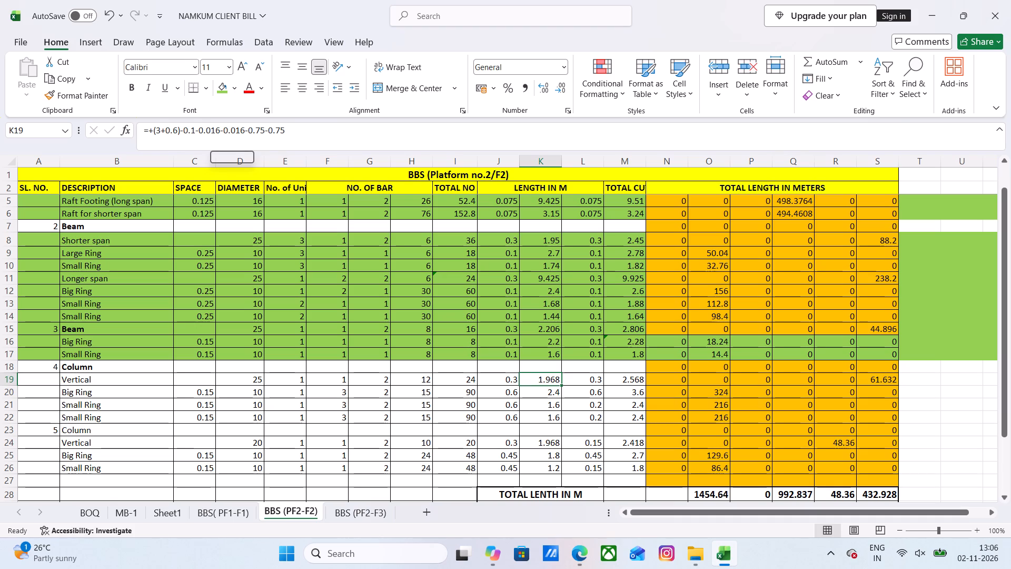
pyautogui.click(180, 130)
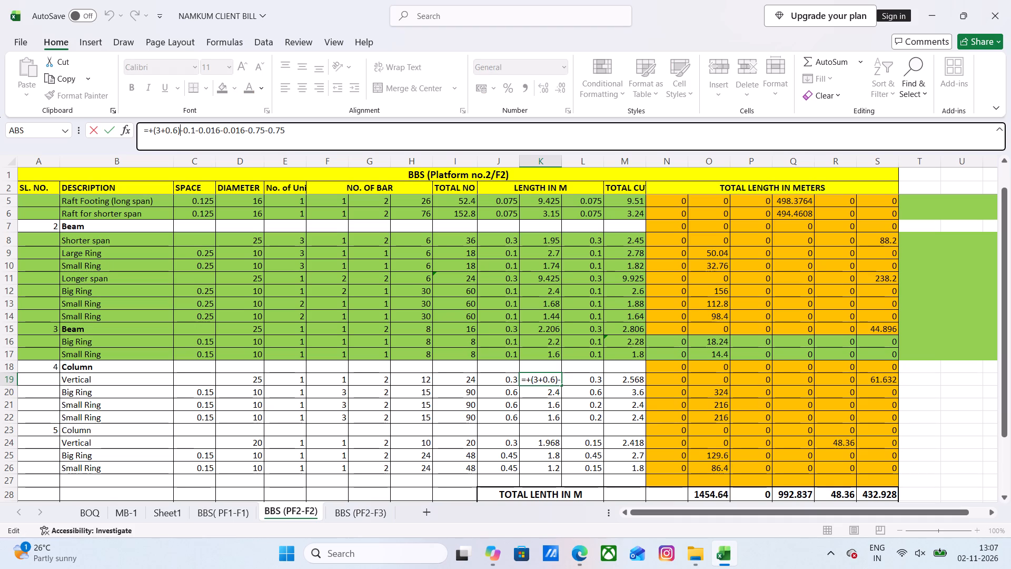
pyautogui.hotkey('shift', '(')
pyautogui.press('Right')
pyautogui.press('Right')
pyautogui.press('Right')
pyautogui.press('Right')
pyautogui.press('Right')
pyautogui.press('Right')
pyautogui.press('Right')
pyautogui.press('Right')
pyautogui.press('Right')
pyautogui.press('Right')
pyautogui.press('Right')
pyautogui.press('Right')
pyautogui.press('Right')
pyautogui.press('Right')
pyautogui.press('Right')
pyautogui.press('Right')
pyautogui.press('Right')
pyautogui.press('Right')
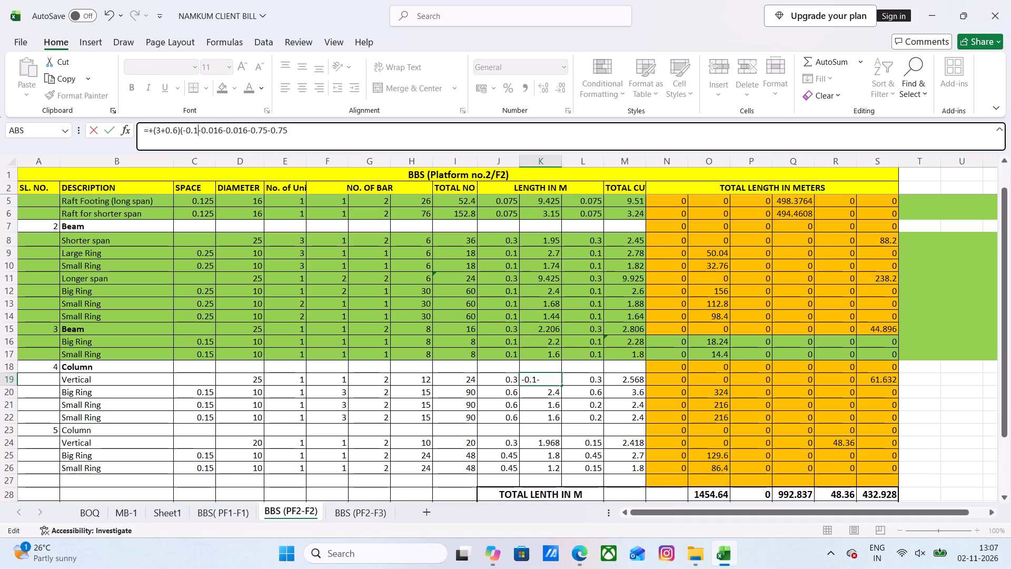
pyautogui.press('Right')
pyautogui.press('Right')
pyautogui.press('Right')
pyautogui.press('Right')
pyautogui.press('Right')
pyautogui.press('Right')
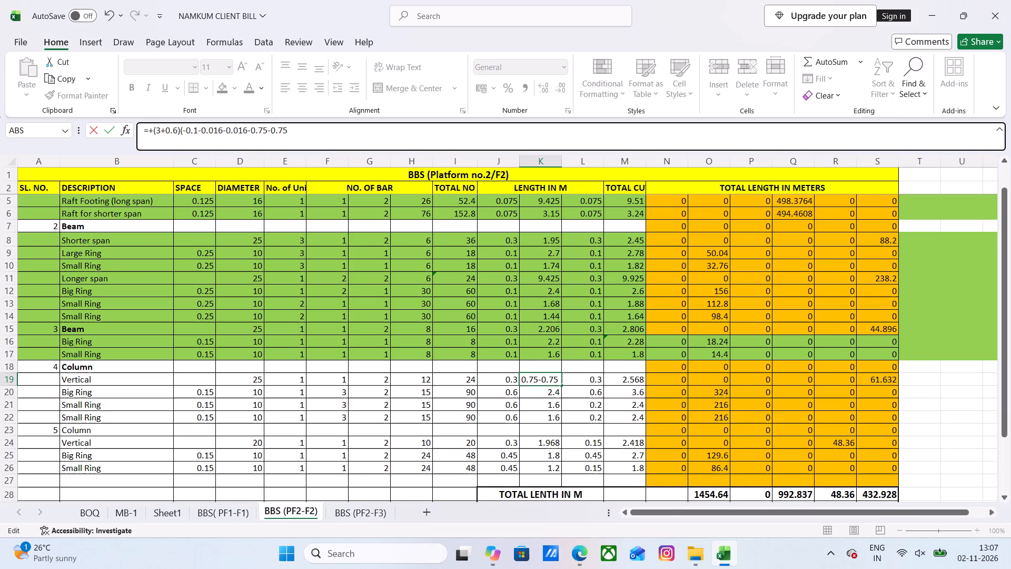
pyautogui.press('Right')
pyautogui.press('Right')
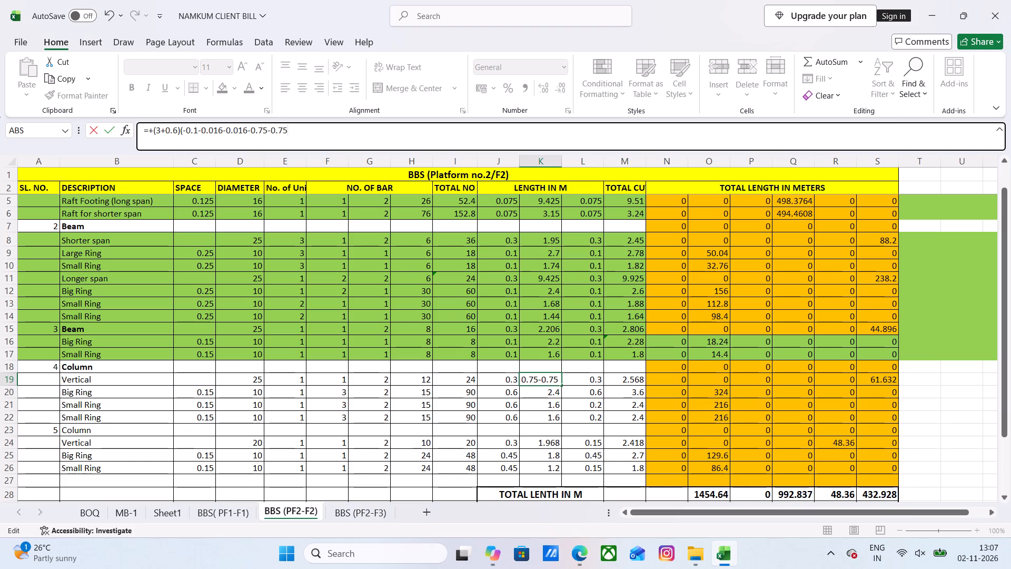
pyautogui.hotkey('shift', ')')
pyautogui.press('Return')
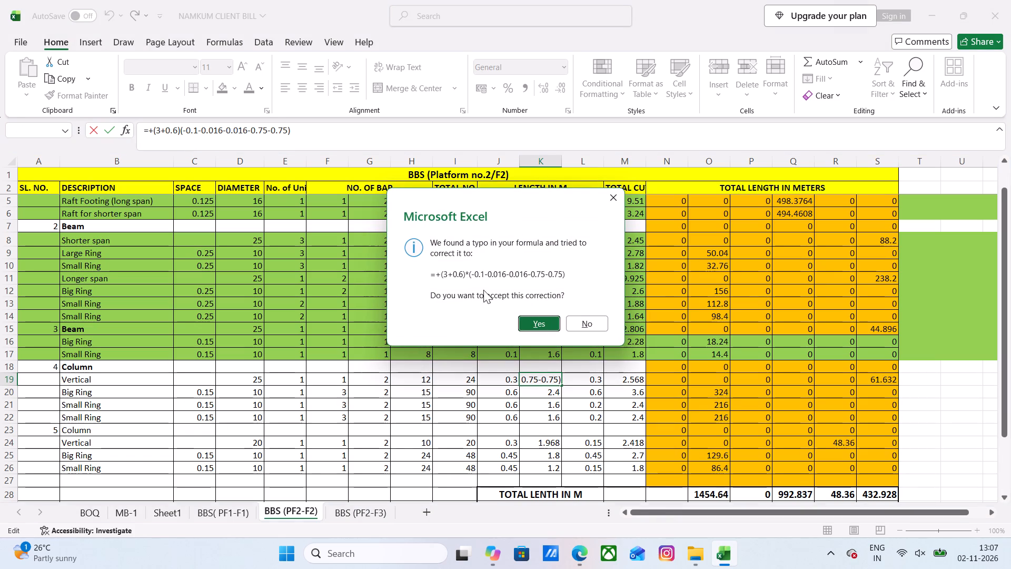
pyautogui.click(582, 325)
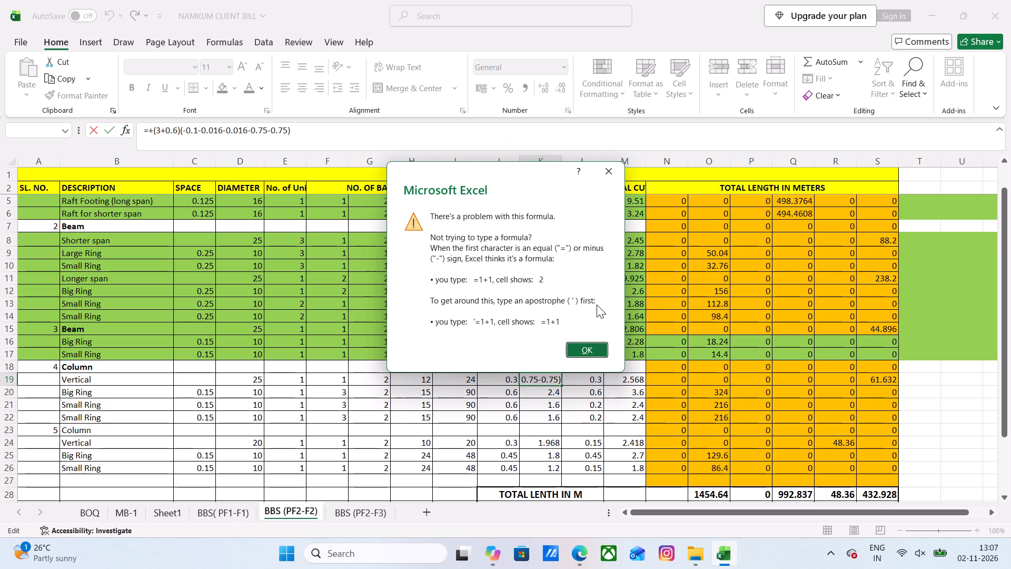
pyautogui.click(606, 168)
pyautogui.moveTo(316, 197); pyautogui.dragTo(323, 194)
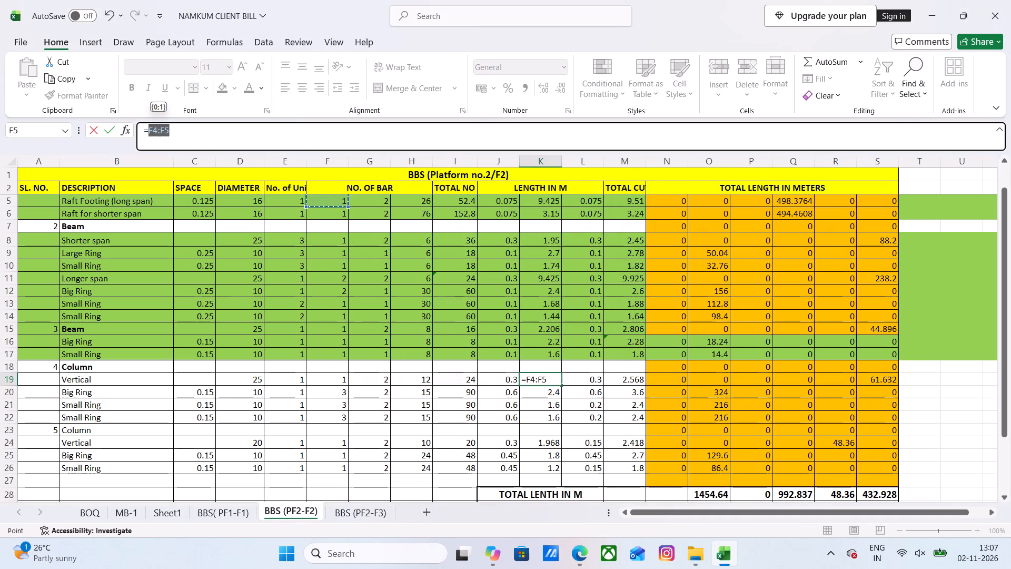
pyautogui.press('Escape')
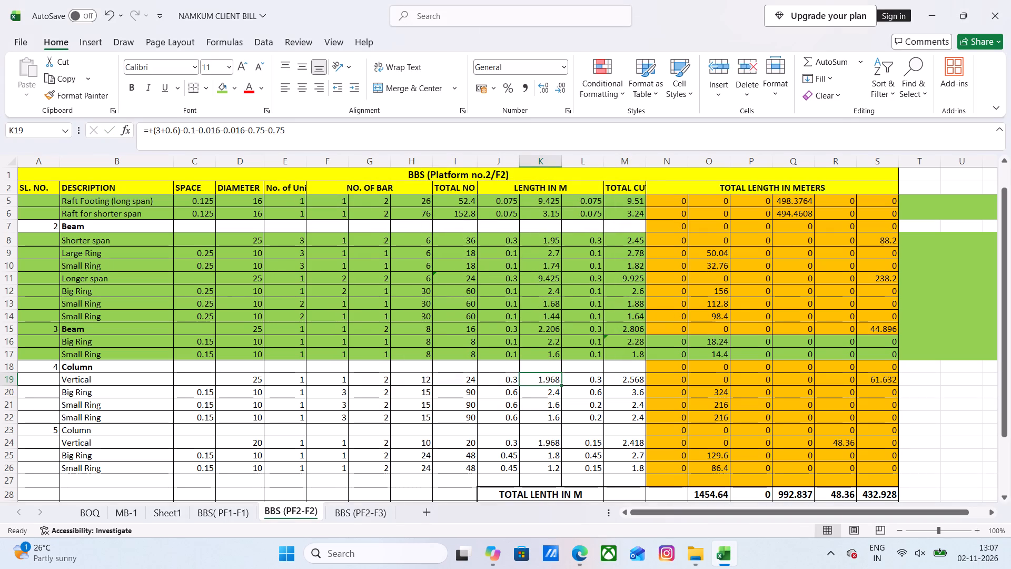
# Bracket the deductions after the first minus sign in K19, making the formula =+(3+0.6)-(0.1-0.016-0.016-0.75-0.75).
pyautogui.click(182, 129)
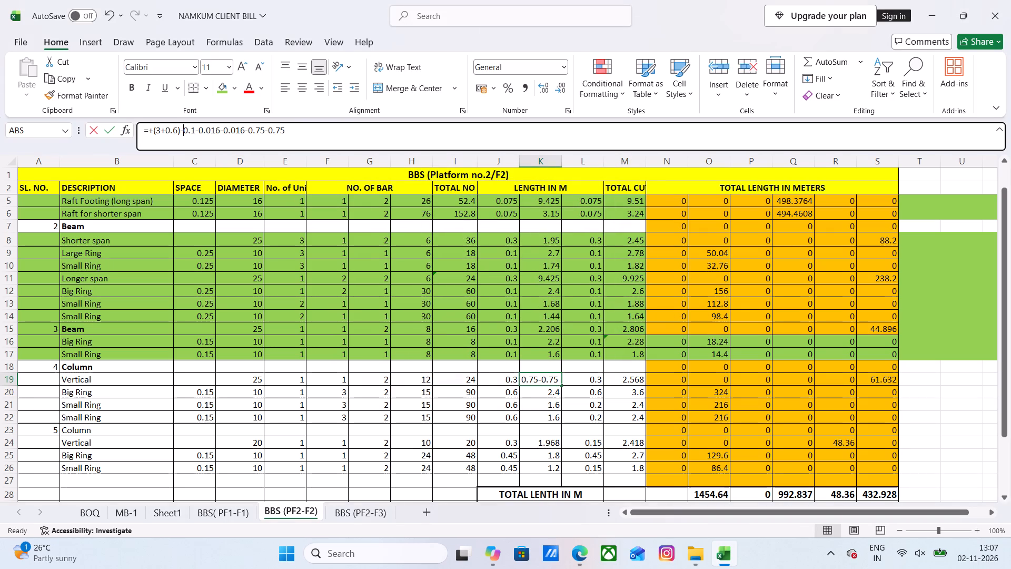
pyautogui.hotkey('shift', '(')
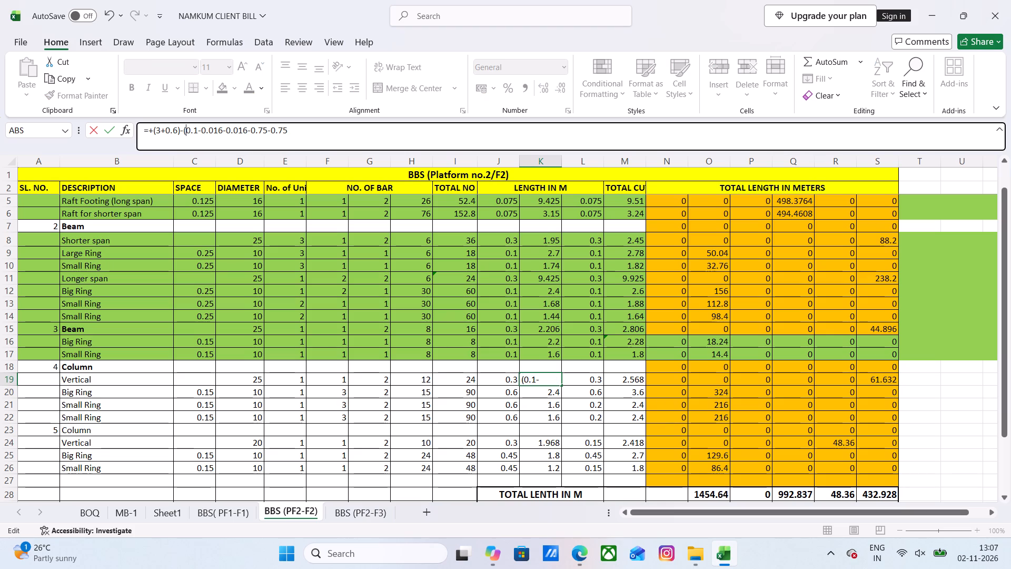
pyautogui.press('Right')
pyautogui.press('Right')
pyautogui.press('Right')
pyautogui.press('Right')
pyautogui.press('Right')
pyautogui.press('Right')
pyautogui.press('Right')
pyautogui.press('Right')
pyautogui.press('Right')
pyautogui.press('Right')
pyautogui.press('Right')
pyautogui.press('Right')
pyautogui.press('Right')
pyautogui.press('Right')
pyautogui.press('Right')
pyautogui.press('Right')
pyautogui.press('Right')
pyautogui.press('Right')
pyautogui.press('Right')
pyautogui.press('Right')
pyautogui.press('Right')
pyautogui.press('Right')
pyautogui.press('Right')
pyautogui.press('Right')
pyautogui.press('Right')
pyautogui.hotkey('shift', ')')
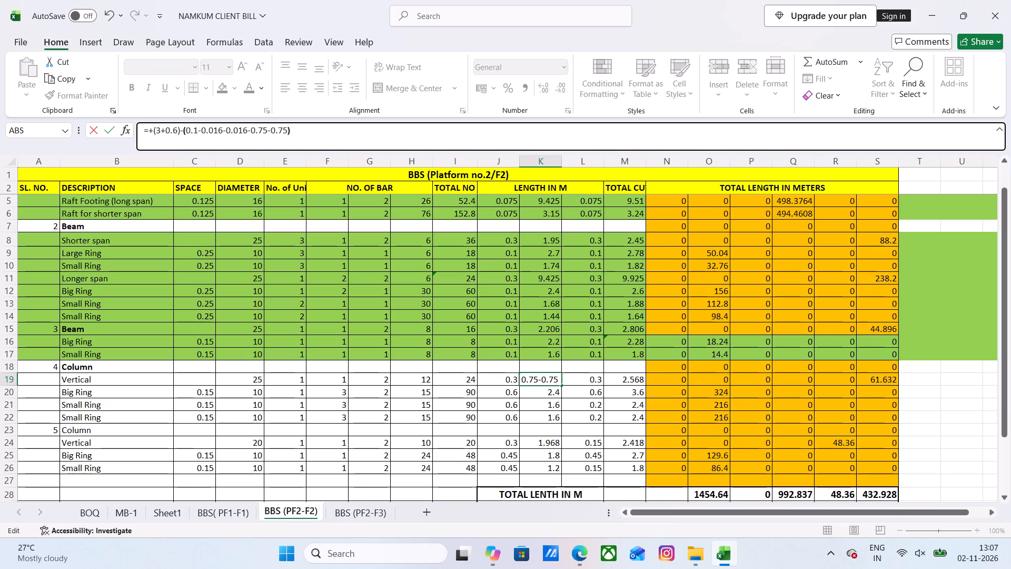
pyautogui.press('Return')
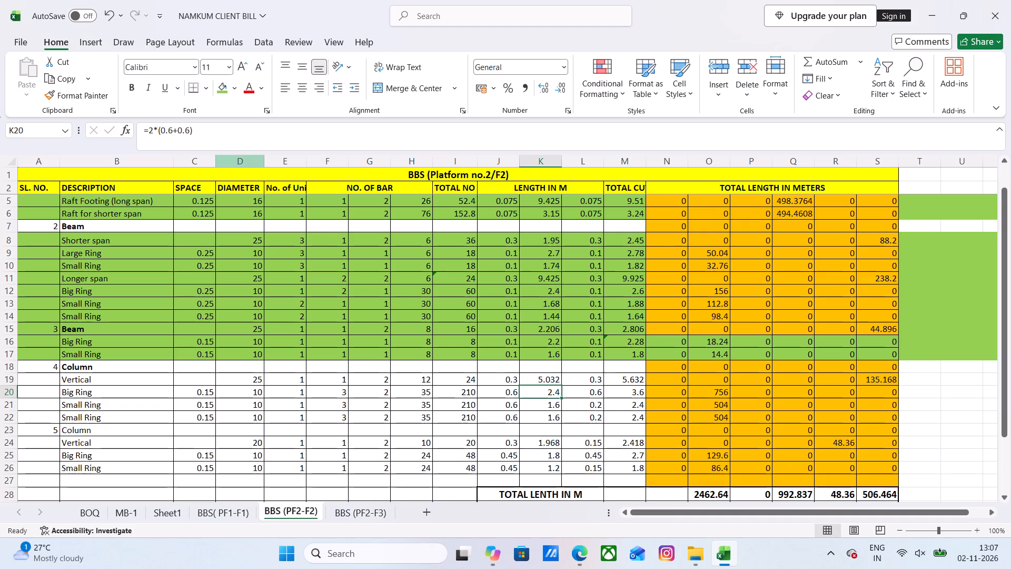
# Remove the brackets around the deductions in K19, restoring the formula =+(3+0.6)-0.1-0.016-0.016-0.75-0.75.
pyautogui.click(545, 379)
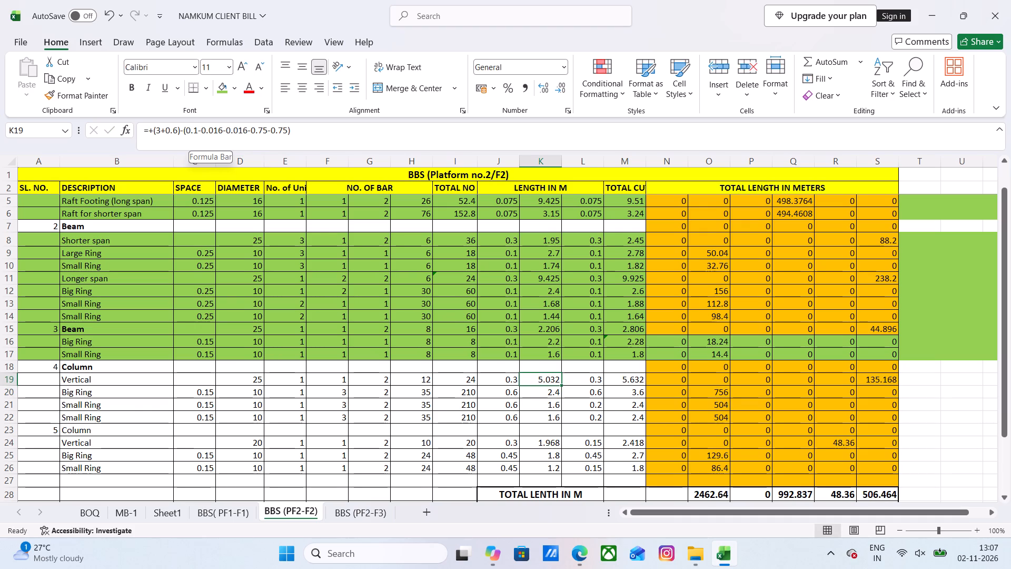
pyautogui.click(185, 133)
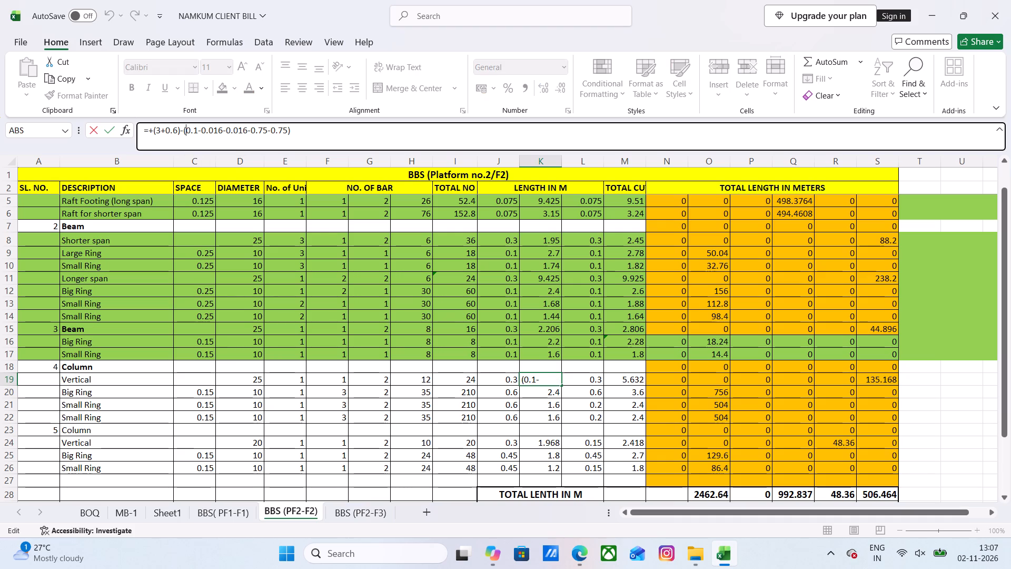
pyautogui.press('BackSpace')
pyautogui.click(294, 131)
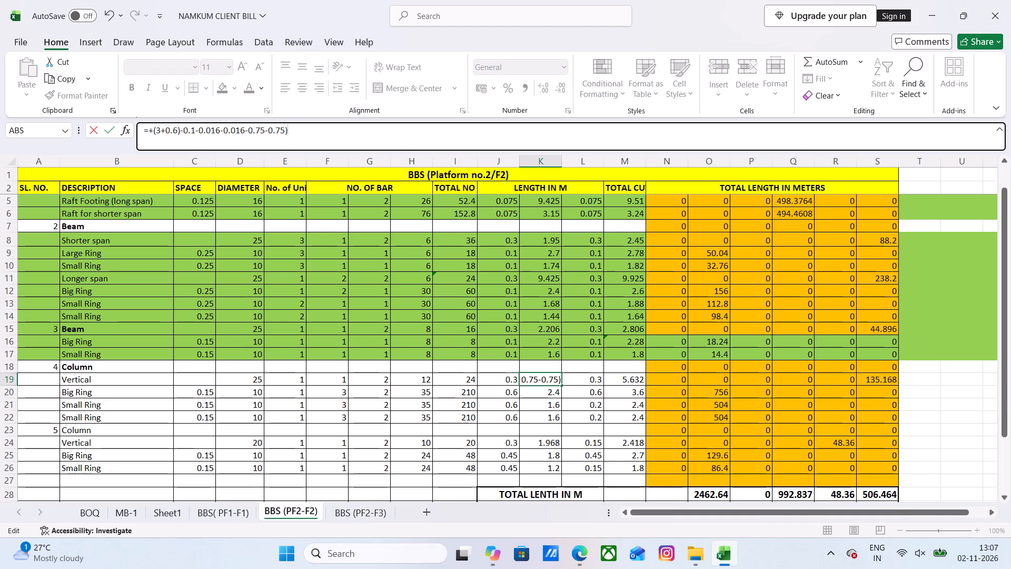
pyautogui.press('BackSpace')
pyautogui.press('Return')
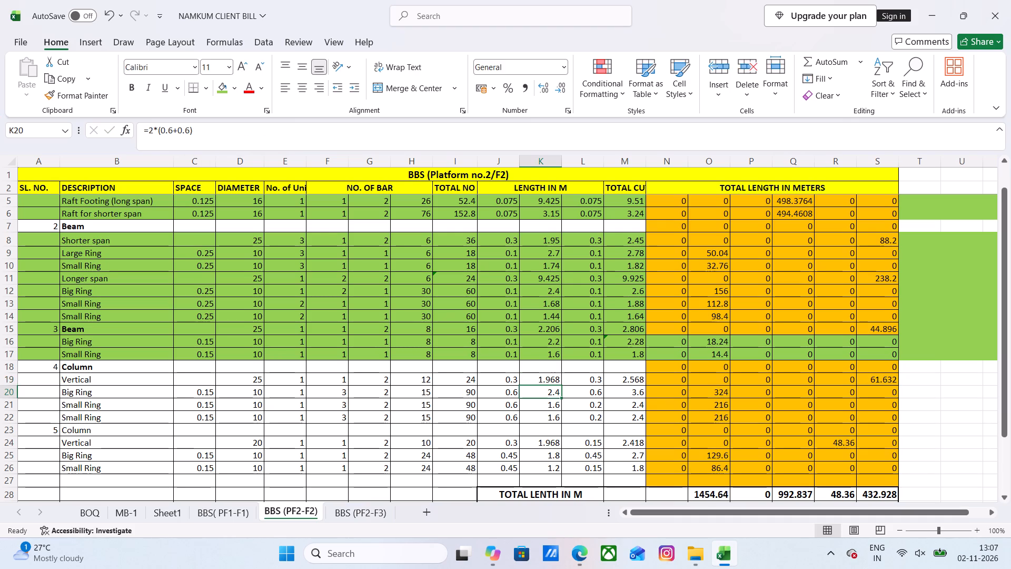
# Change both final deductions in the Column Vertical's length b formula in K19 to 0.075.
pyautogui.click(541, 382)
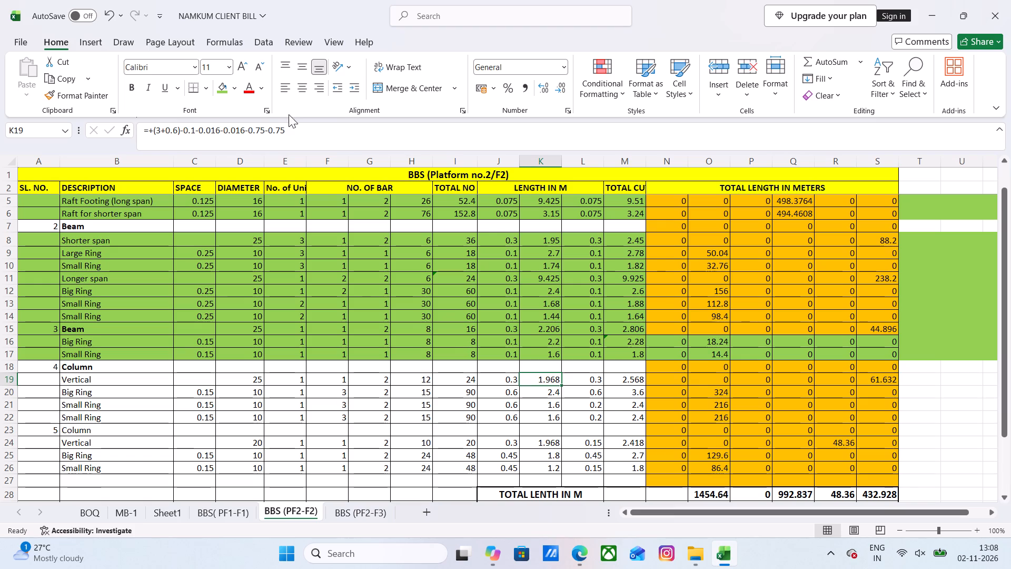
pyautogui.click(256, 132)
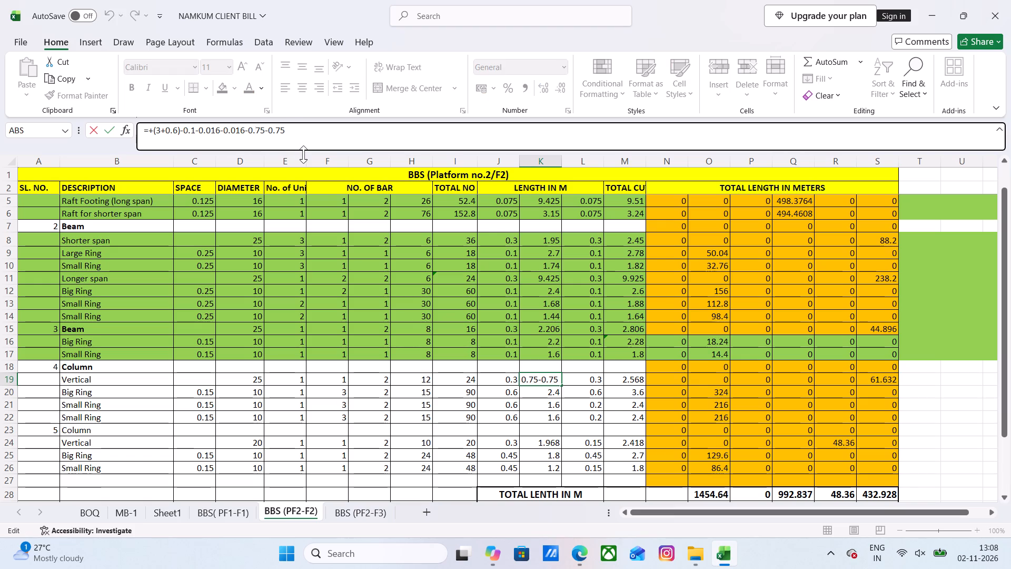
pyautogui.press('0')
pyautogui.click(281, 131)
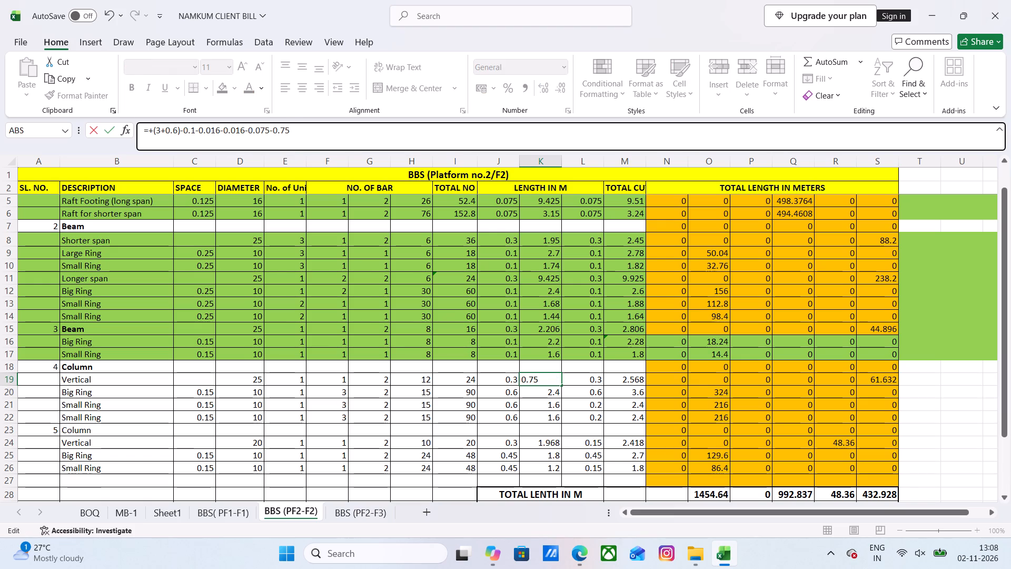
pyautogui.press('0')
pyautogui.press('Return')
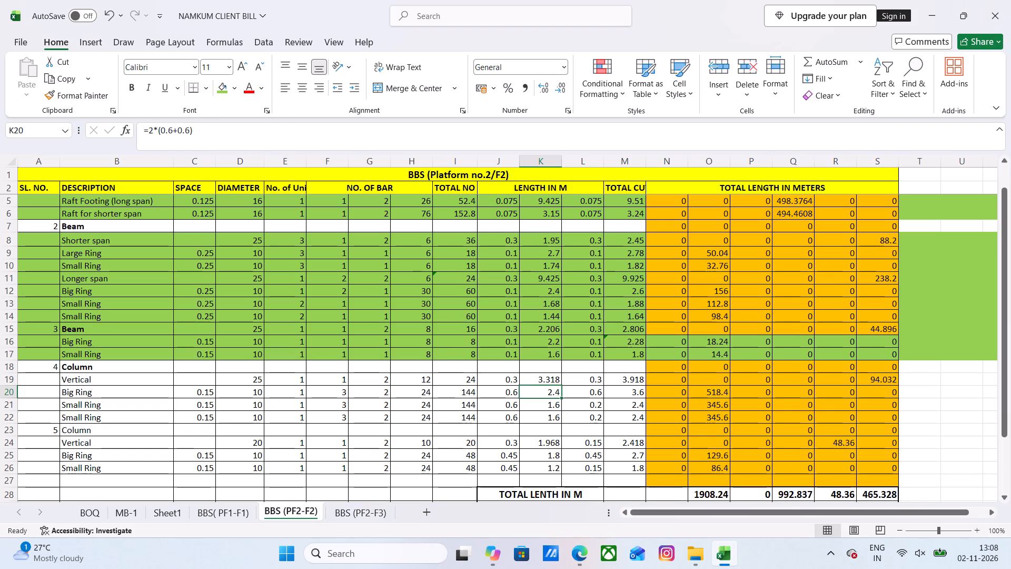
# Copy the corrected length b formula from K19 into K24, the Vertical row of column 5.
pyautogui.click(541, 378)
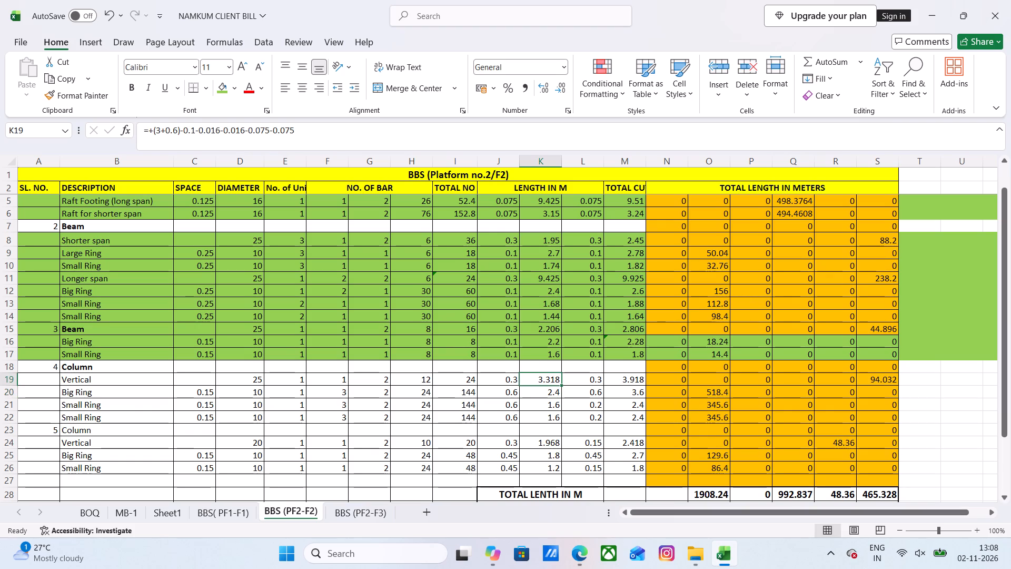
pyautogui.click(551, 443)
pyautogui.click(550, 382)
pyautogui.hotkey('ctrl', 'c')
pyautogui.click(547, 445)
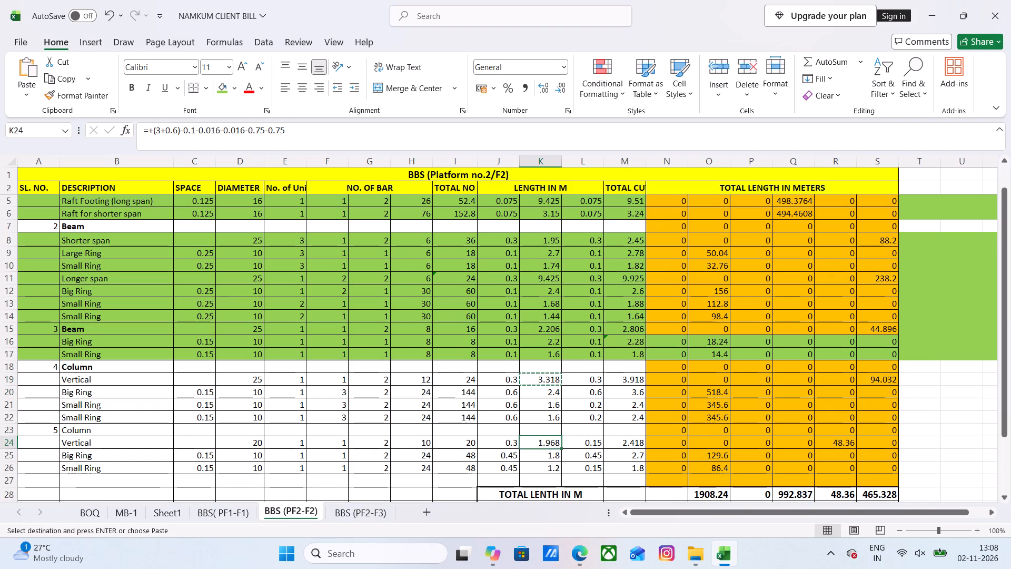
pyautogui.hotkey('ctrl', 'v')
pyautogui.press('Escape')
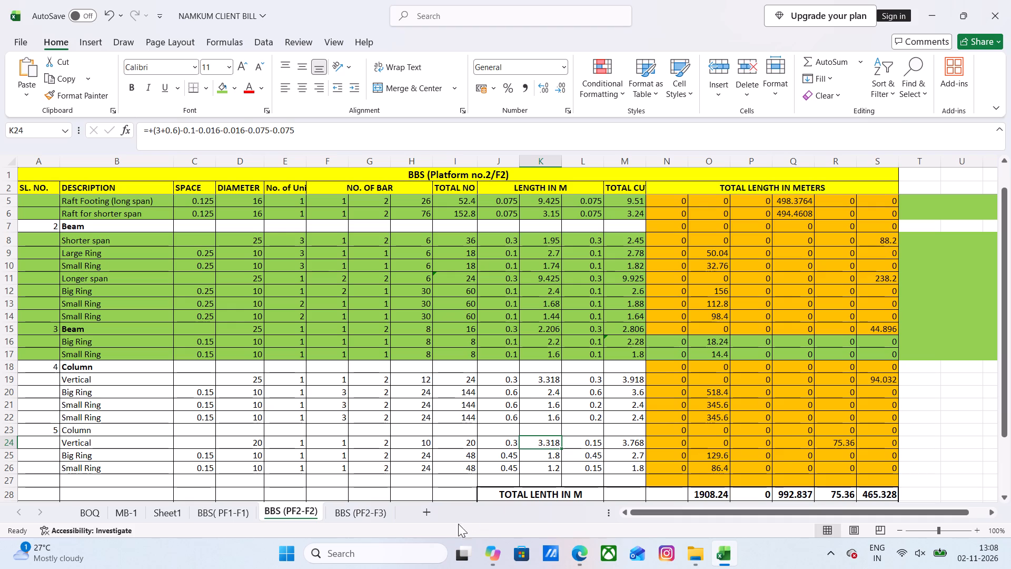
pyautogui.click(477, 508)
# Shade the whole Column Vertical row 19 green to mark it as checked.
pyautogui.click(540, 378)
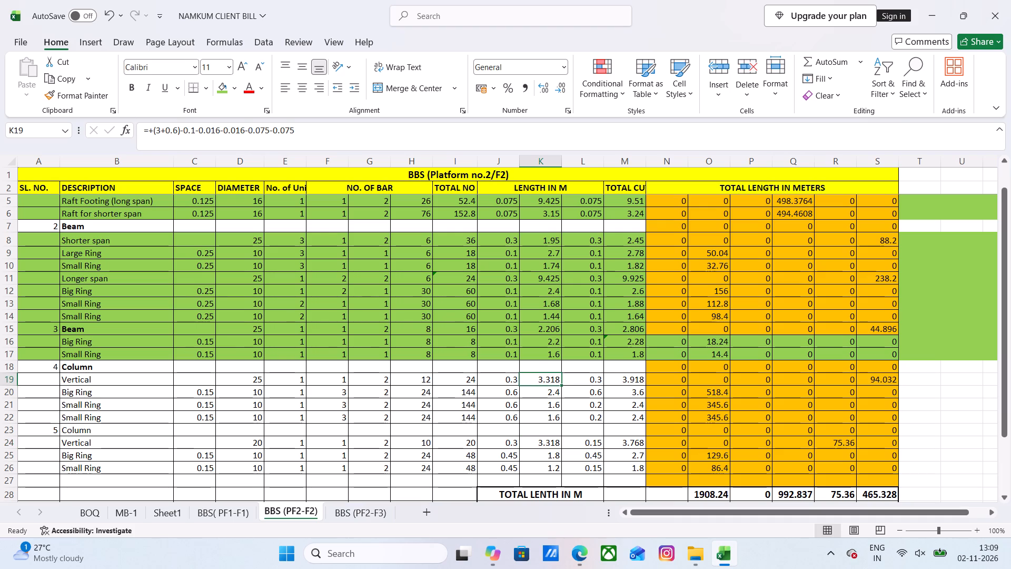
pyautogui.click(8, 380)
pyautogui.click(222, 89)
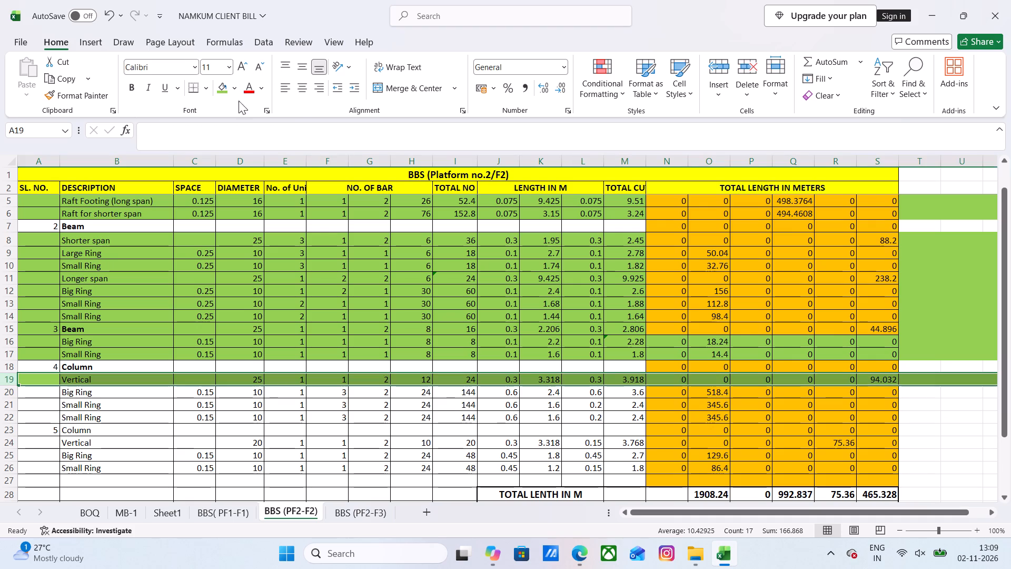
# Subtract 0.8 from K19 in the Column Big Ring bar-count formula in H20, making it =ROUNDUP(K19-0.8/0.15+1,0).
pyautogui.click(7, 394)
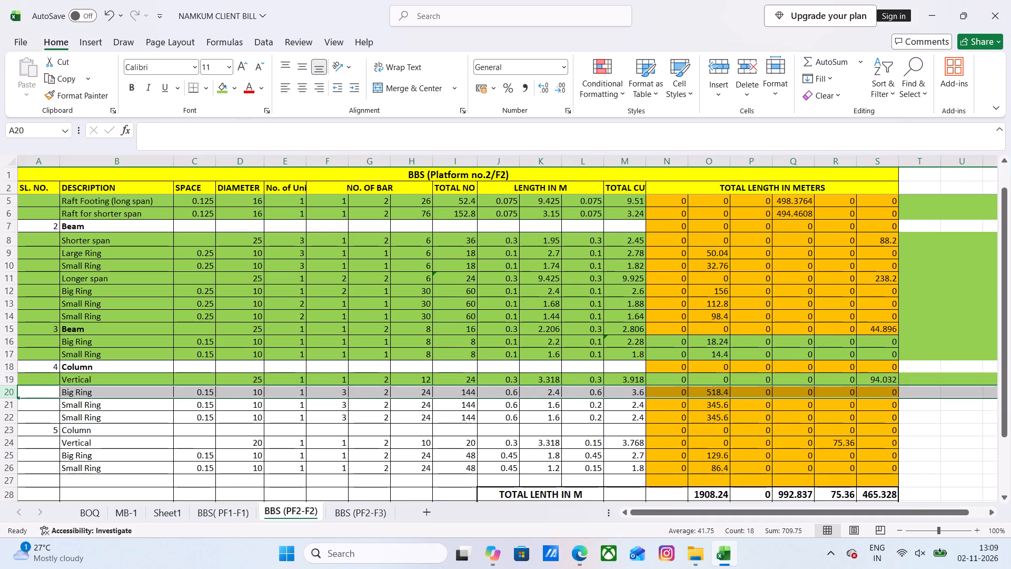
pyautogui.click(281, 400)
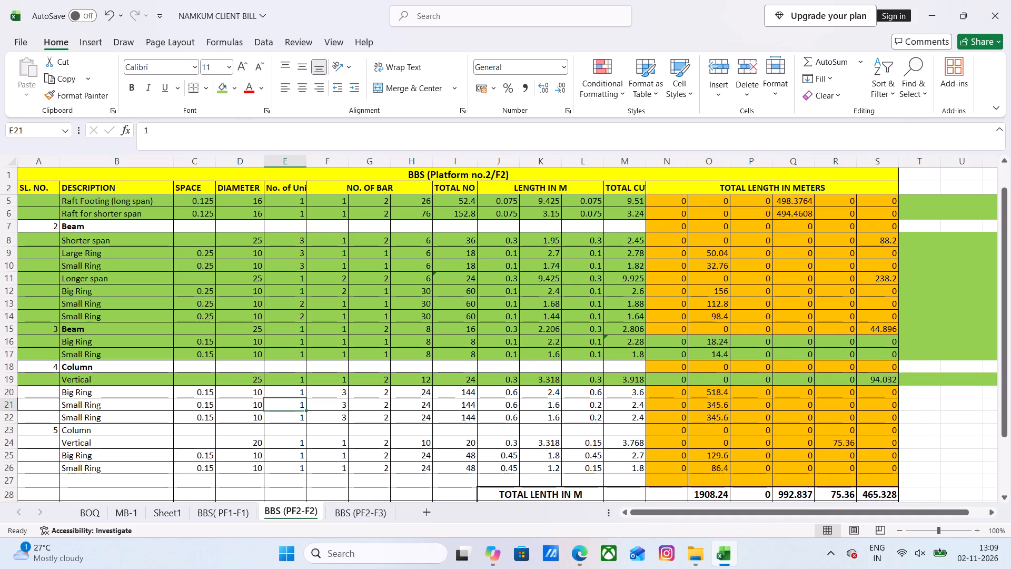
pyautogui.doubleClick(426, 394)
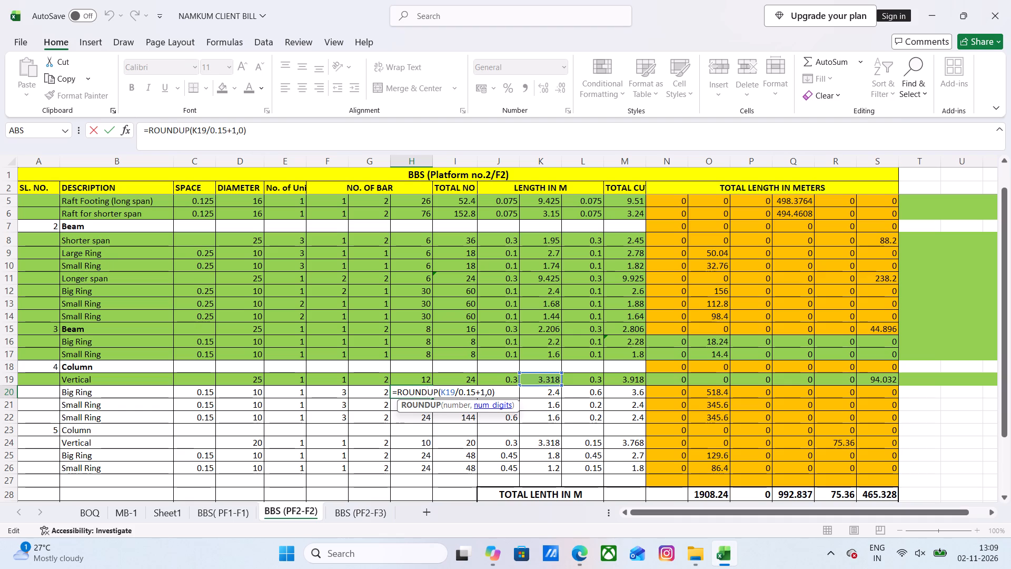
pyautogui.click(454, 392)
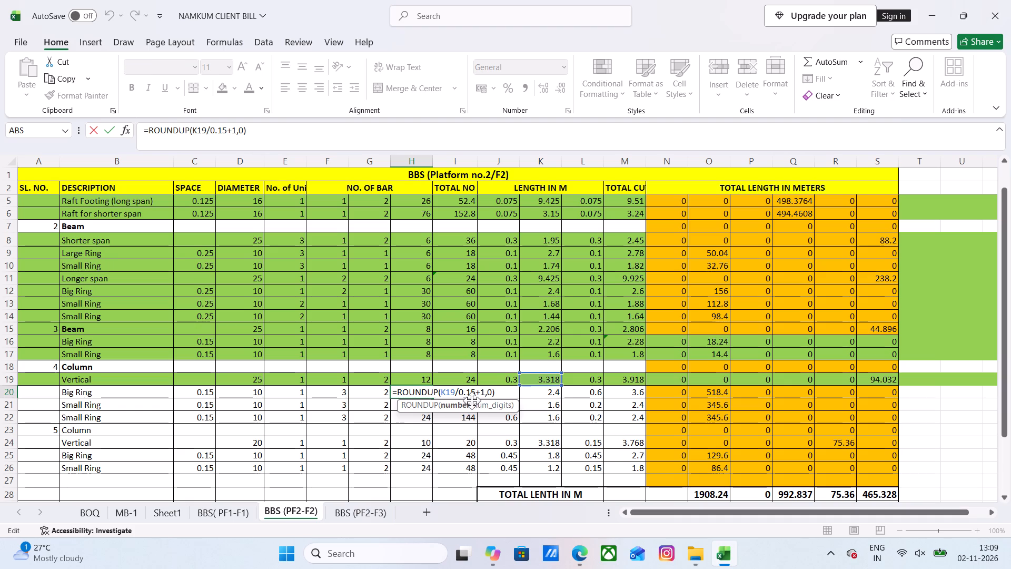
pyautogui.press('-')
pyautogui.write('0.8')
pyautogui.press('Return')
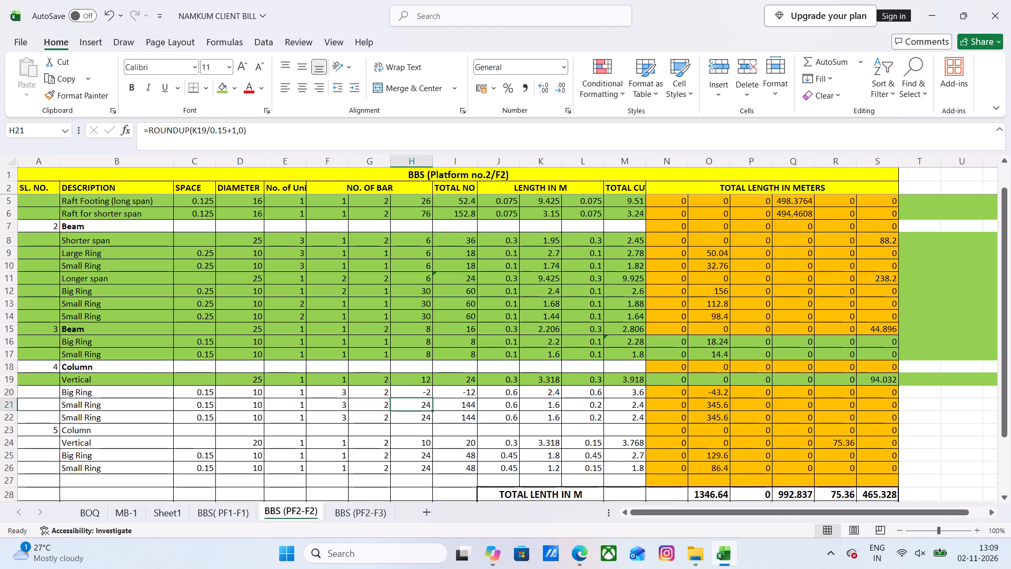
# Bracket the subtraction in H20 so the bar-count formula reads =ROUNDUP((K19-0.8)/0.15+1,0).
pyautogui.doubleClick(458, 392)
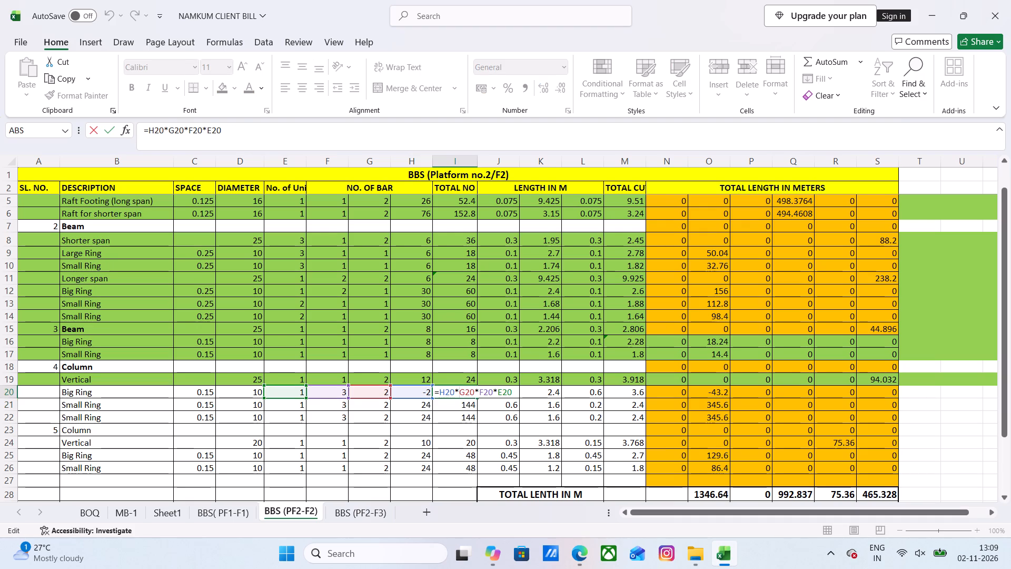
pyautogui.press('Escape')
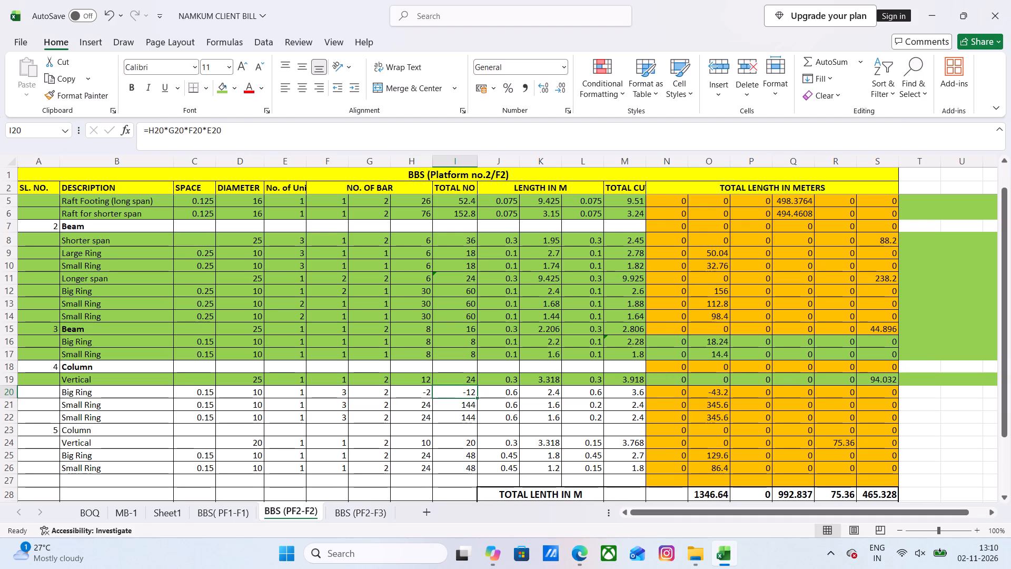
pyautogui.doubleClick(423, 393)
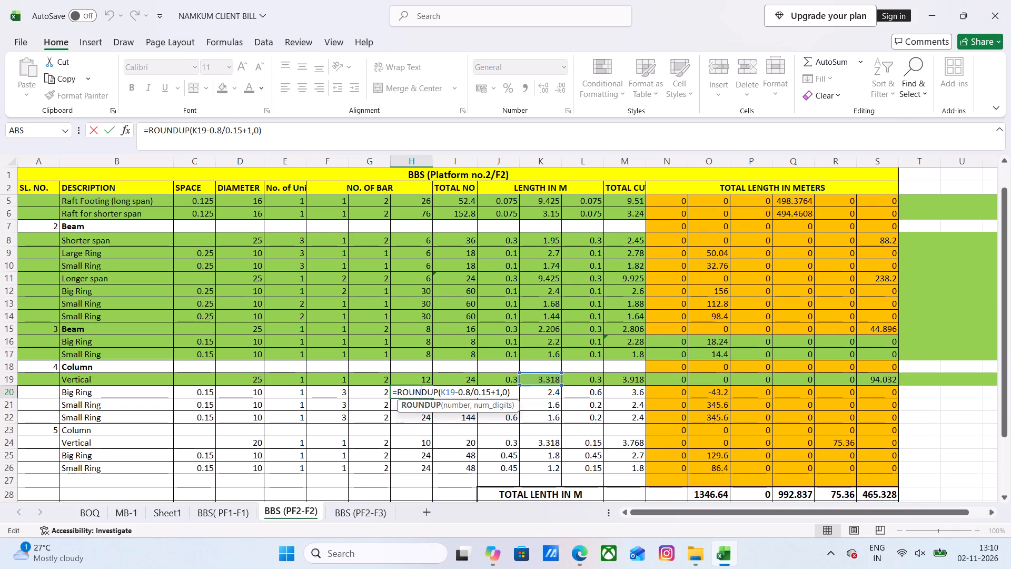
pyautogui.click(223, 128)
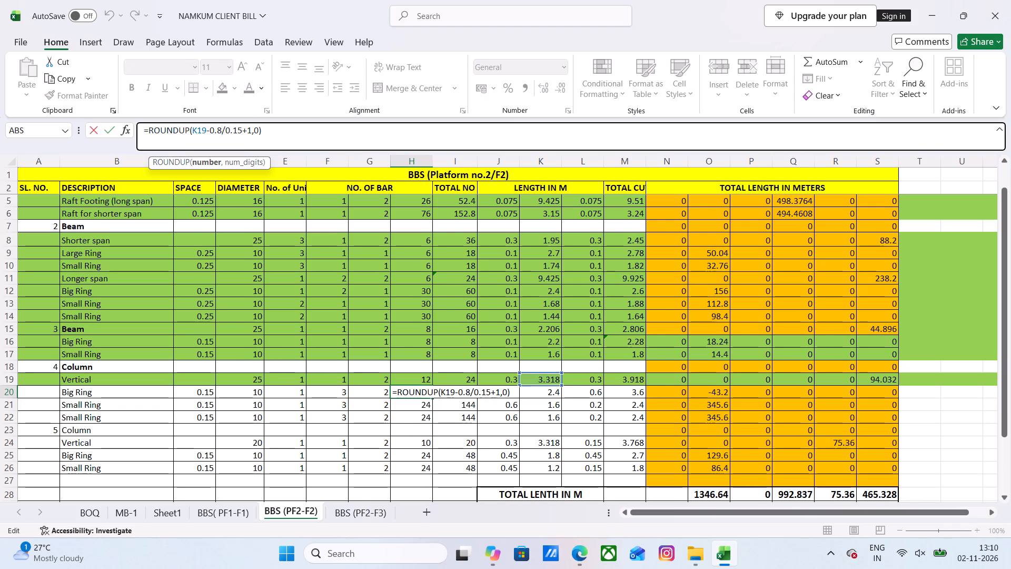
pyautogui.hotkey('shift', ')')
pyautogui.press('Left')
pyautogui.press('Left')
pyautogui.press('Left')
pyautogui.press('Left')
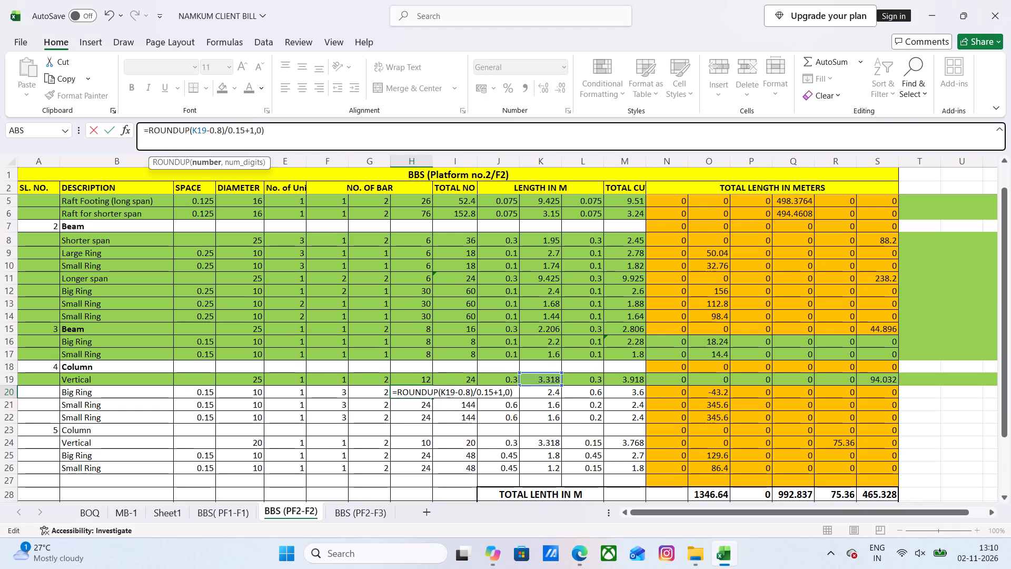
pyautogui.press('Left')
pyautogui.press('Left')
pyautogui.press('Left')
pyautogui.press('Left')
pyautogui.hotkey('shift', '(')
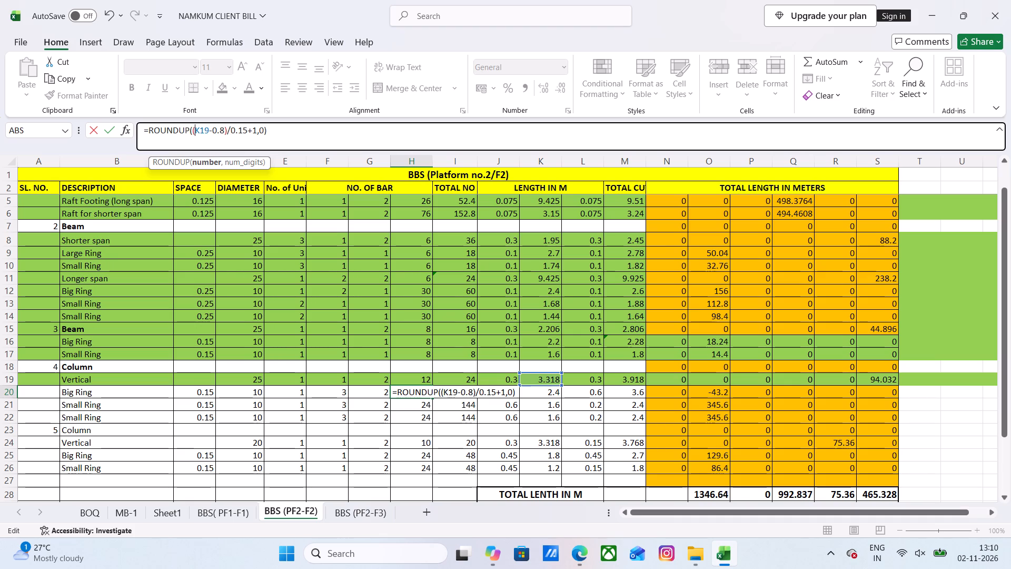
pyautogui.click(293, 131)
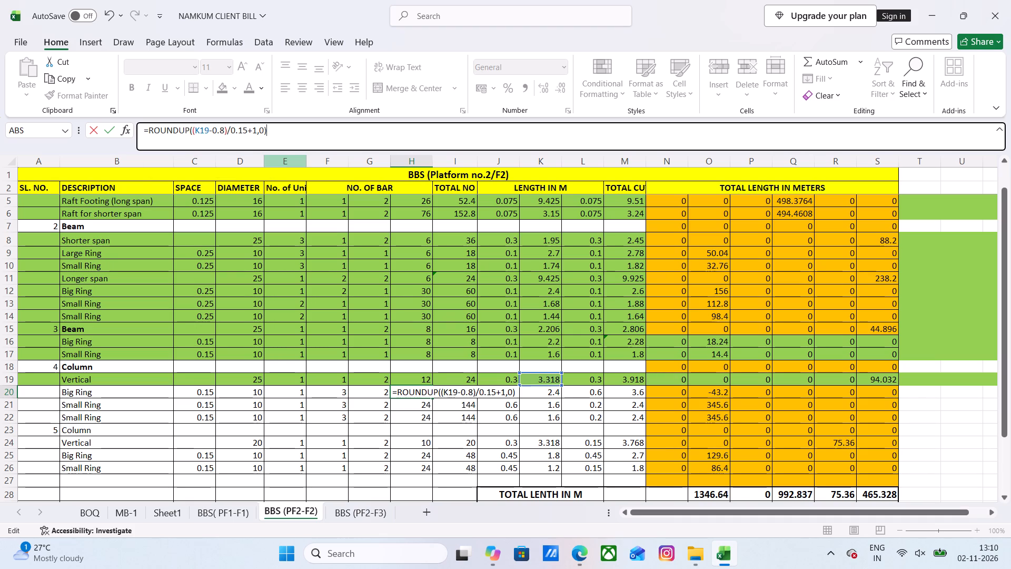
pyautogui.press('Return')
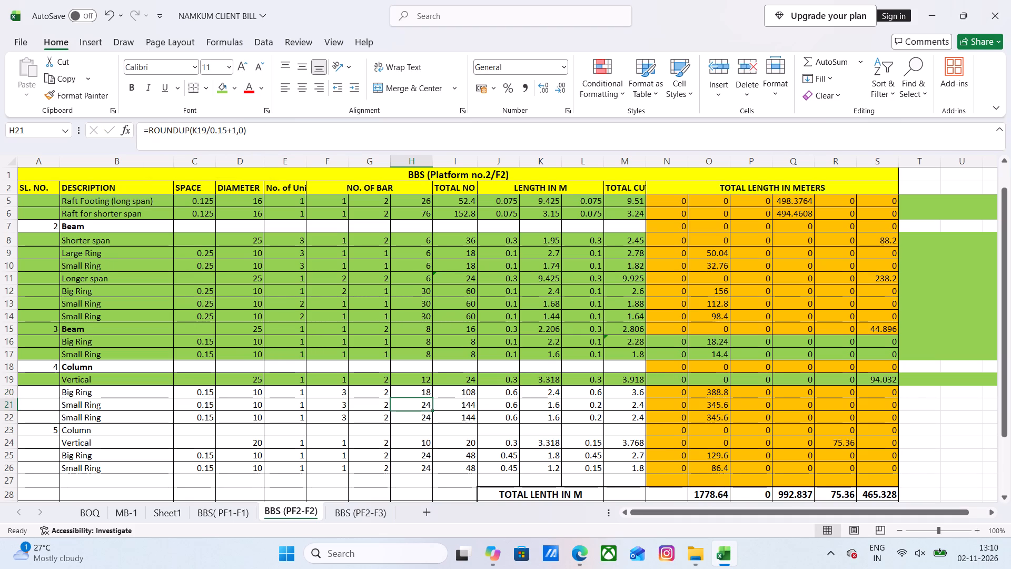
# Fill the corrected Big Ring bar-count formula from H20 down into the Small Ring cells H21 and H22.
pyautogui.click(462, 394)
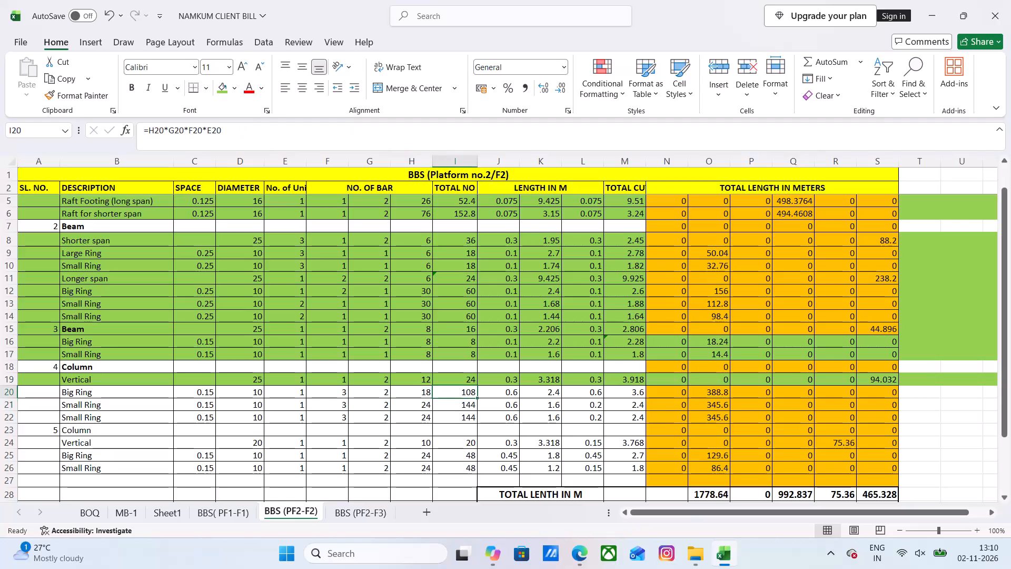
pyautogui.click(427, 393)
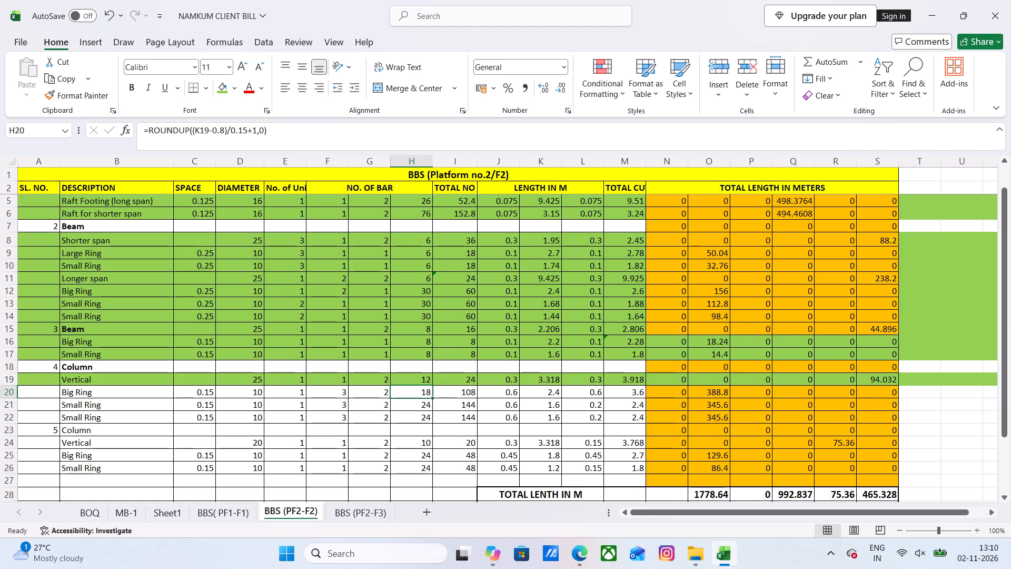
pyautogui.click(421, 393)
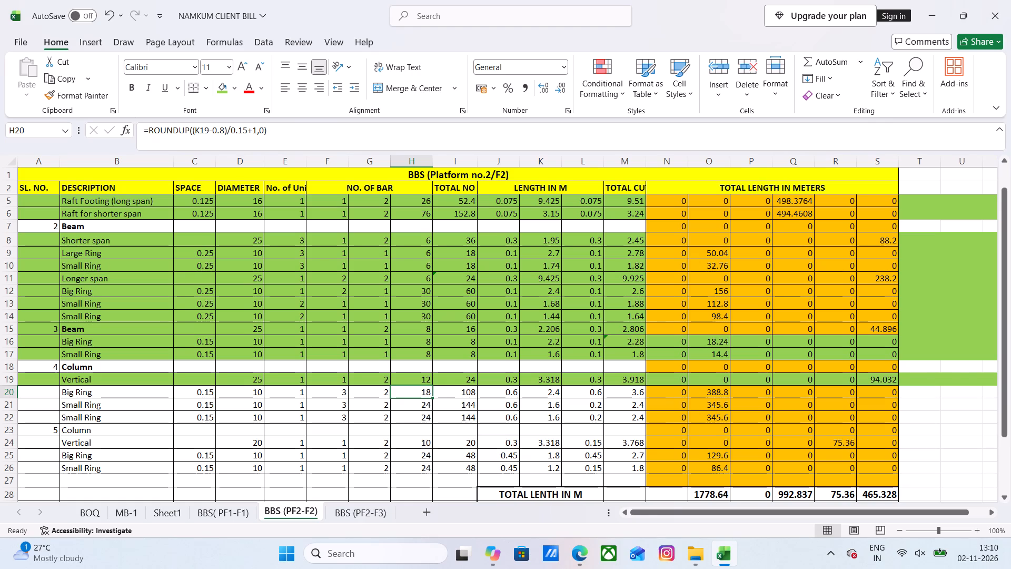
pyautogui.click(421, 393)
pyautogui.doubleClick(417, 391)
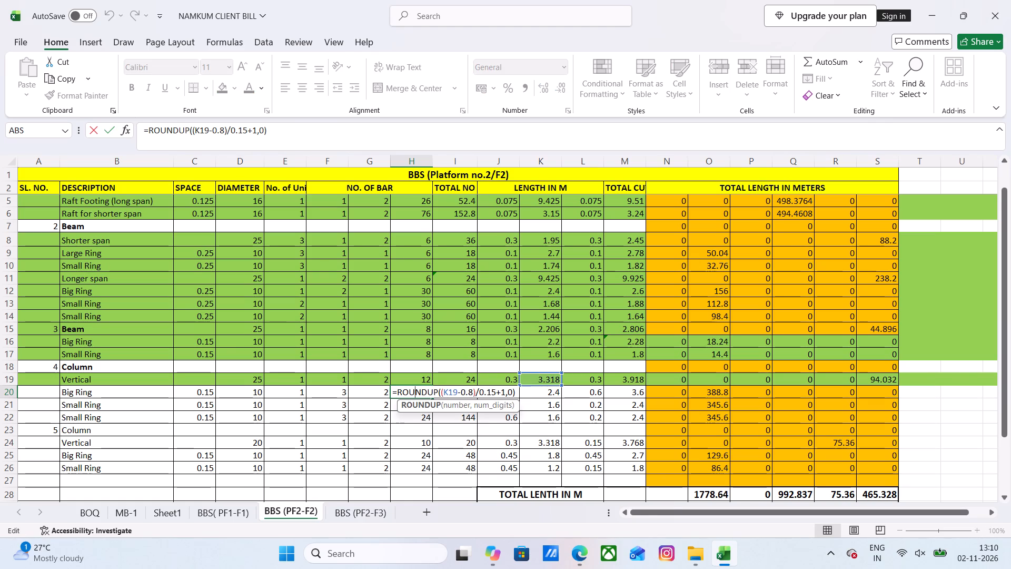
pyautogui.press('Escape')
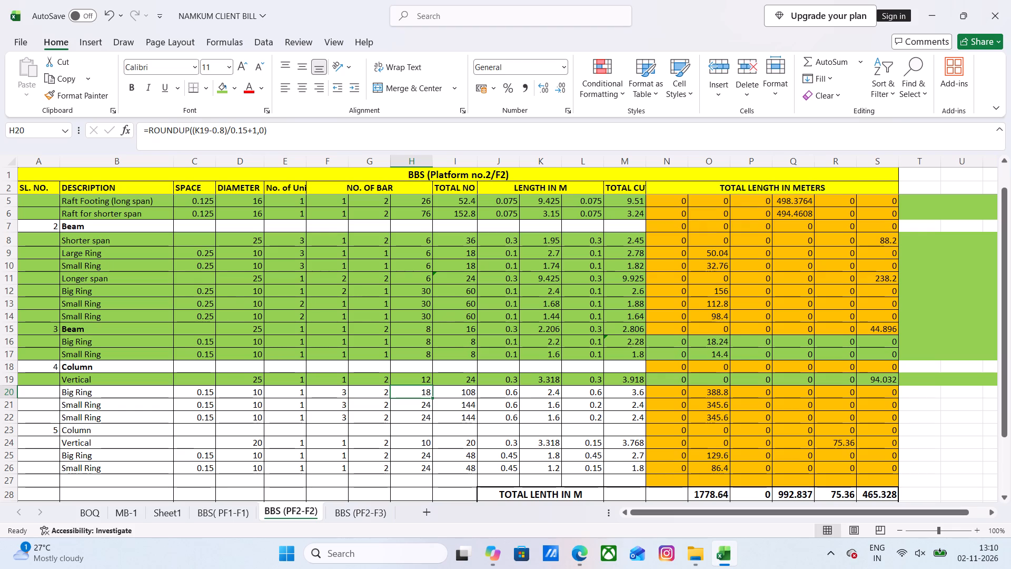
pyautogui.click(428, 394)
pyautogui.moveTo(431, 397); pyautogui.dragTo(432, 424)
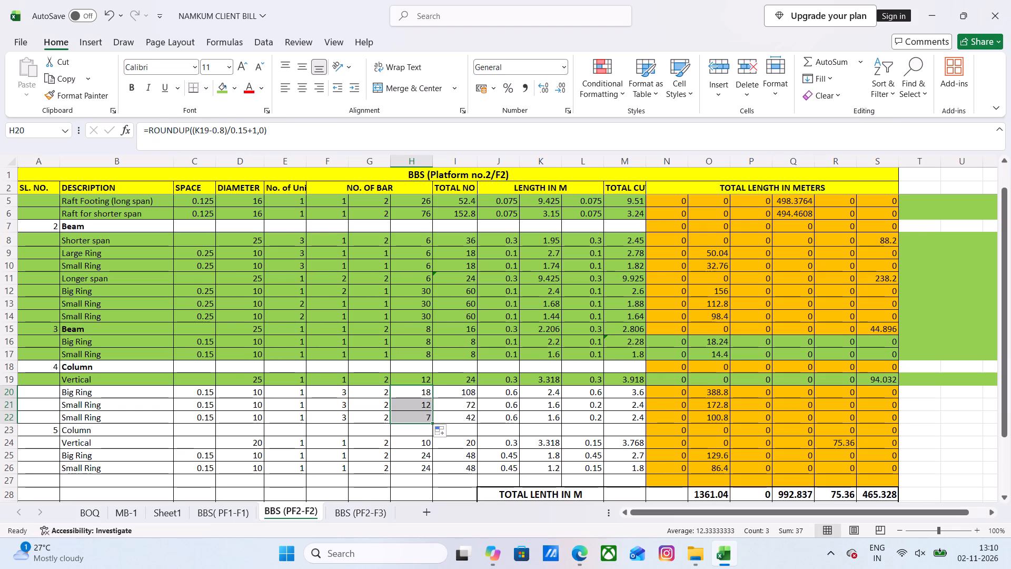
# Repoint the length reference in the Small Ring bar-count formulas in H21 and H22 to K19.
pyautogui.click(504, 393)
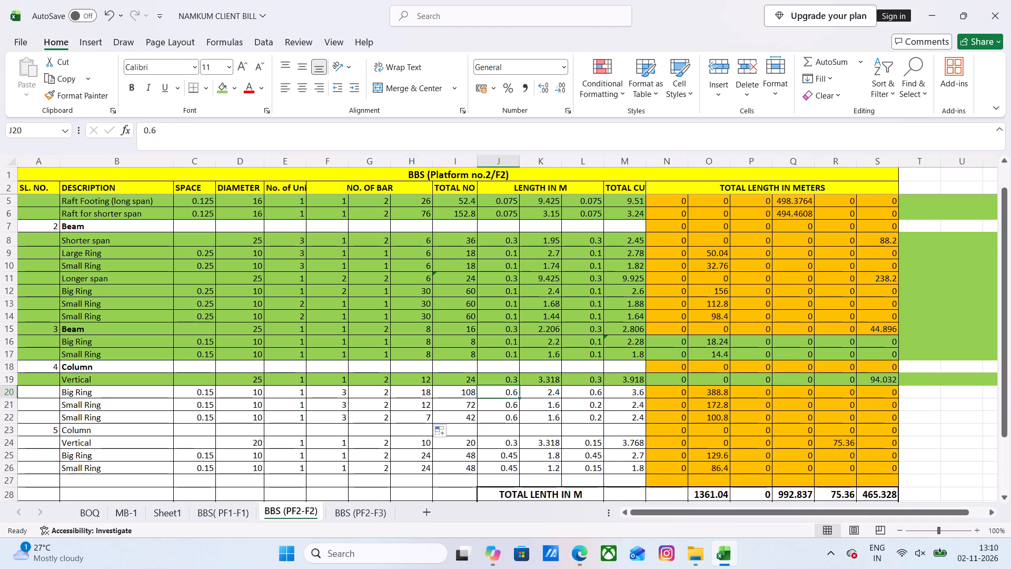
pyautogui.click(422, 404)
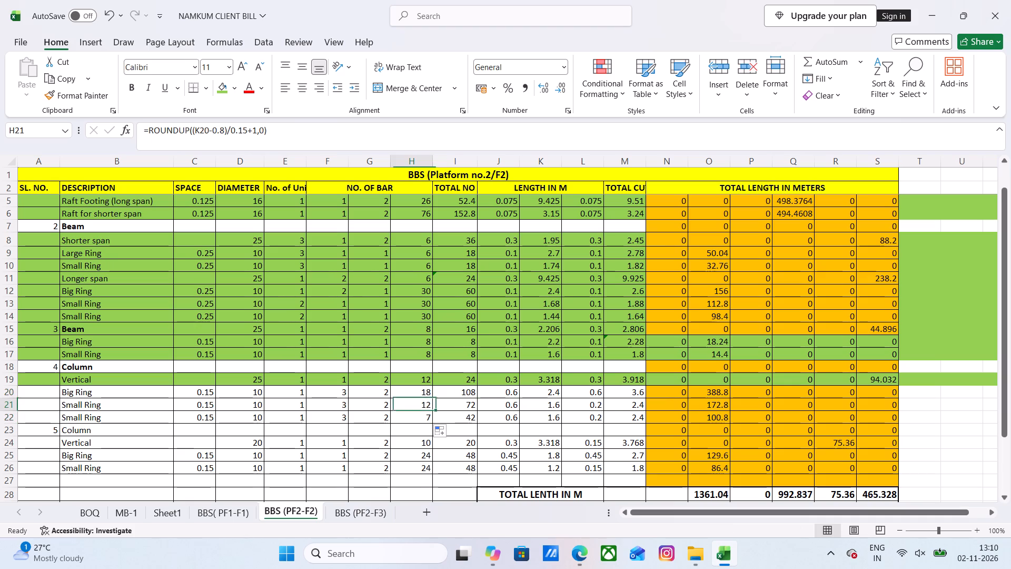
pyautogui.click(422, 404)
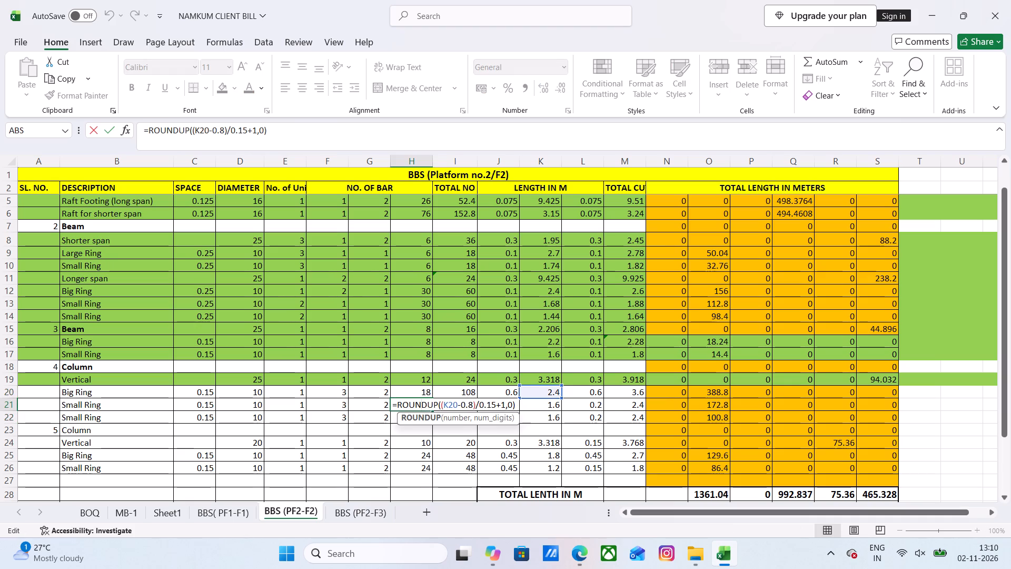
pyautogui.moveTo(542, 387); pyautogui.dragTo(545, 378)
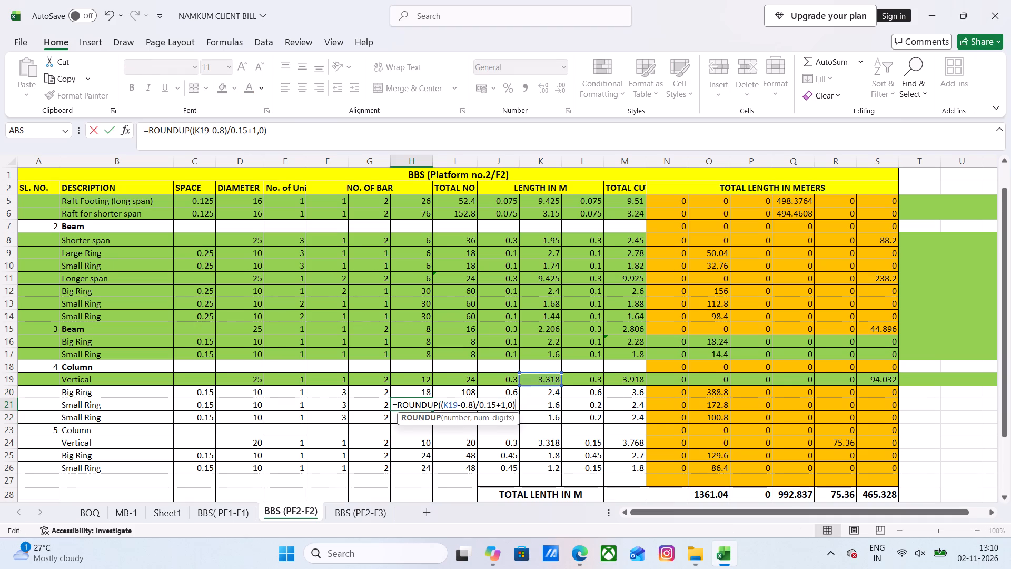
pyautogui.press('Return')
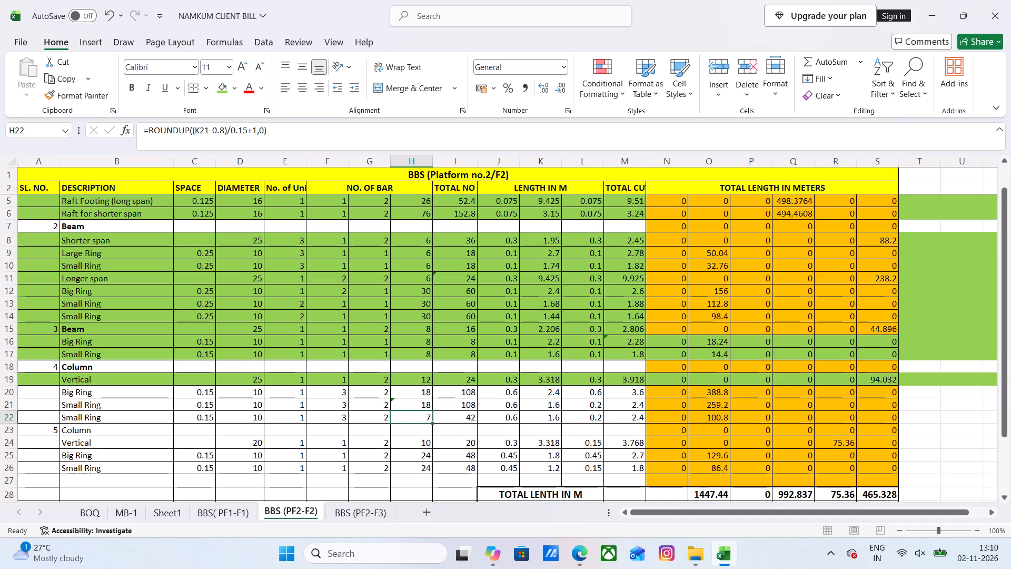
pyautogui.doubleClick(424, 417)
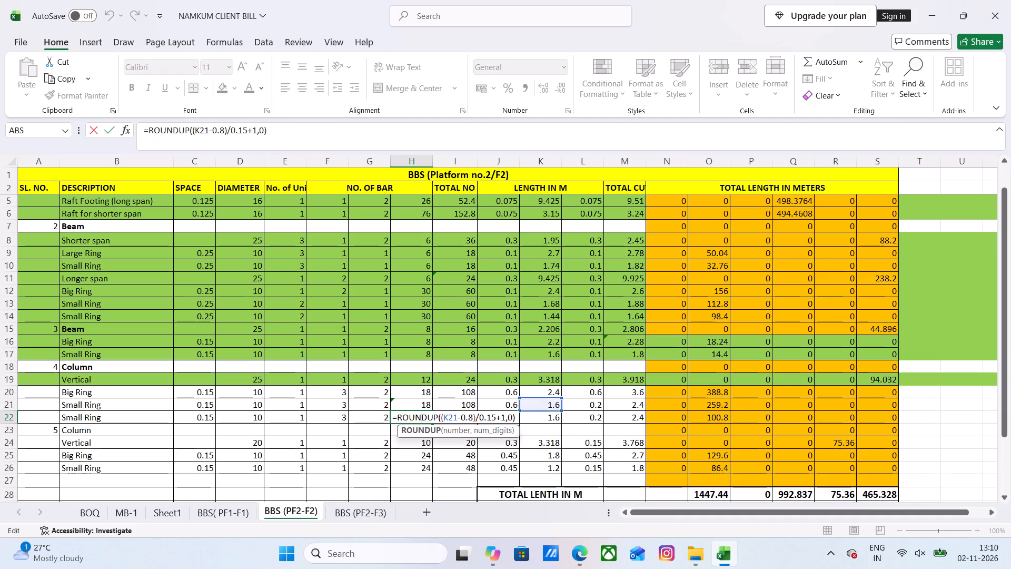
pyautogui.moveTo(544, 400); pyautogui.dragTo(550, 381)
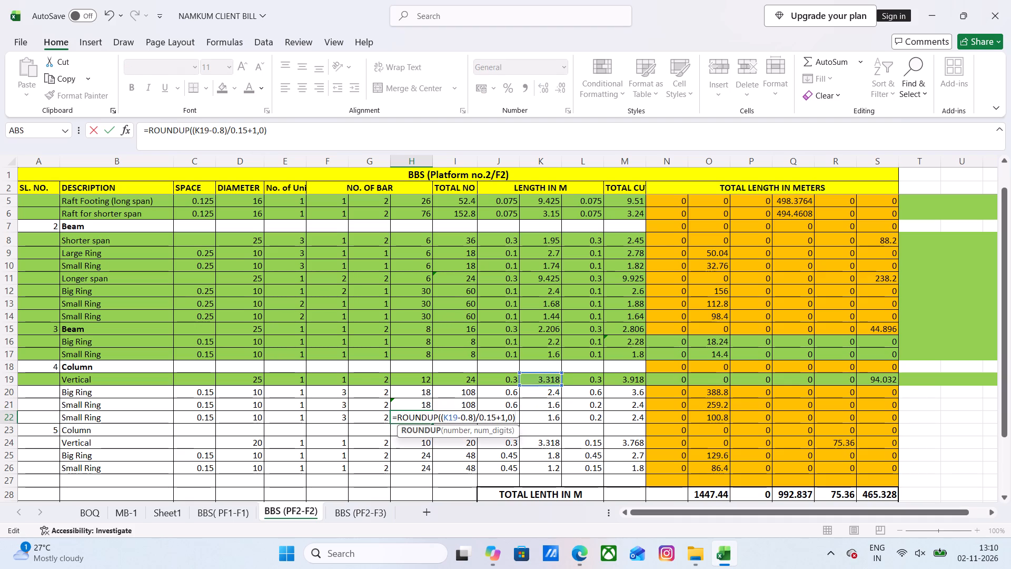
pyautogui.press('Return')
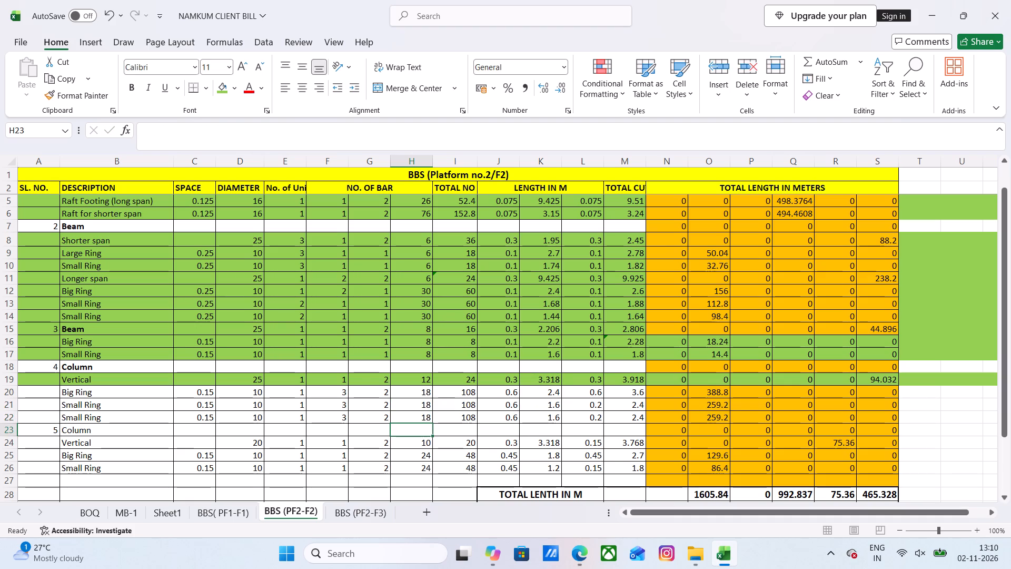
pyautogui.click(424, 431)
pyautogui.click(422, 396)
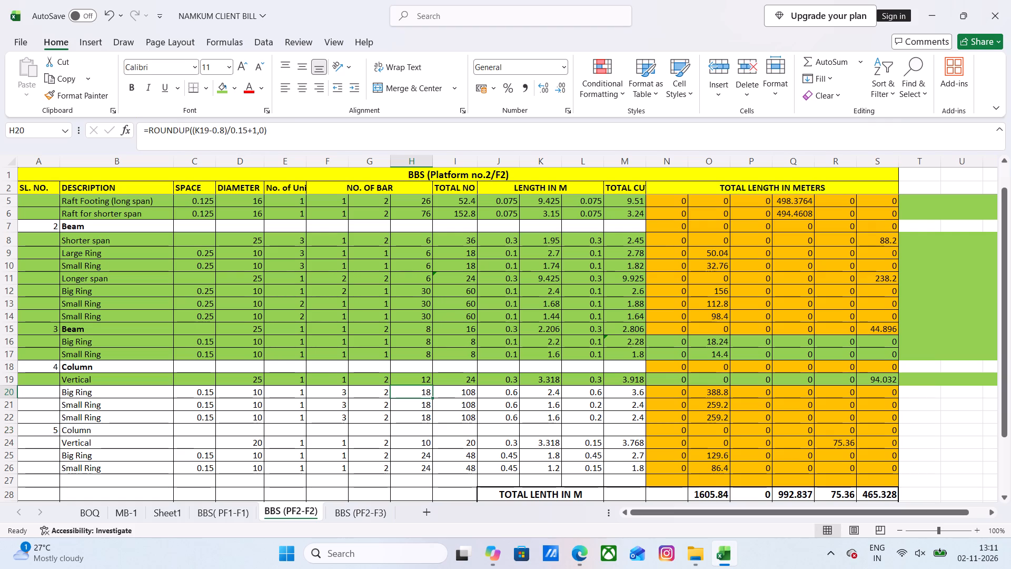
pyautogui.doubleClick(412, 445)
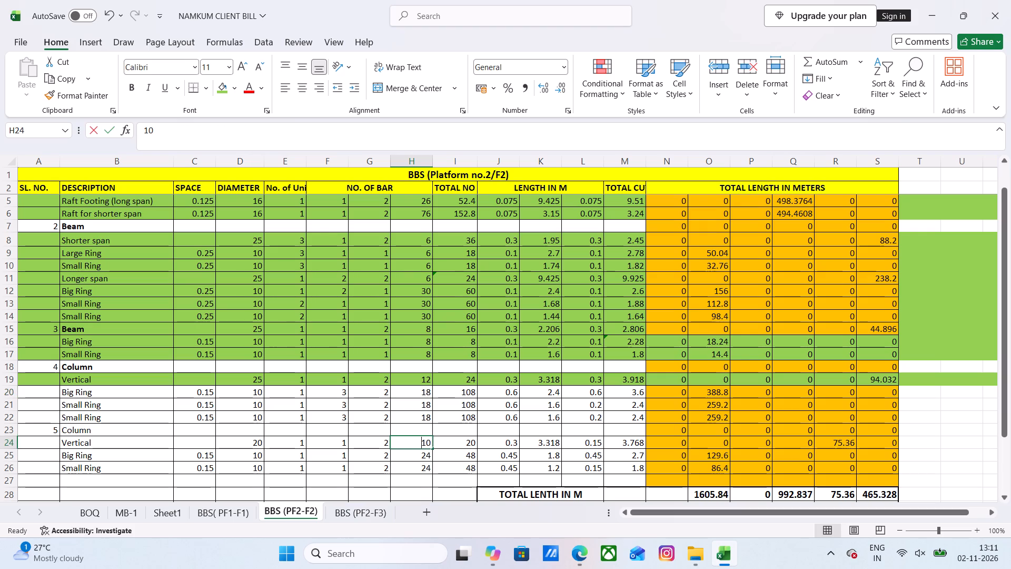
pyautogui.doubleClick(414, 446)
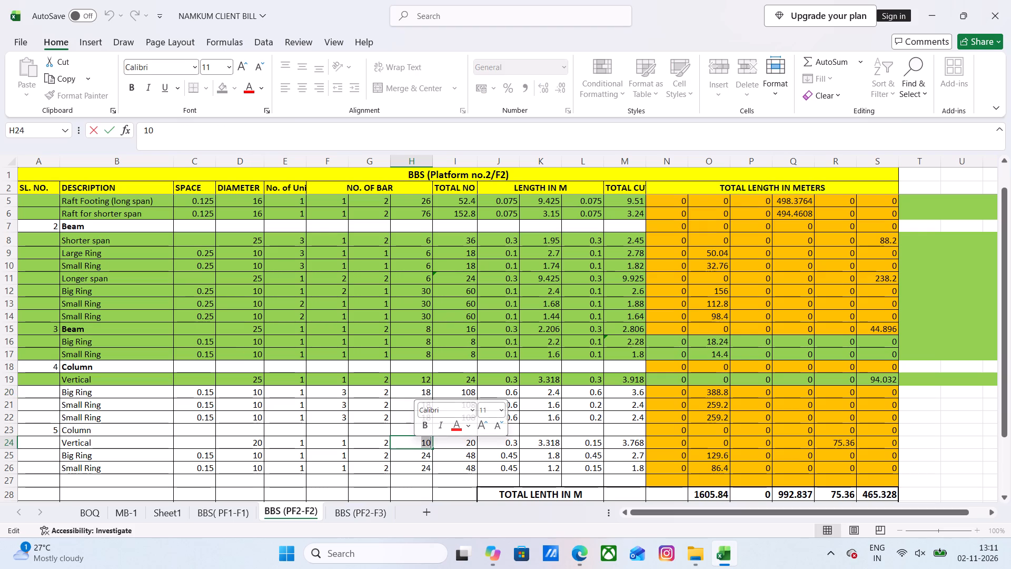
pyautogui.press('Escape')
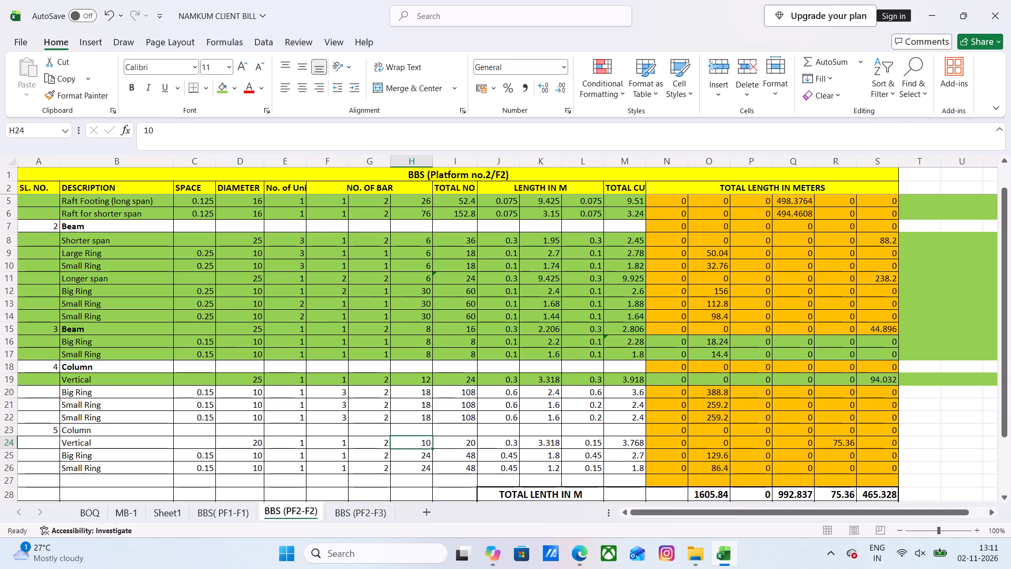
# Copy the bar-count formula from H20 into H25, the Big Ring row of the second Column (item 5).
pyautogui.click(466, 493)
pyautogui.doubleClick(419, 442)
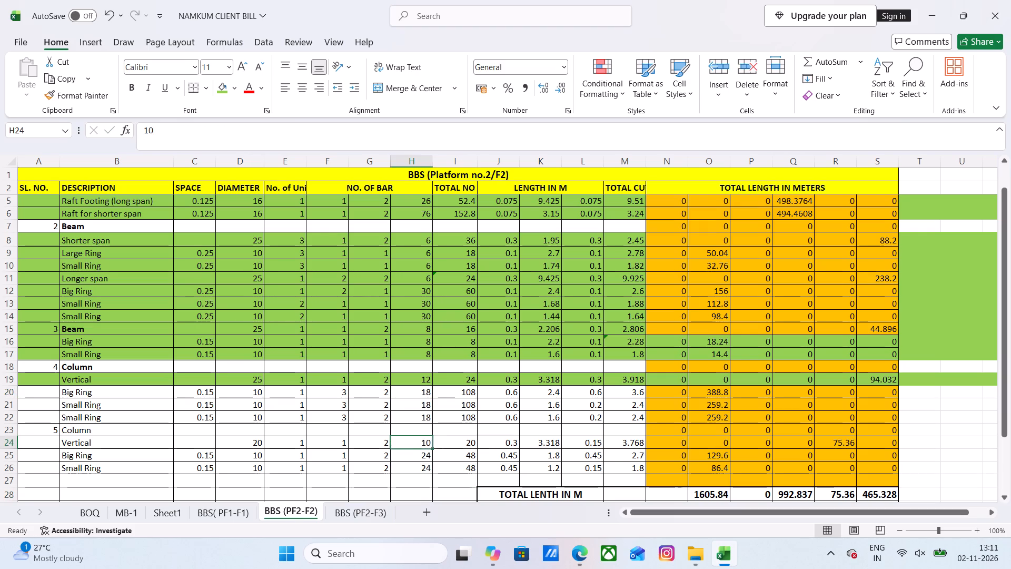
pyautogui.press('Escape')
pyautogui.click(425, 390)
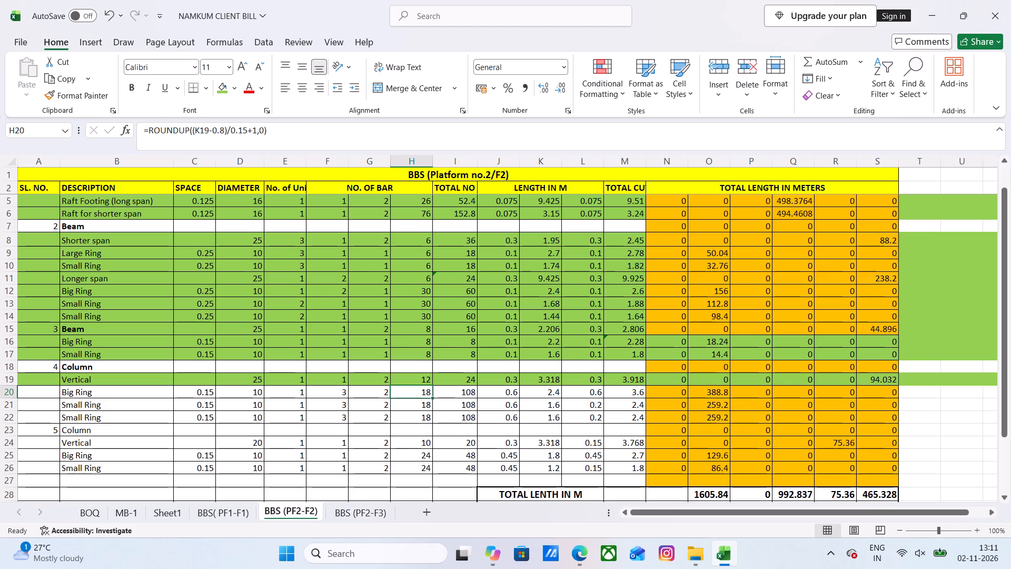
pyautogui.hotkey('ctrl', 'c')
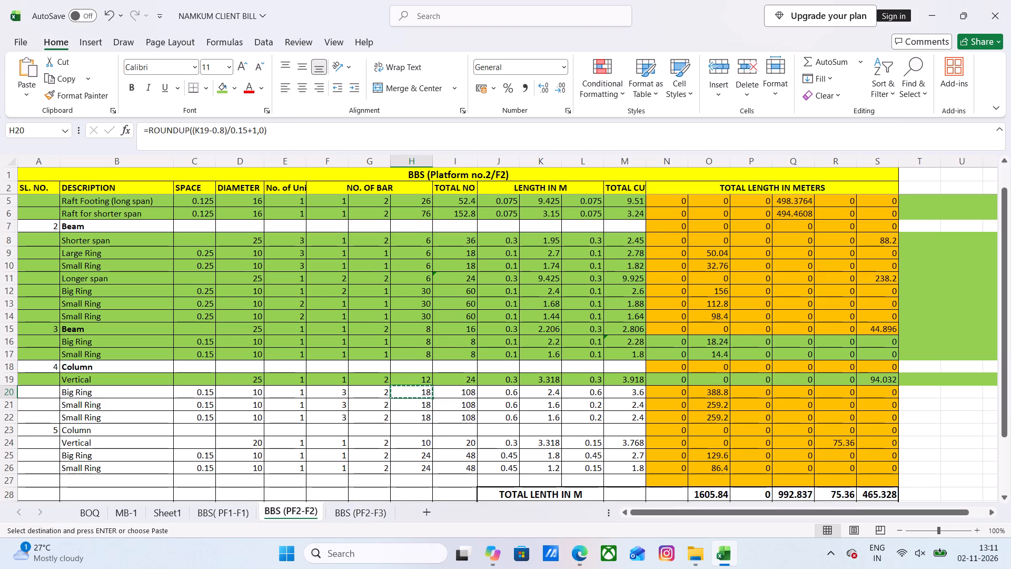
pyautogui.click(421, 459)
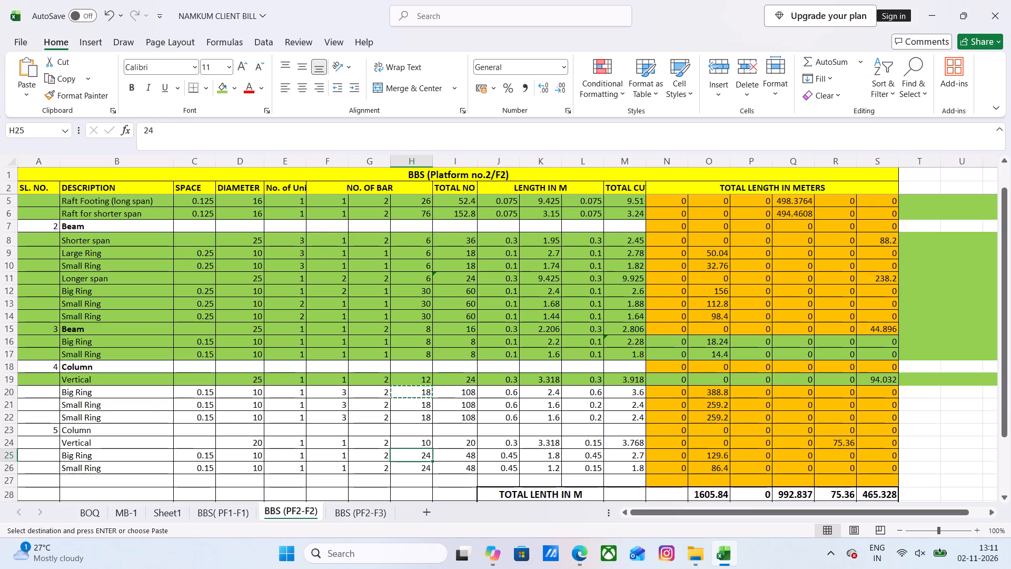
pyautogui.hotkey('ctrl', 'v')
pyautogui.press('Escape')
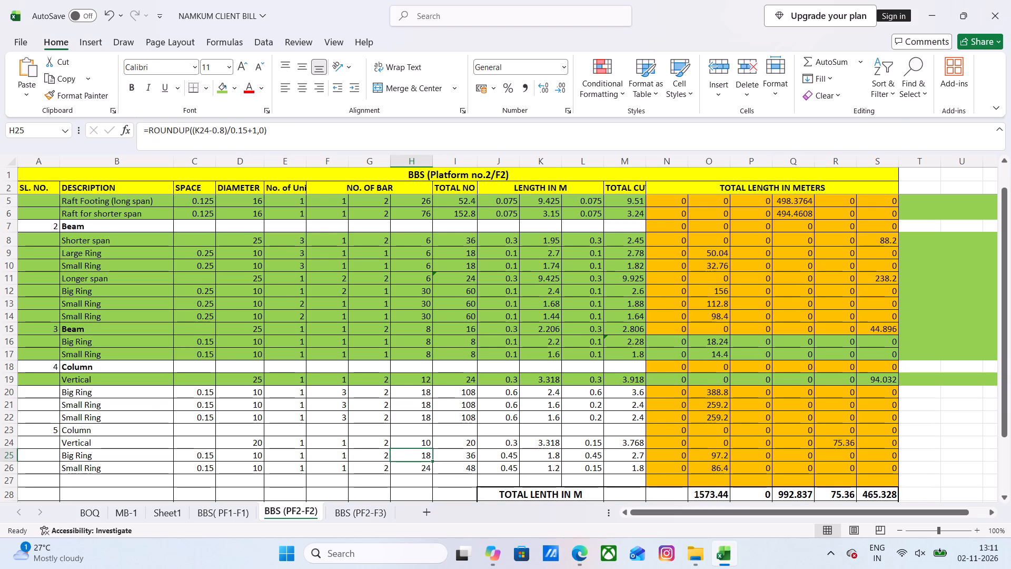
pyautogui.doubleClick(418, 455)
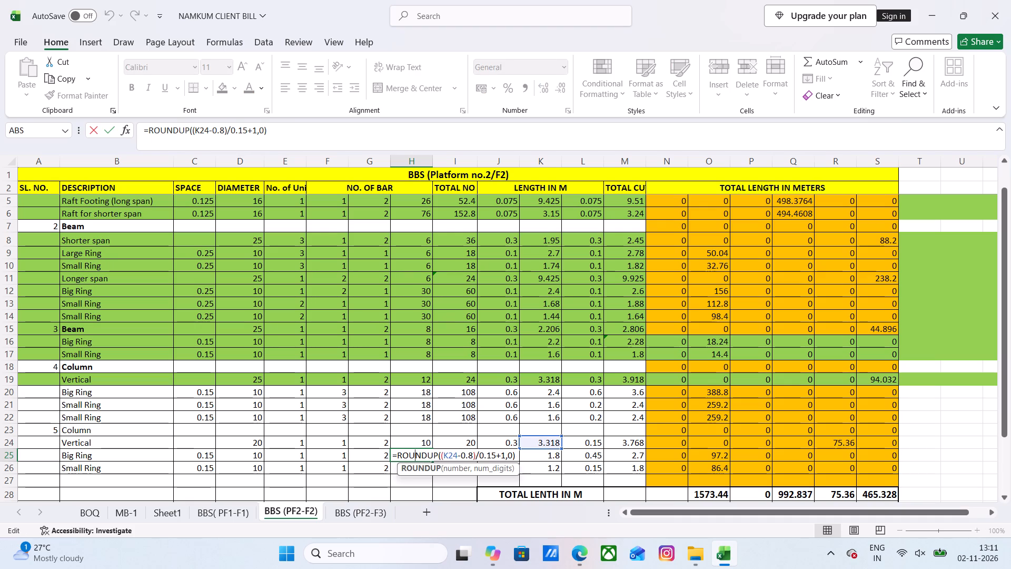
pyautogui.press('Escape')
# Fill the bar-count formula from H25 into the Small Ring cell H26 and repoint its length reference to K24.
pyautogui.click(422, 458)
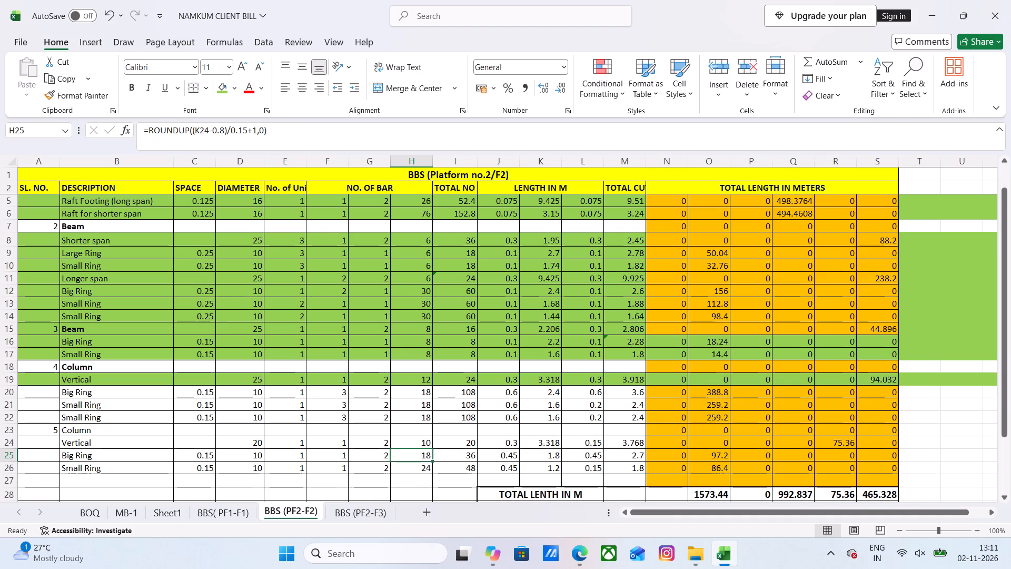
pyautogui.moveTo(433, 460); pyautogui.dragTo(434, 471)
pyautogui.press('Escape')
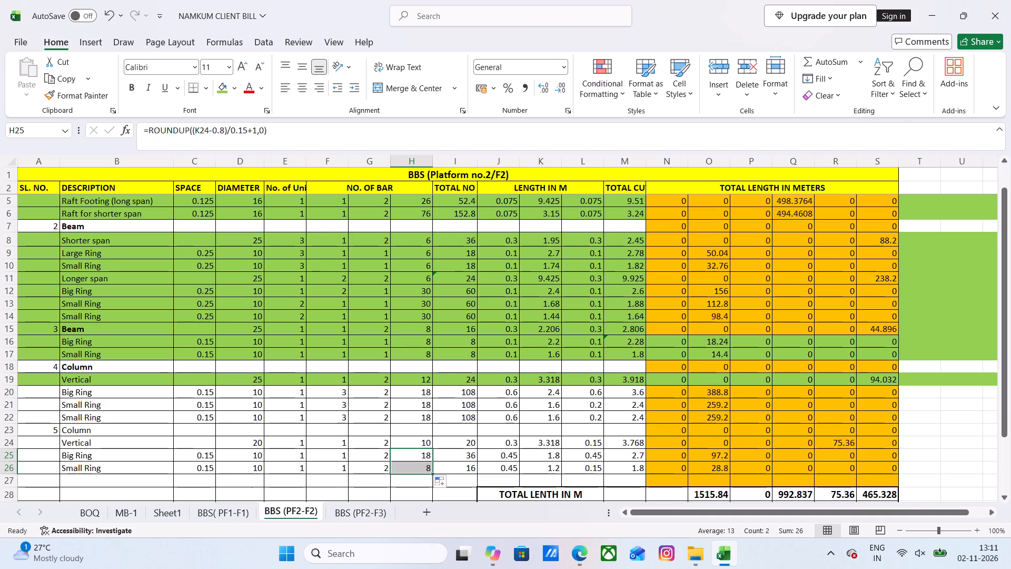
pyautogui.doubleClick(418, 468)
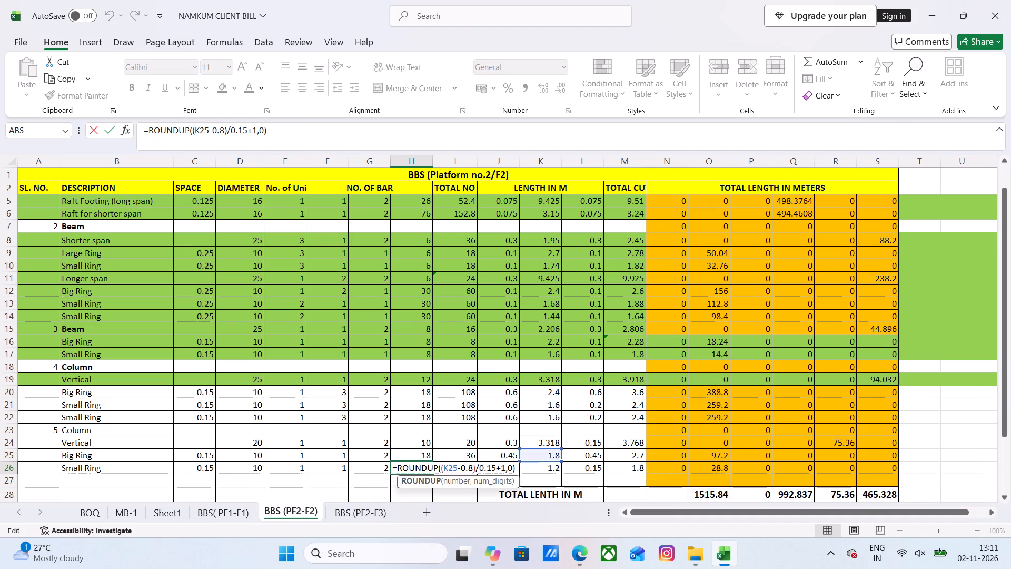
pyautogui.moveTo(546, 450); pyautogui.dragTo(546, 440)
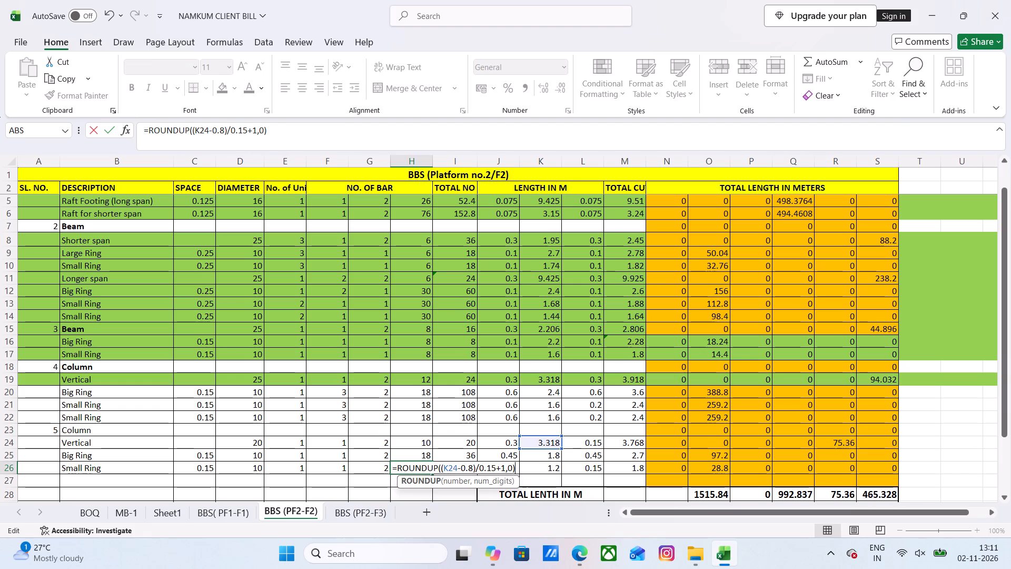
pyautogui.press('Return')
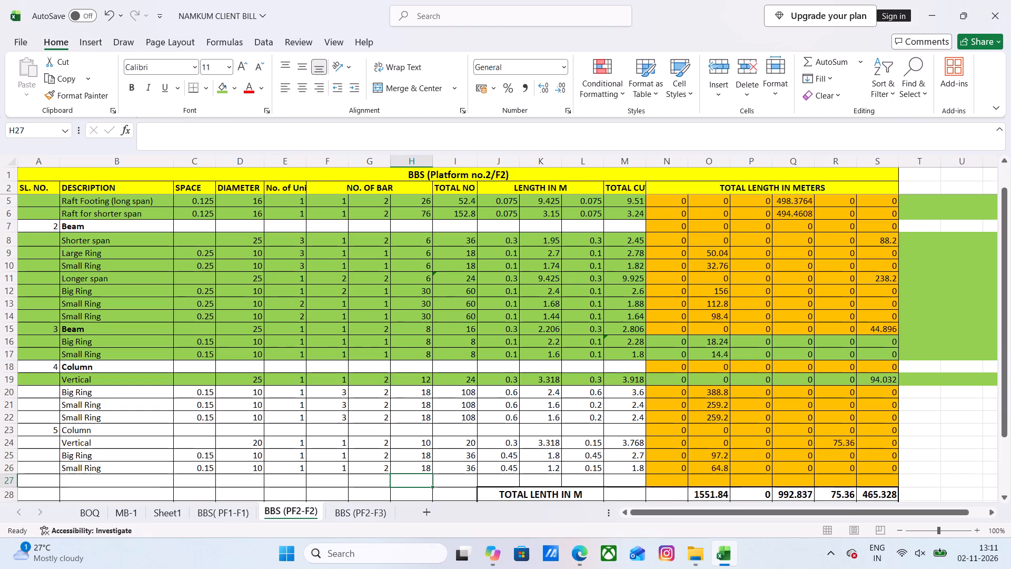
# Save the workbook with the corrected bar counts.
pyautogui.scroll(-3, 437, 451)
pyautogui.click(426, 419)
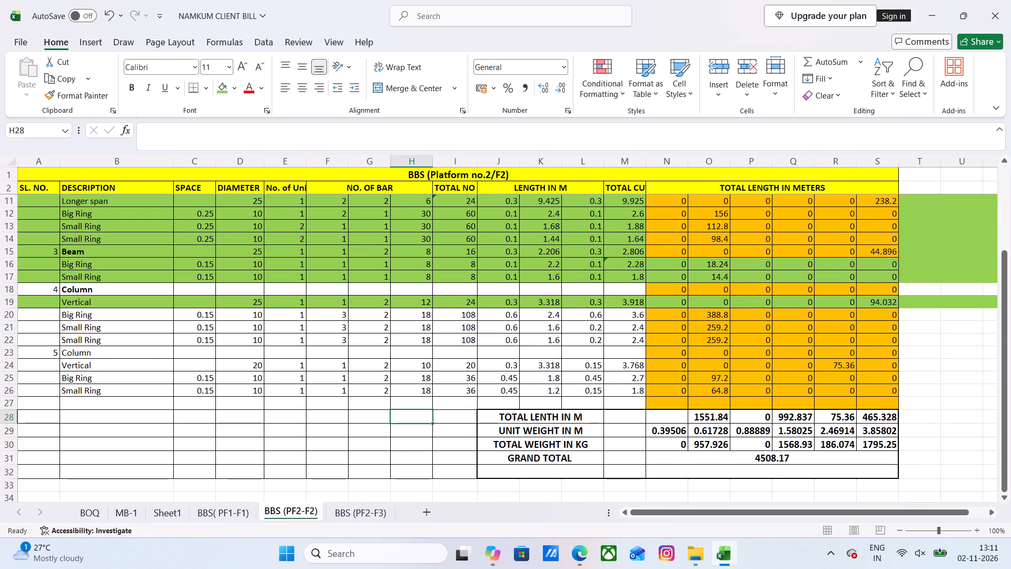
pyautogui.click(424, 365)
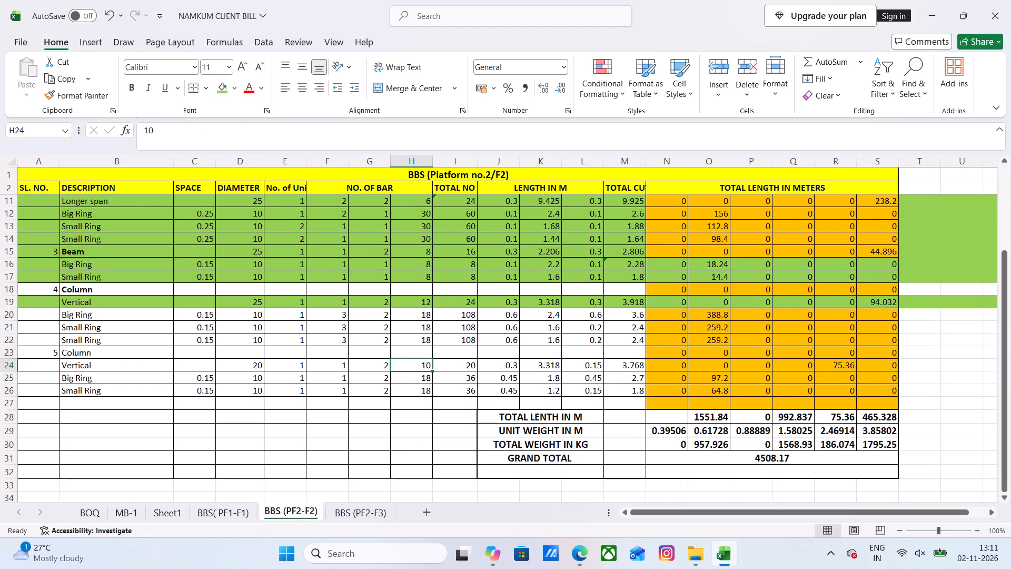
pyautogui.click(424, 430)
pyautogui.hotkey('ctrl', 's')
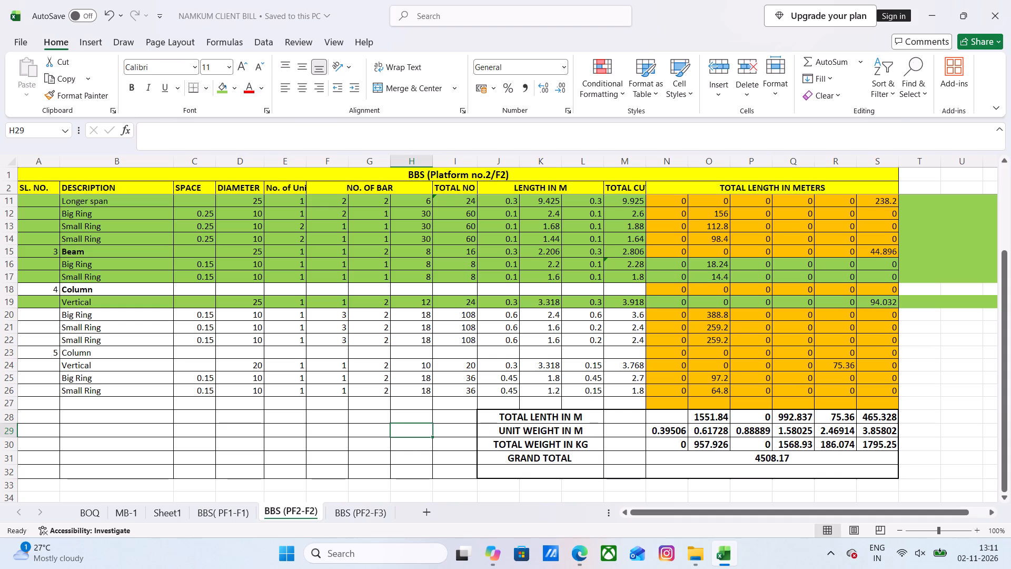
# Enter 10*0.010 as the first hook length in J20 for the item 4 Column Big Ring and fill it into J21 and J22.
pyautogui.click(549, 378)
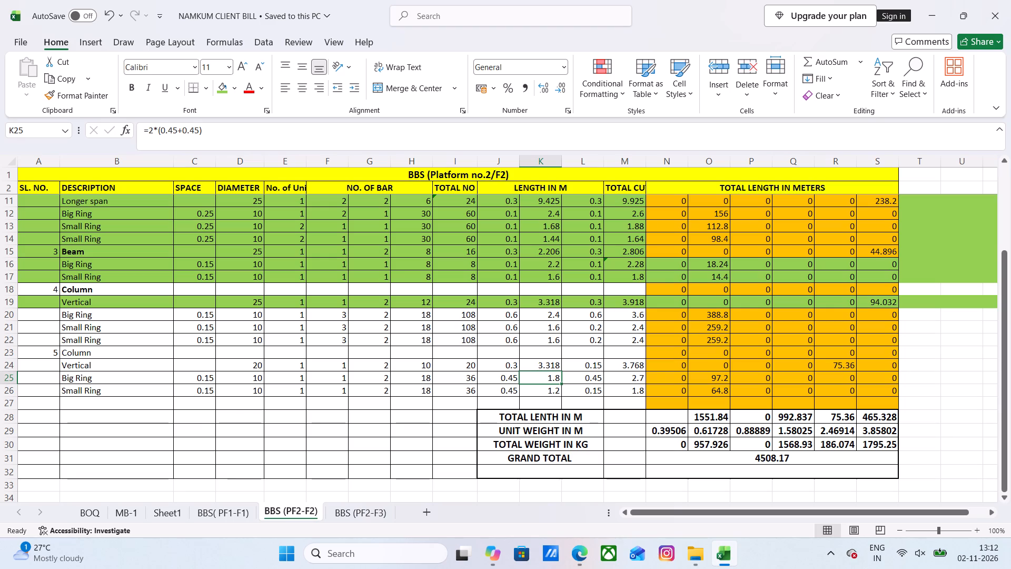
pyautogui.click(548, 390)
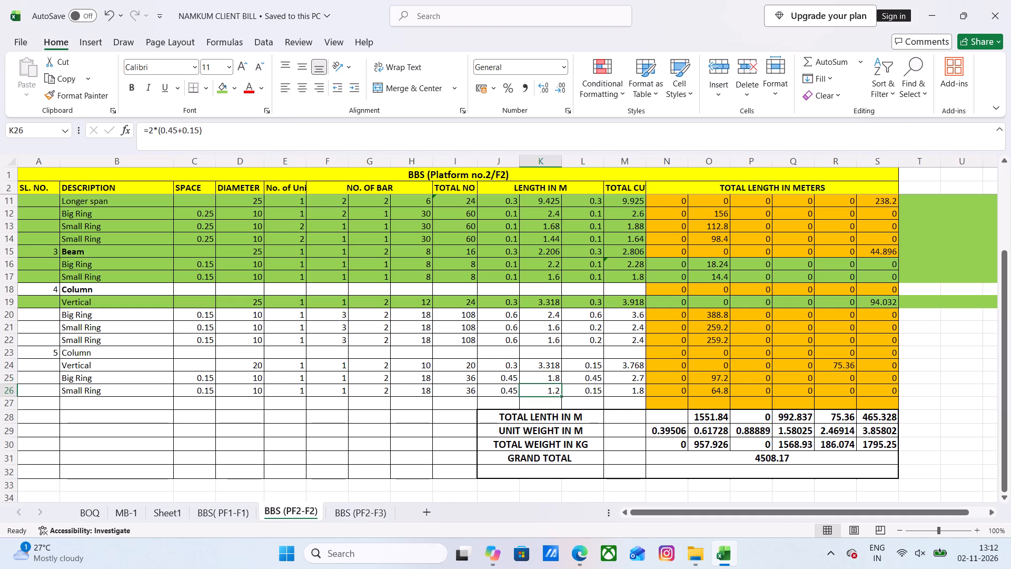
pyautogui.click(429, 420)
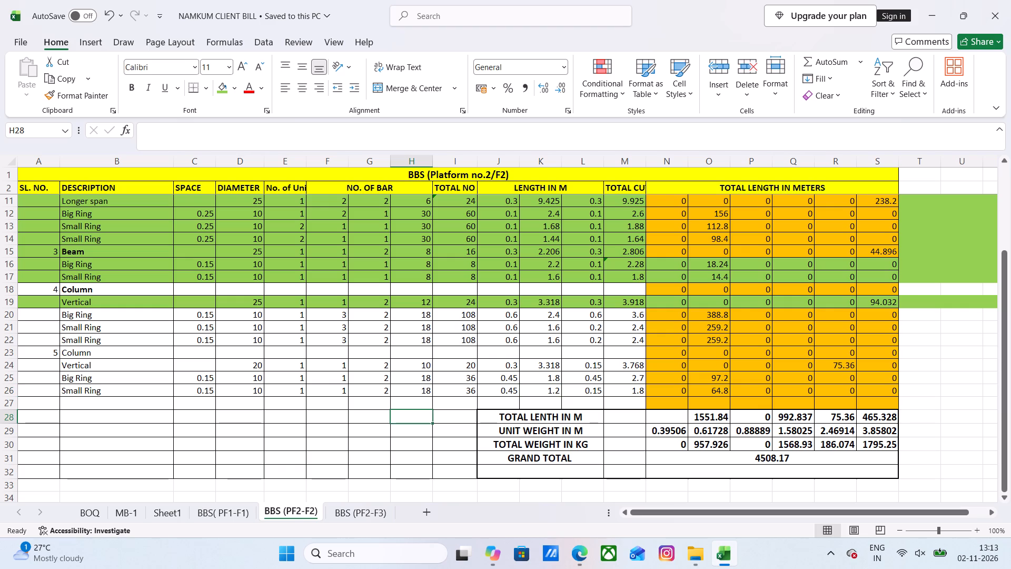
pyautogui.click(504, 378)
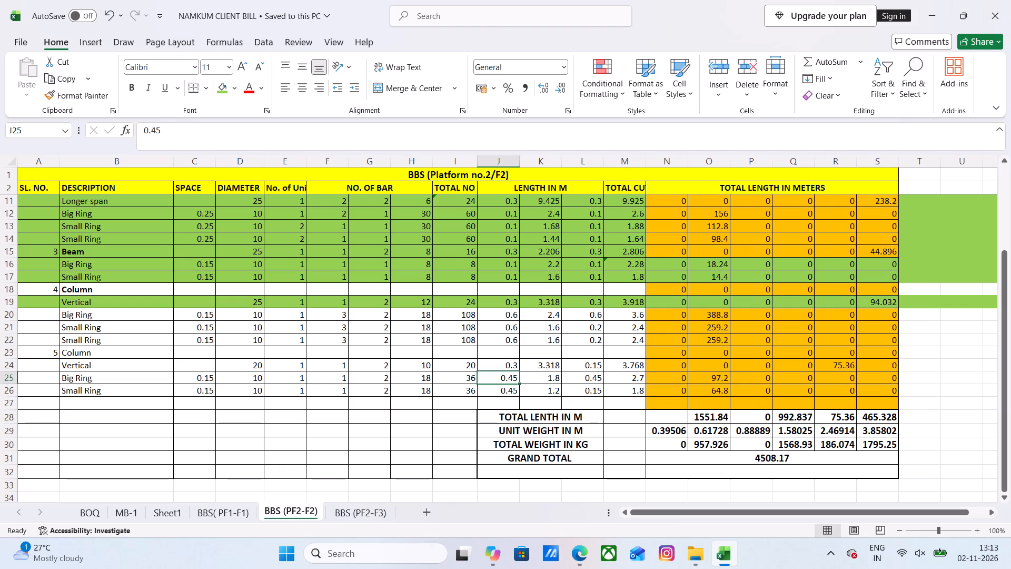
pyautogui.click(509, 318)
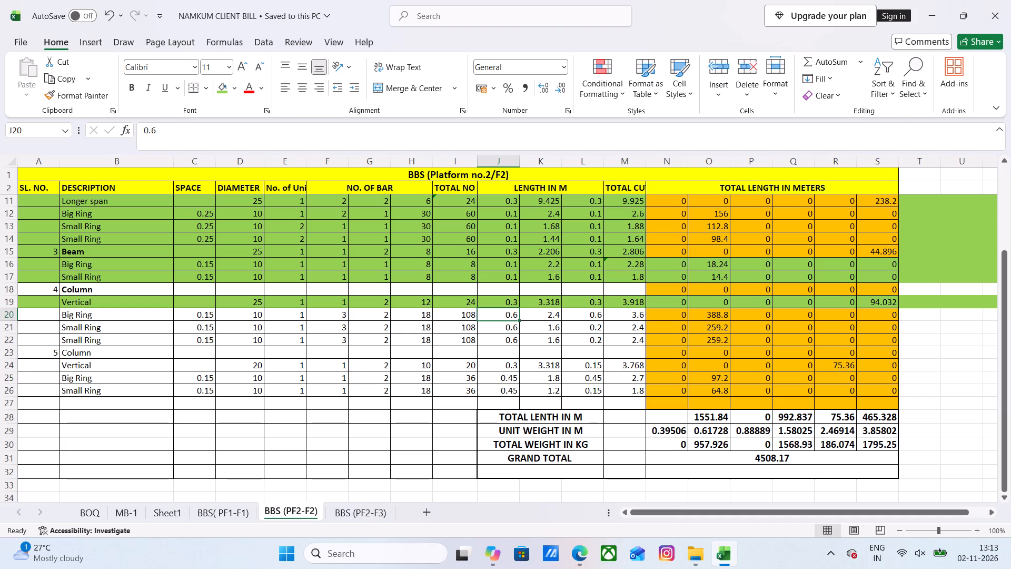
pyautogui.write('+1')
pyautogui.write('0*')
pyautogui.press('0')
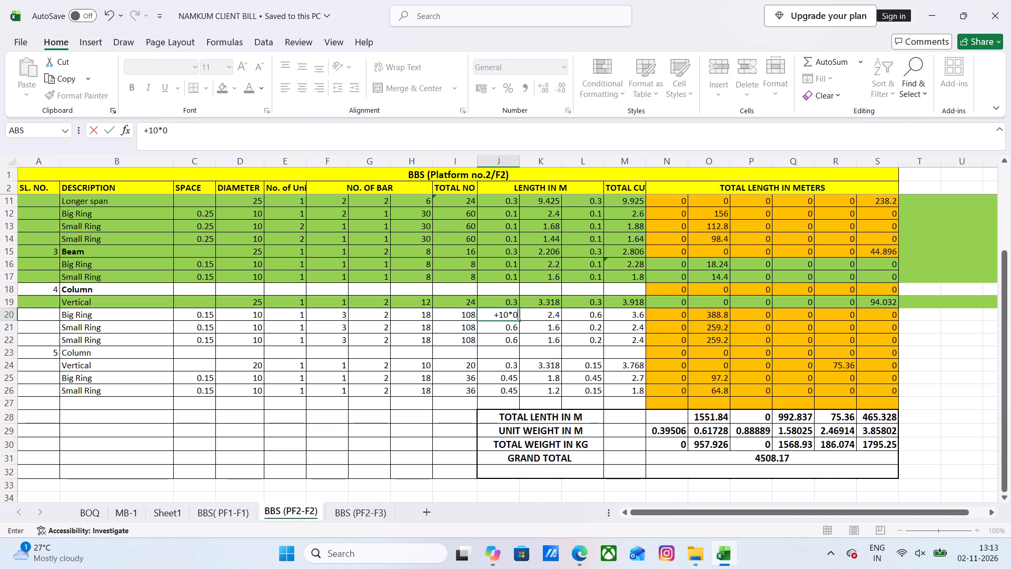
pyautogui.write('.010')
pyautogui.press('Return')
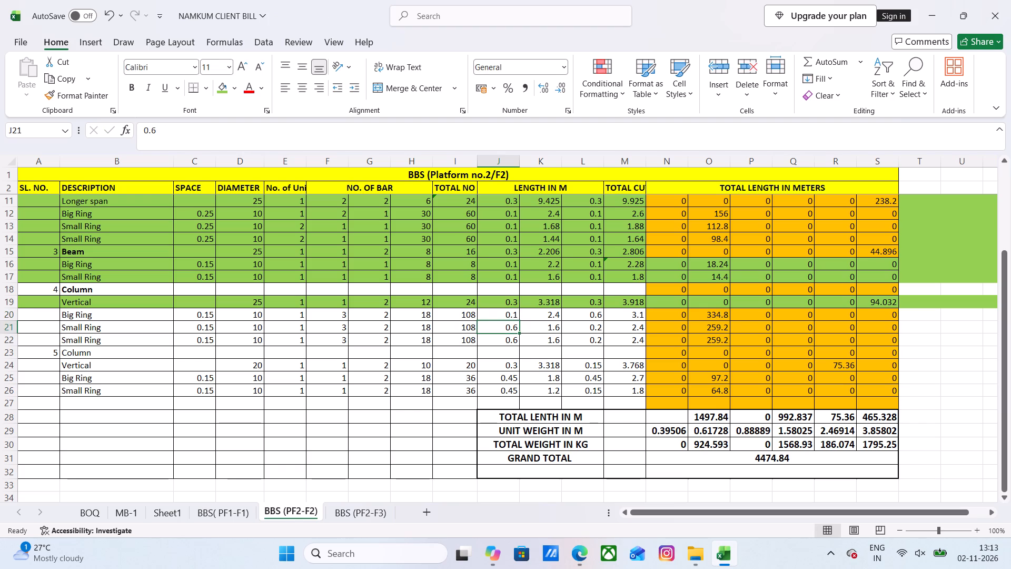
pyautogui.click(511, 316)
pyautogui.moveTo(517, 319); pyautogui.dragTo(520, 337)
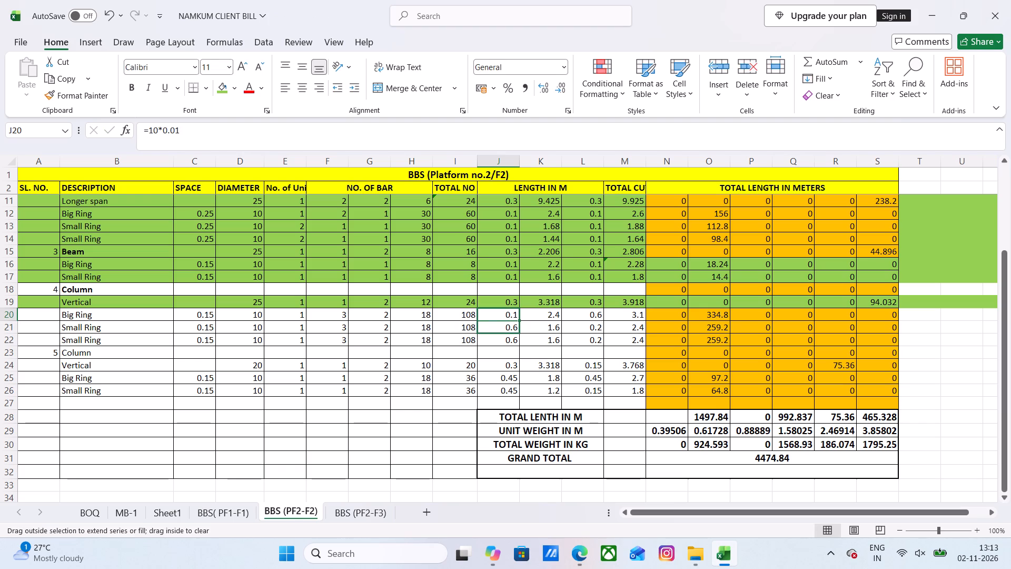
pyautogui.moveTo(520, 337); pyautogui.dragTo(519, 346)
# Link the end hook length in L20 to J20 and fill the link down through L21 and L22.
pyautogui.click(583, 317)
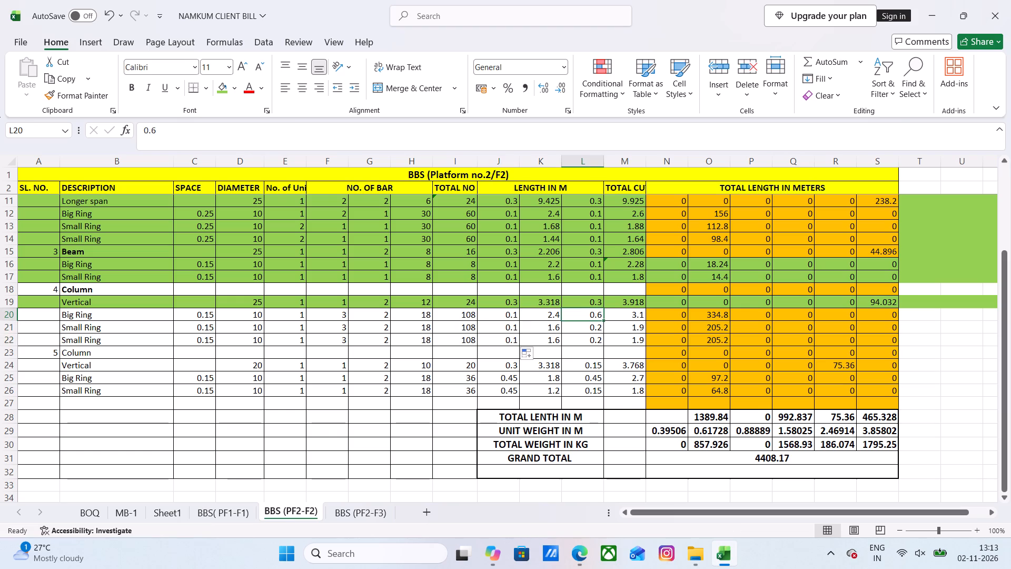
pyautogui.press('+')
pyautogui.click(502, 319)
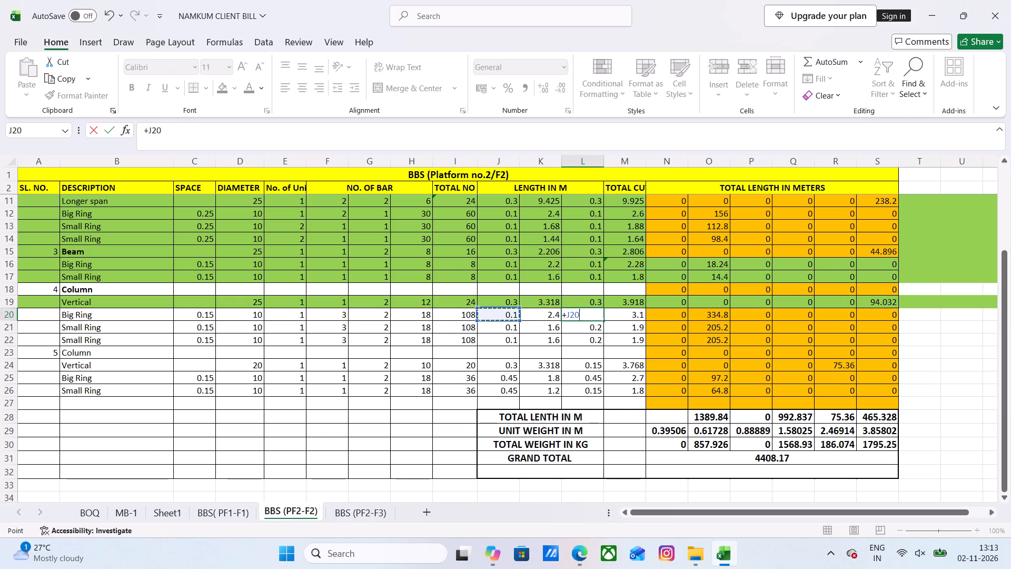
pyautogui.press('Return')
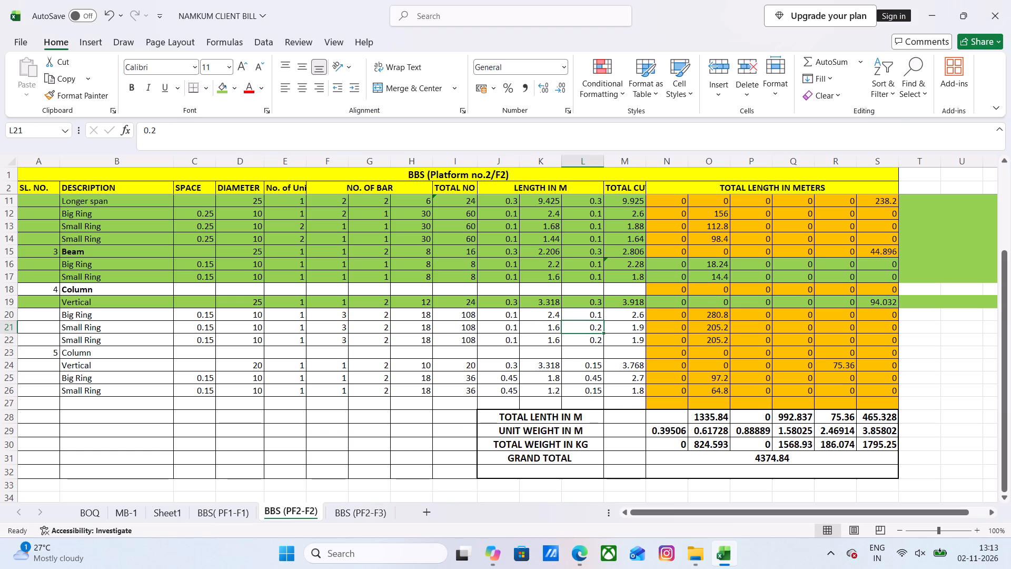
pyautogui.click(590, 318)
pyautogui.moveTo(602, 321); pyautogui.dragTo(602, 331)
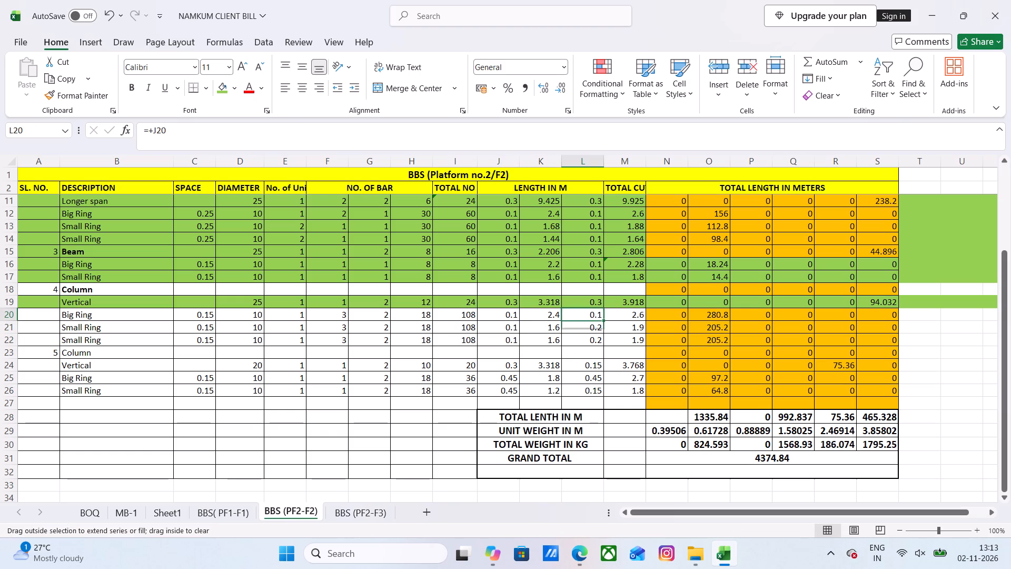
pyautogui.moveTo(602, 331); pyautogui.dragTo(602, 345)
# Enter 10*0.010 as the first hook length in J25 for the item 5 Column Big Ring and fill it into J26.
pyautogui.click(512, 380)
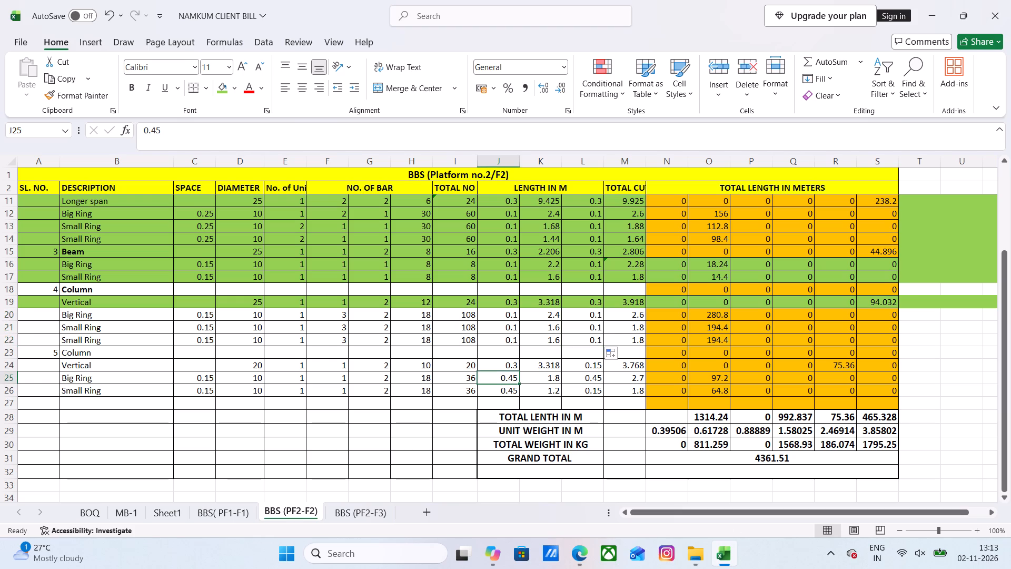
pyautogui.write('+10*0.010')
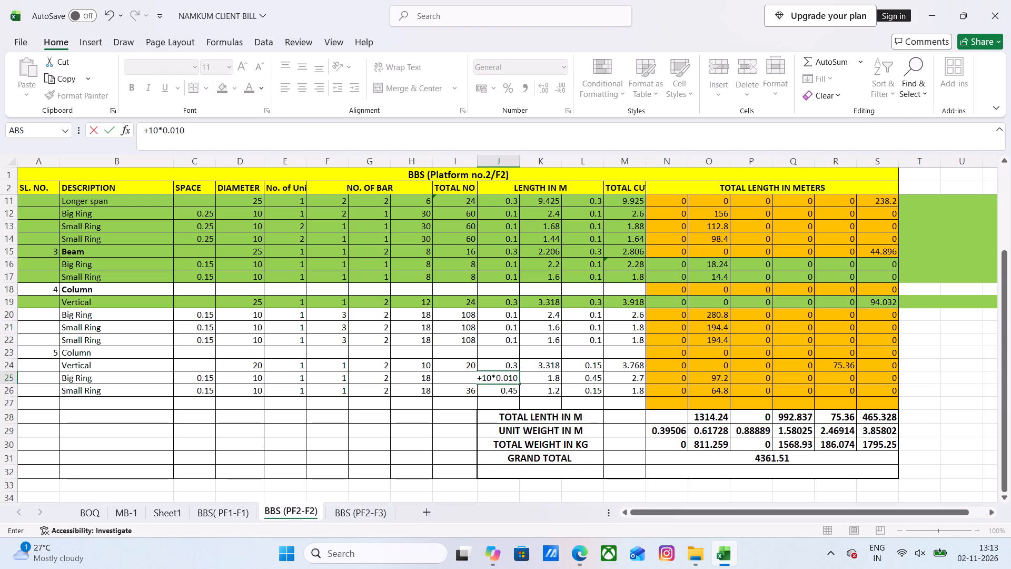
pyautogui.press('Return')
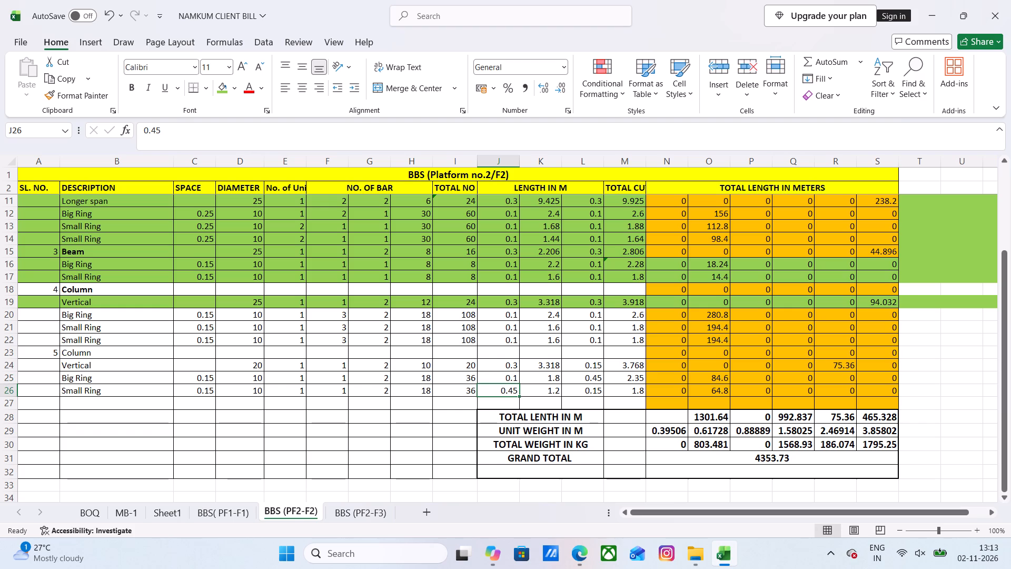
pyautogui.click(513, 377)
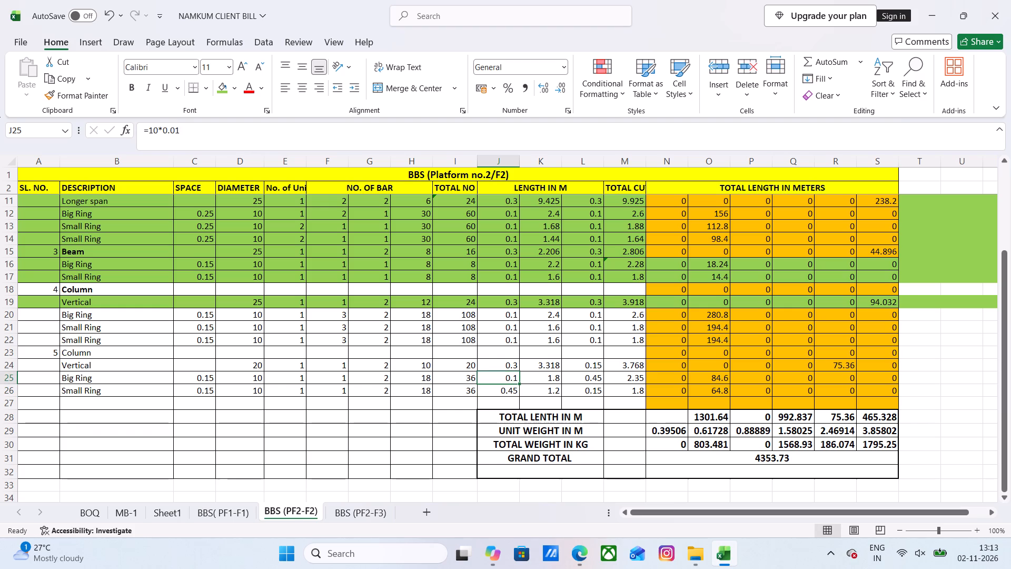
pyautogui.moveTo(518, 382); pyautogui.dragTo(519, 395)
pyautogui.click(505, 379)
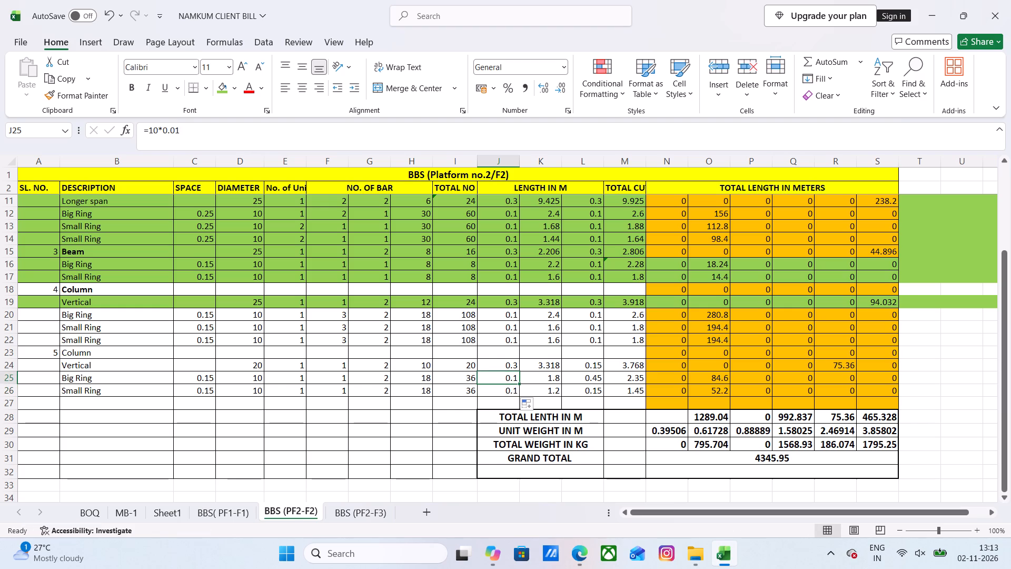
# Link the end hook length in L25 to J25 and fill the link down into L26.
pyautogui.click(593, 381)
pyautogui.press('+')
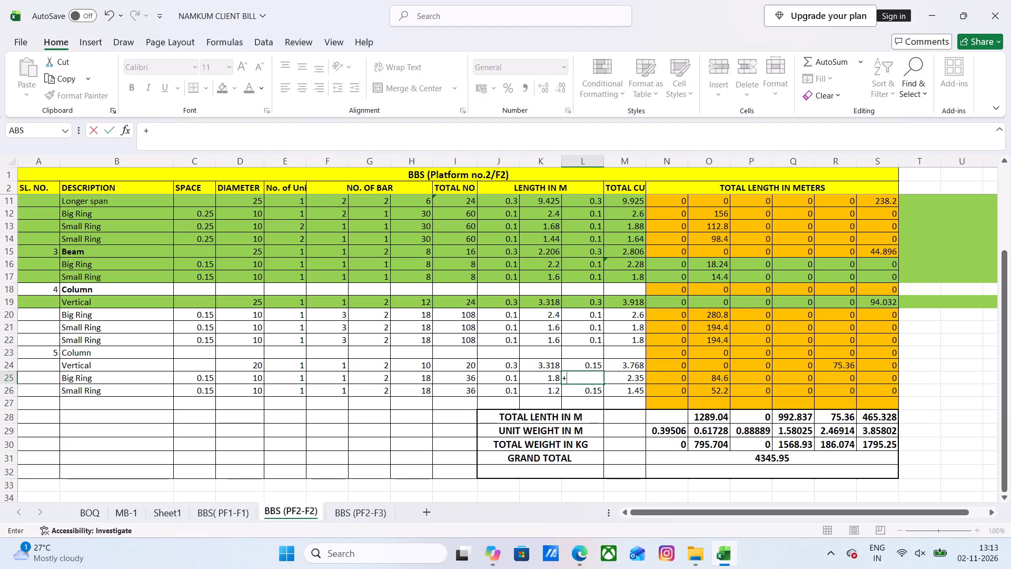
pyautogui.click(509, 379)
pyautogui.press('Return')
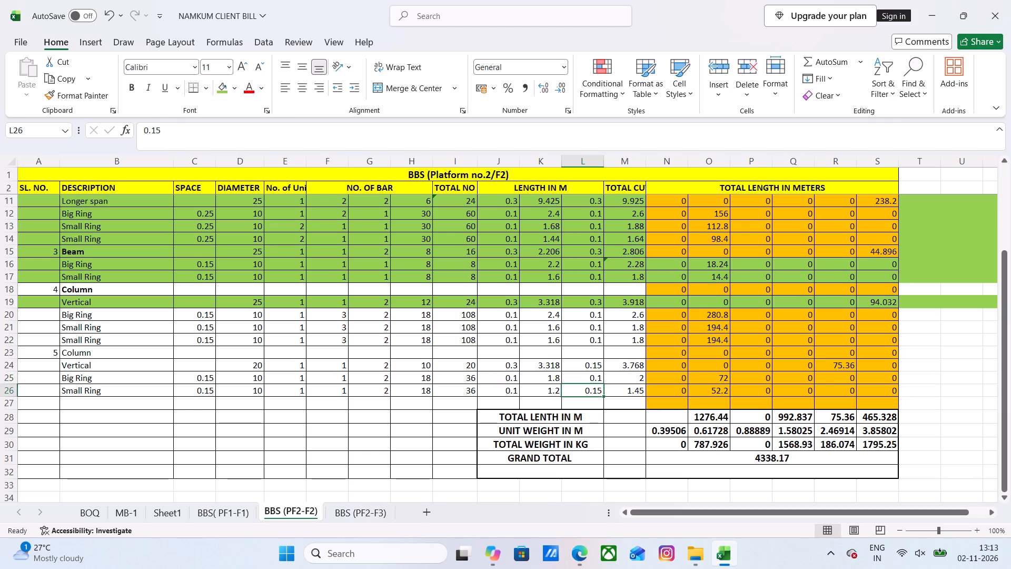
pyautogui.click(593, 380)
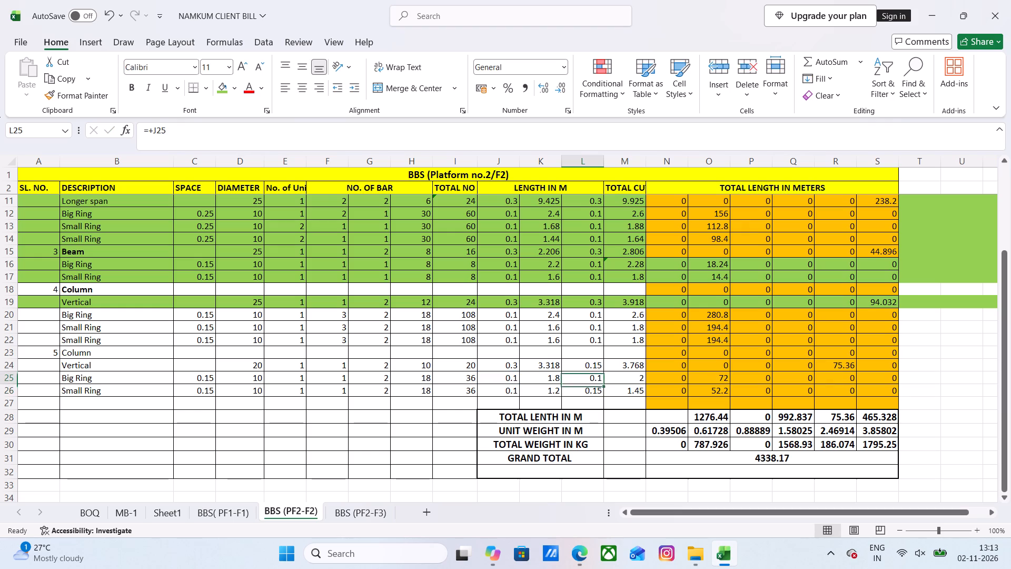
pyautogui.moveTo(602, 382); pyautogui.dragTo(603, 391)
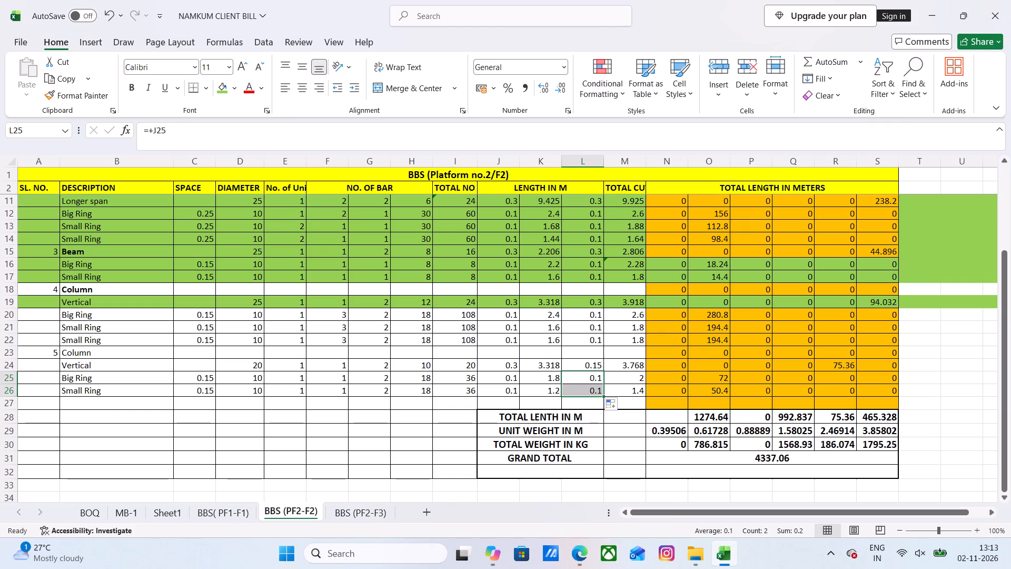
# Compare the Total Cutting length formulas of the ring rows, and fill M16's formula with the 12*0.01 deduction down into M17.
pyautogui.click(588, 418)
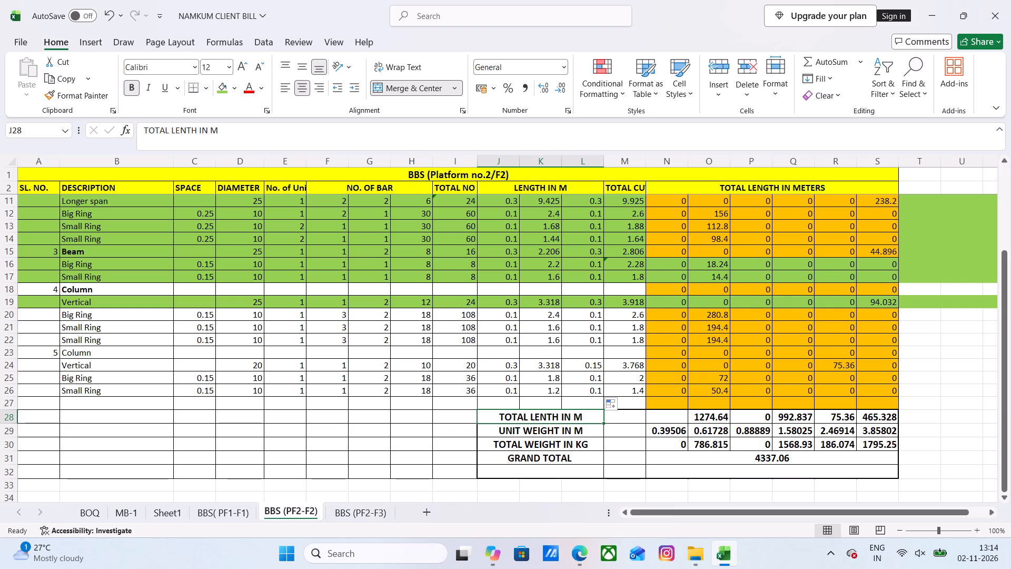
pyautogui.click(647, 314)
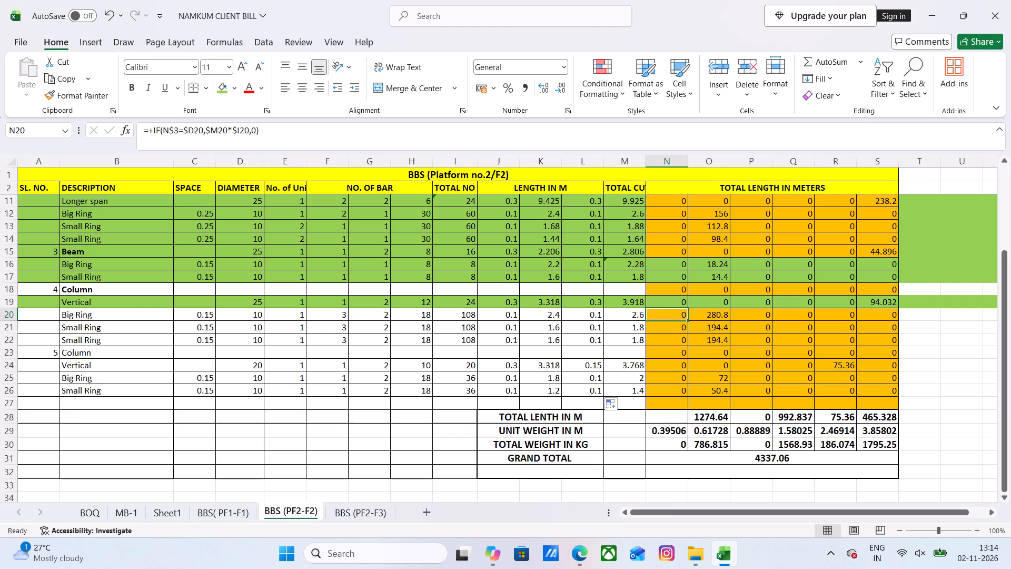
pyautogui.click(629, 319)
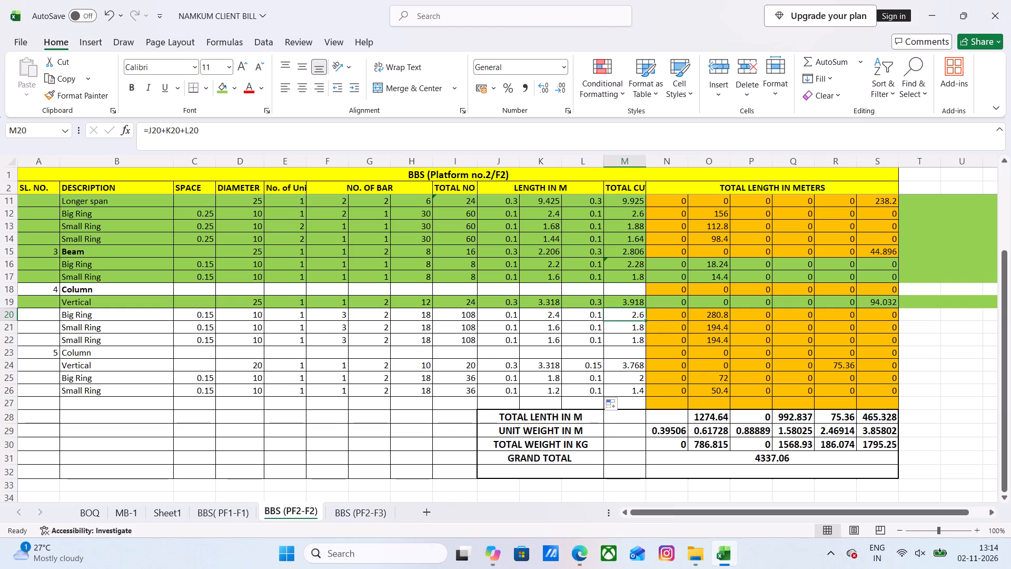
pyautogui.click(628, 264)
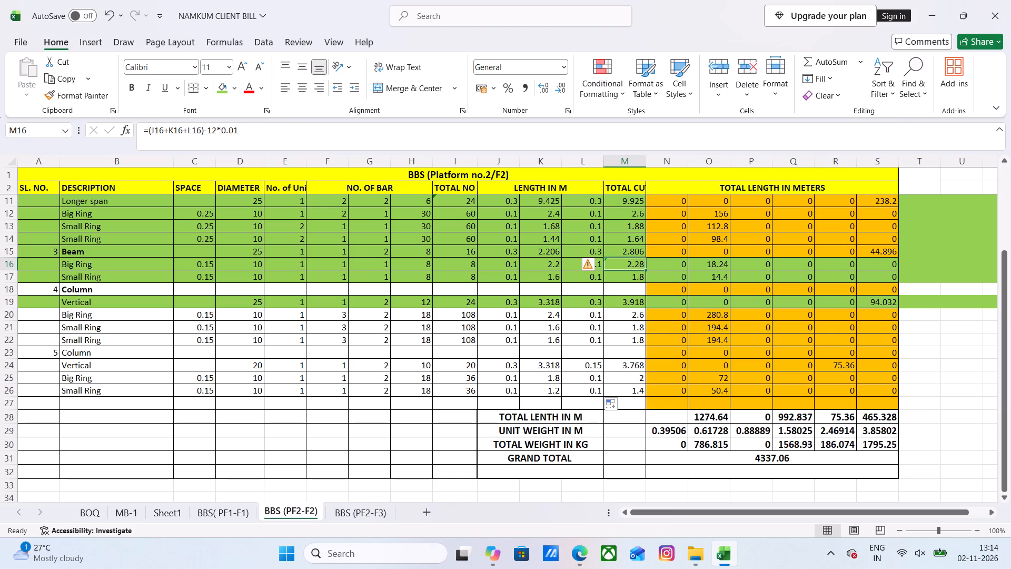
pyautogui.click(627, 277)
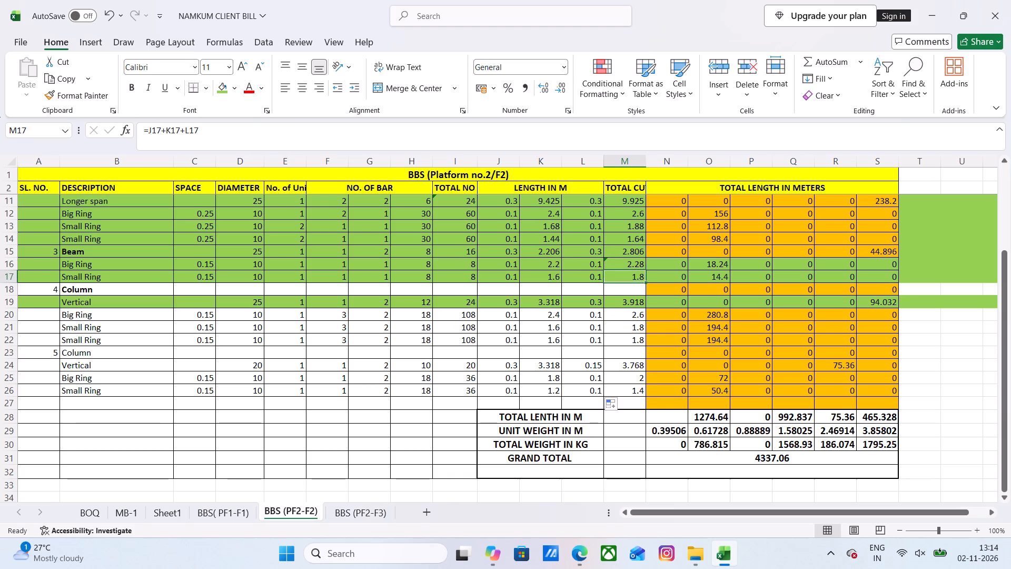
pyautogui.click(633, 264)
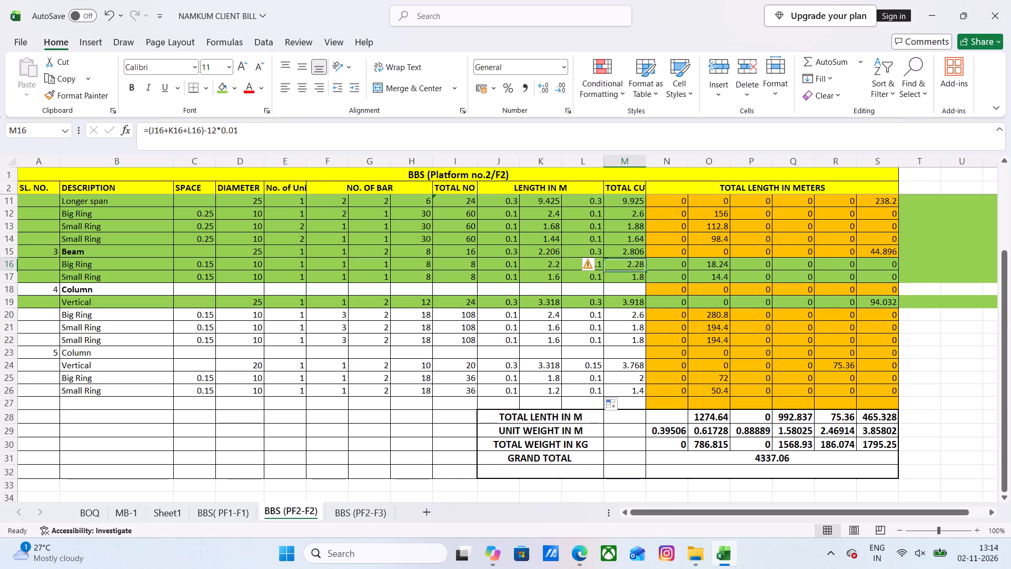
pyautogui.click(633, 278)
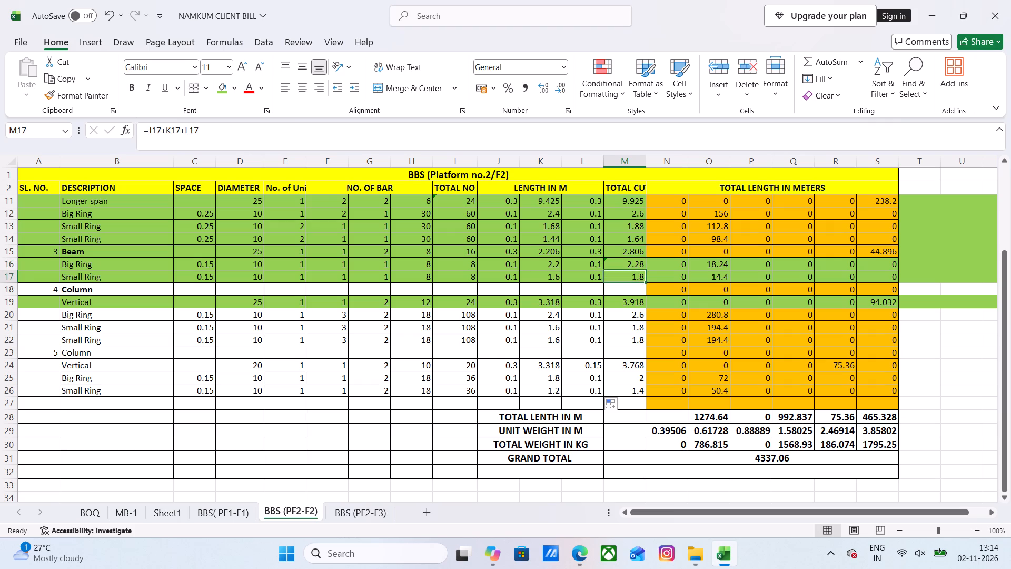
pyautogui.click(635, 263)
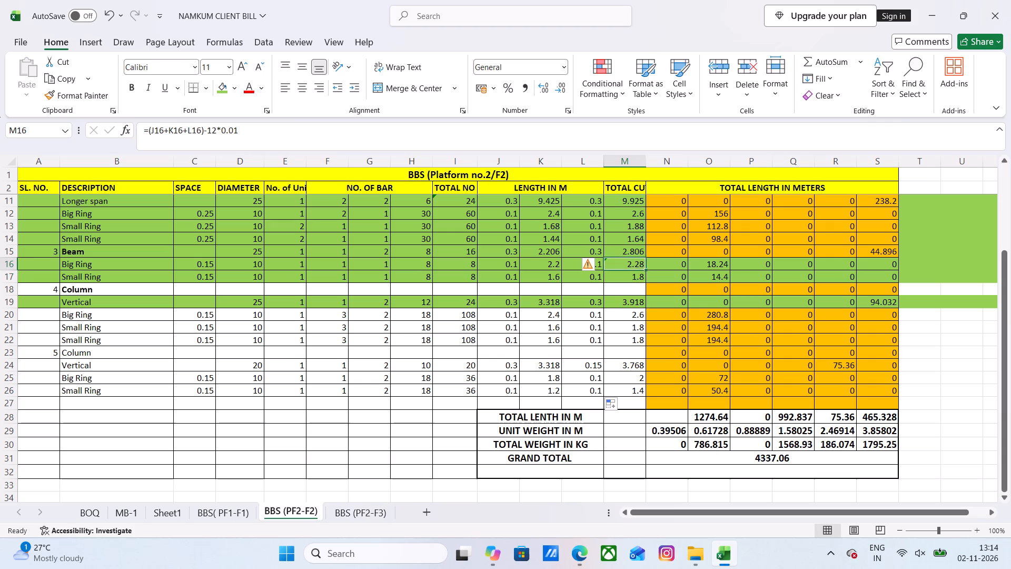
pyautogui.moveTo(644, 269); pyautogui.dragTo(646, 280)
pyautogui.doubleClick(633, 277)
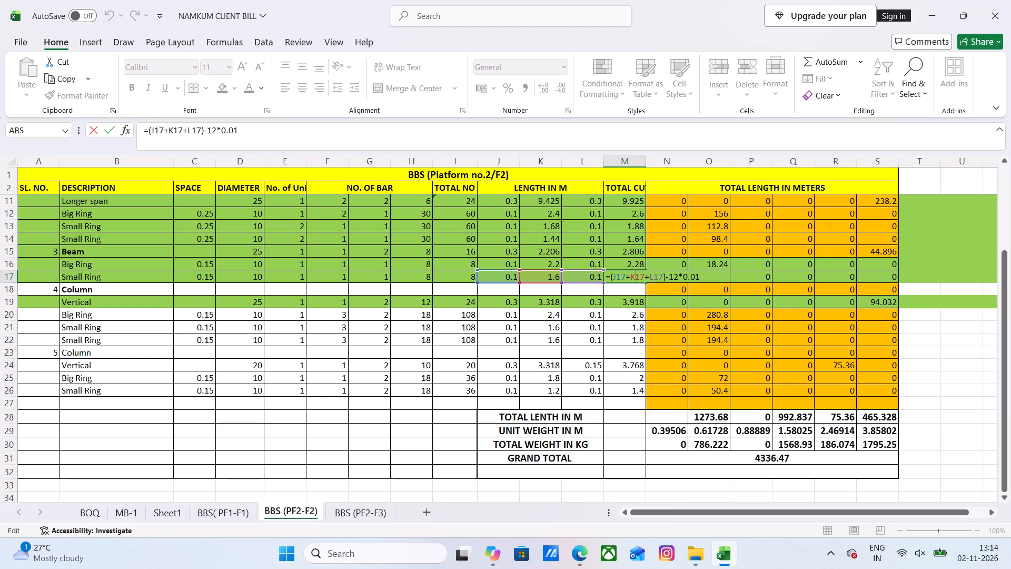
pyautogui.press('Escape')
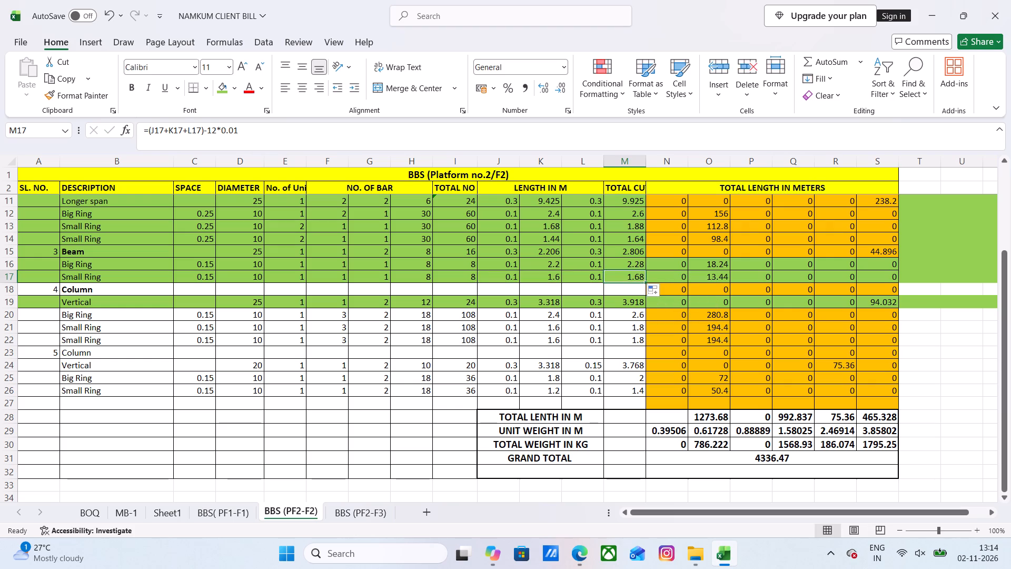
# Widen column M slightly to show more of its Total Cutting length header.
pyautogui.scroll(2, 623, 298)
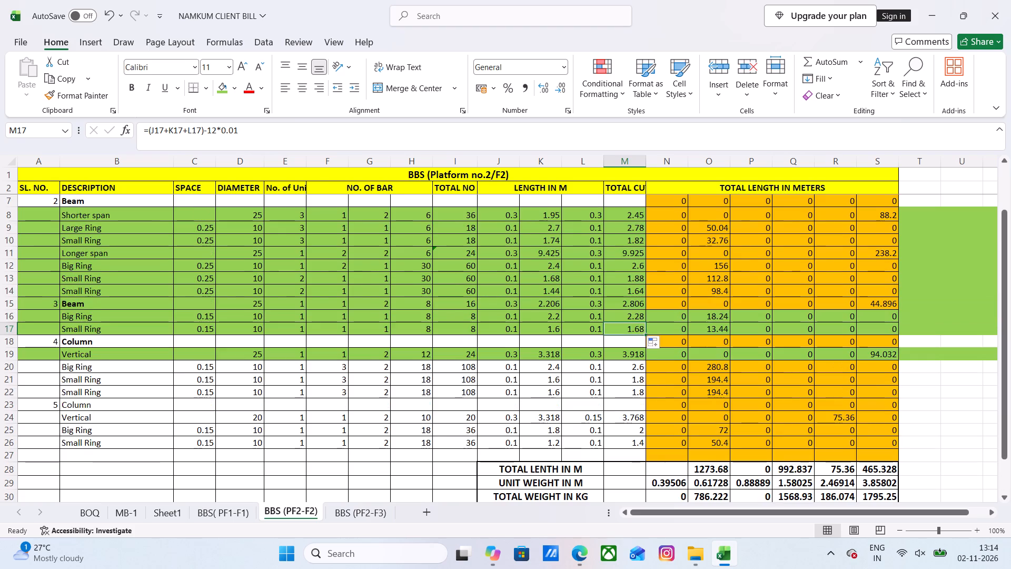
pyautogui.scroll(7, 623, 298)
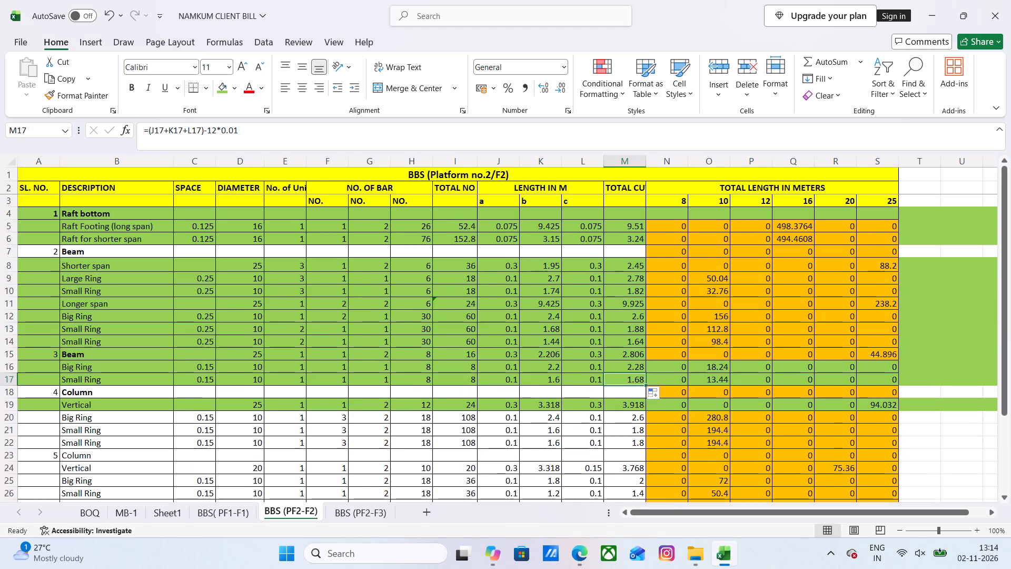
pyautogui.moveTo(645, 160); pyautogui.dragTo(659, 161)
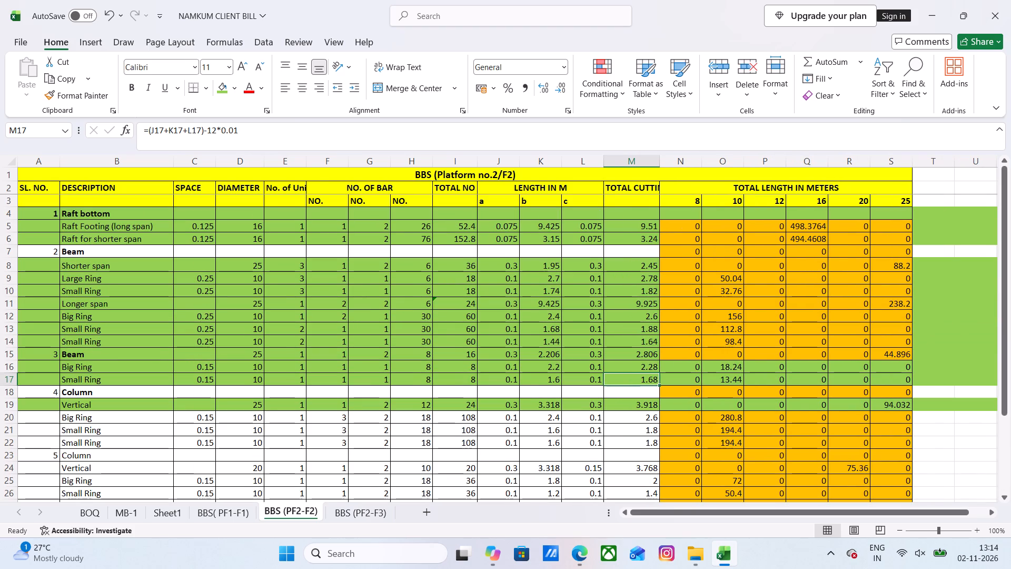
# Inspect the length b formula in K5 for the long-span Raft Footing.
pyautogui.scroll(10, 636, 236)
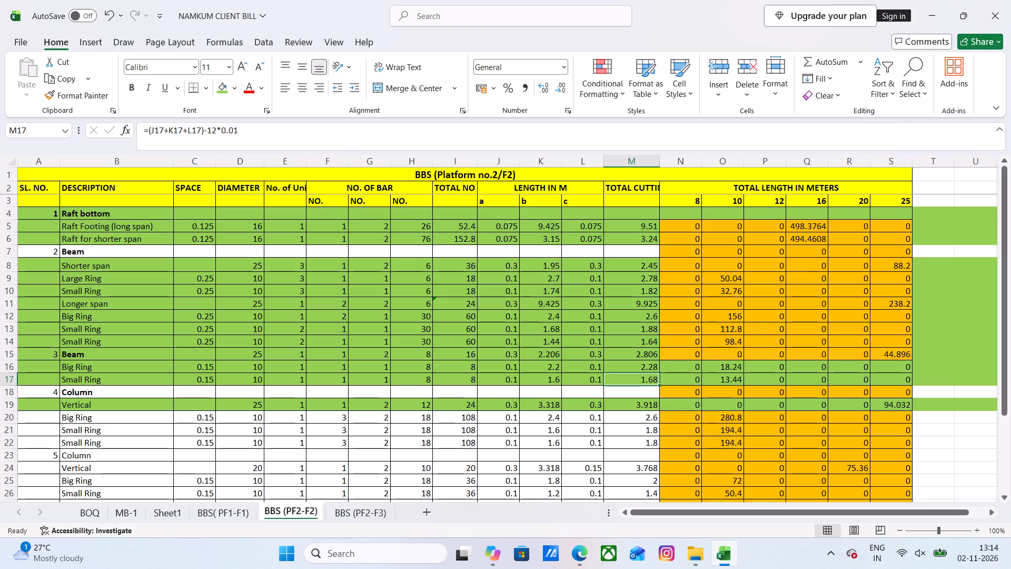
pyautogui.click(540, 225)
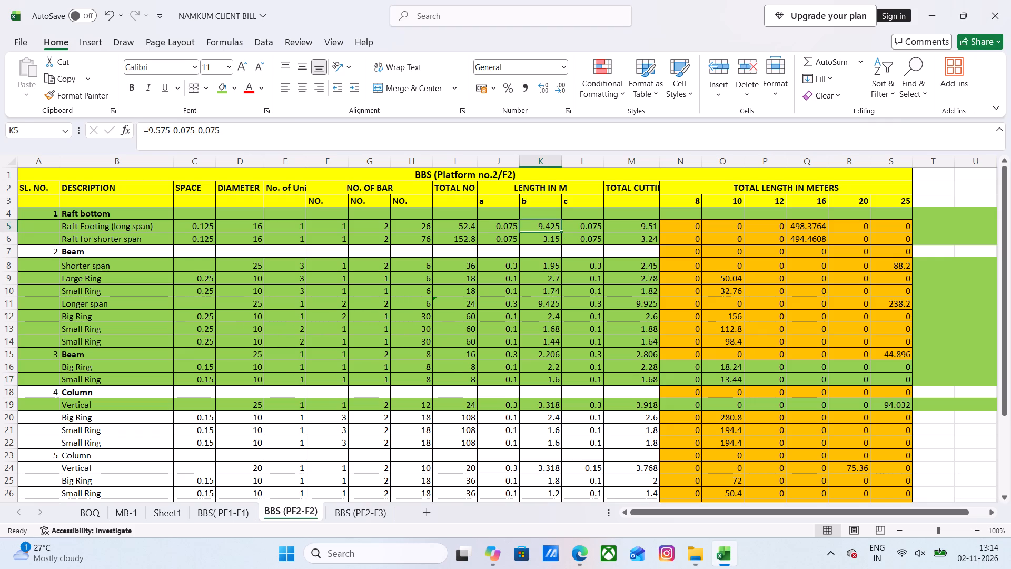
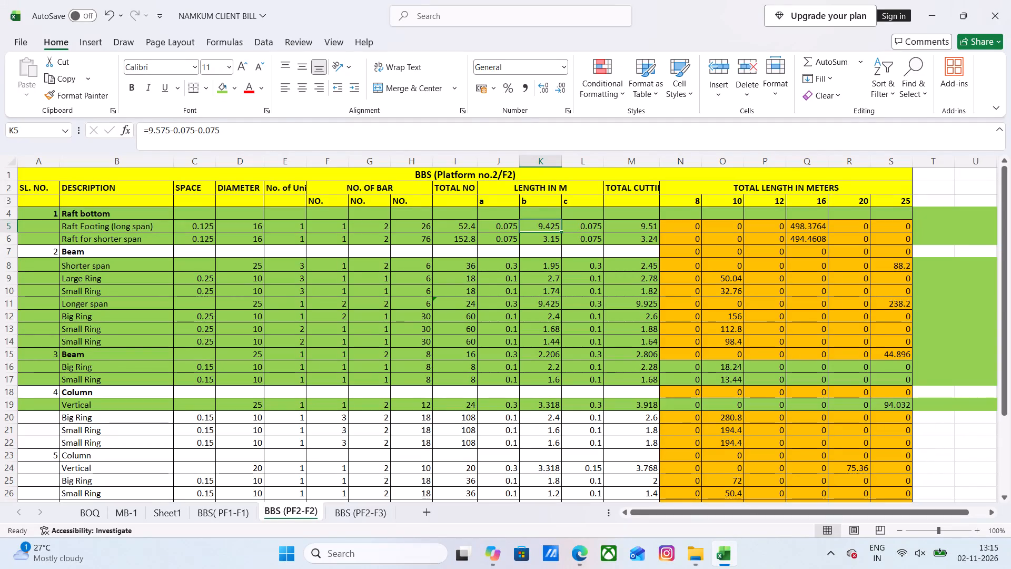
# Append a deduction of 12*0.010 to the Total Cutting length formula in M20 for the column's Big Ring.
pyautogui.click(646, 378)
pyautogui.click(642, 418)
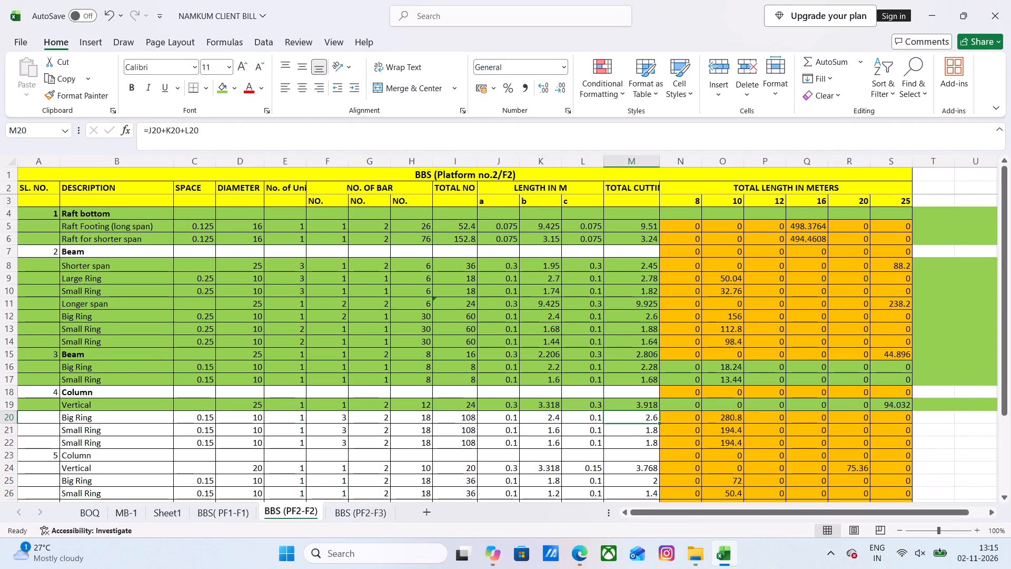
pyautogui.click(209, 131)
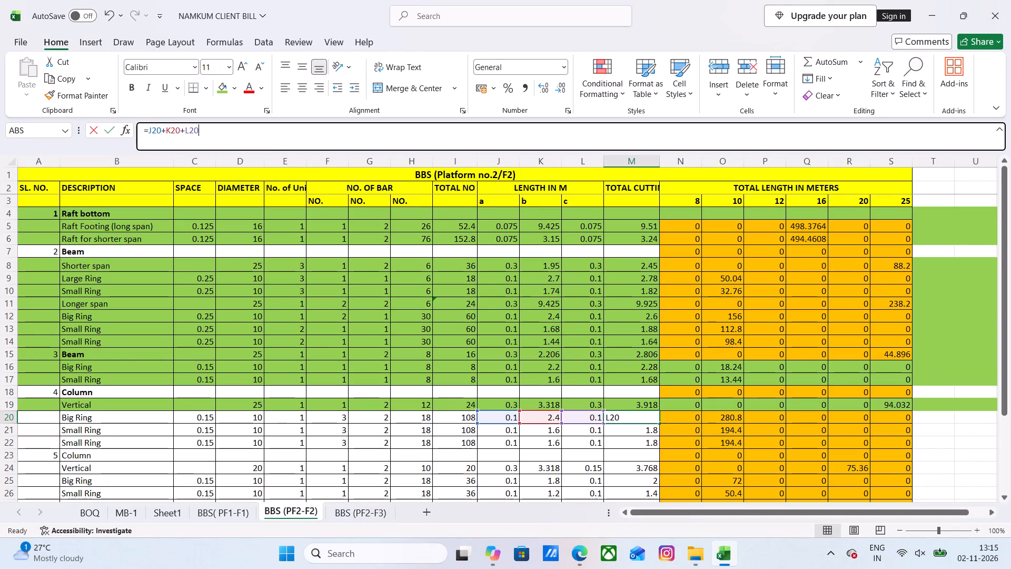
pyautogui.press('-')
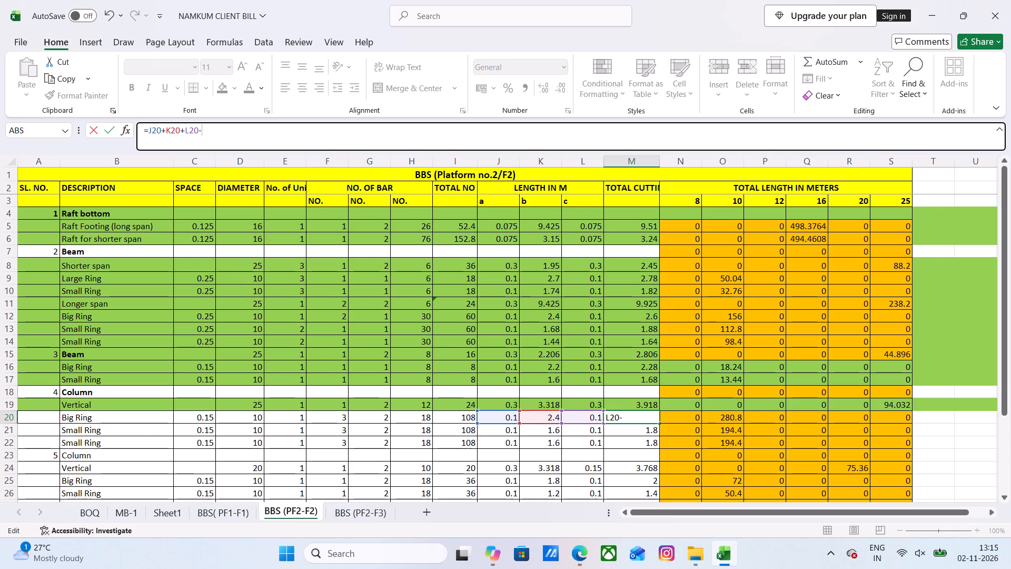
pyautogui.write('12*')
pyautogui.write('0.010')
pyautogui.press('Return')
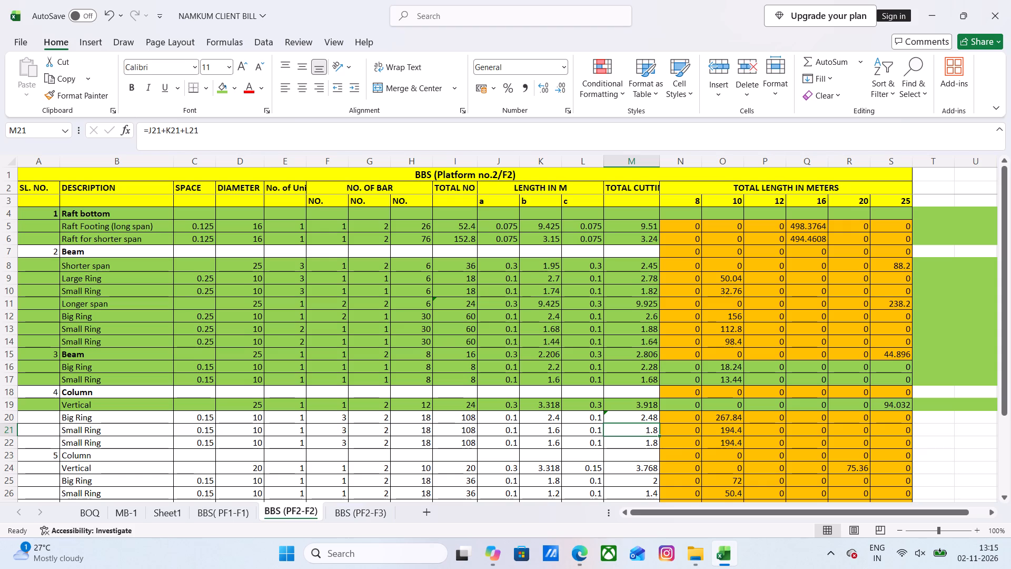
# Enclose the 12*0.01 deduction in M20's formula in parentheses.
pyautogui.click(633, 419)
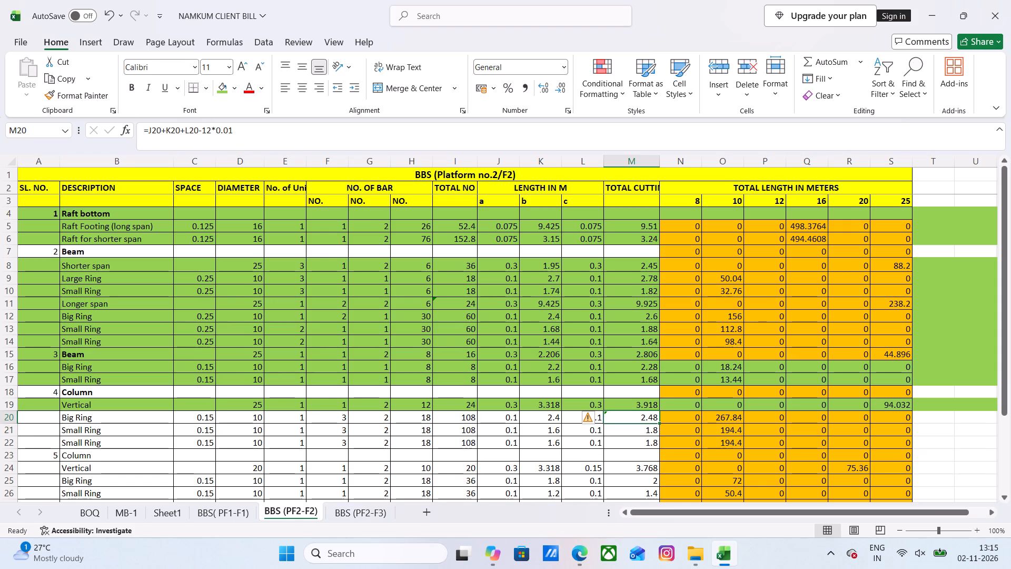
pyautogui.click(201, 131)
pyautogui.hotkey('shift', '(')
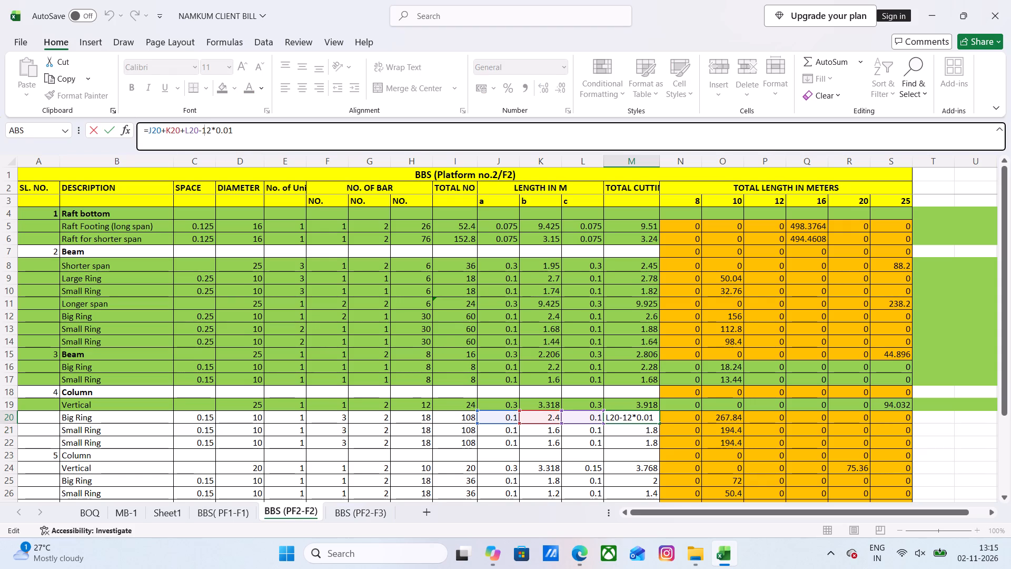
pyautogui.press('Right')
pyautogui.press('Right')
pyautogui.press('Right')
pyautogui.press('Right')
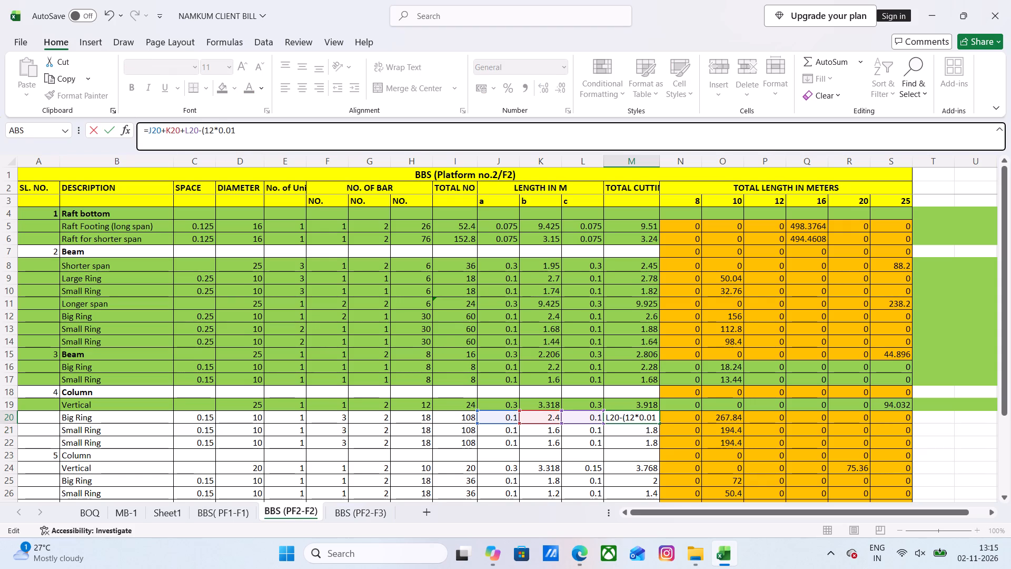
pyautogui.press('Right')
pyautogui.press('Right')
pyautogui.press('Right')
pyautogui.hotkey('shift', ')')
pyautogui.press('Return')
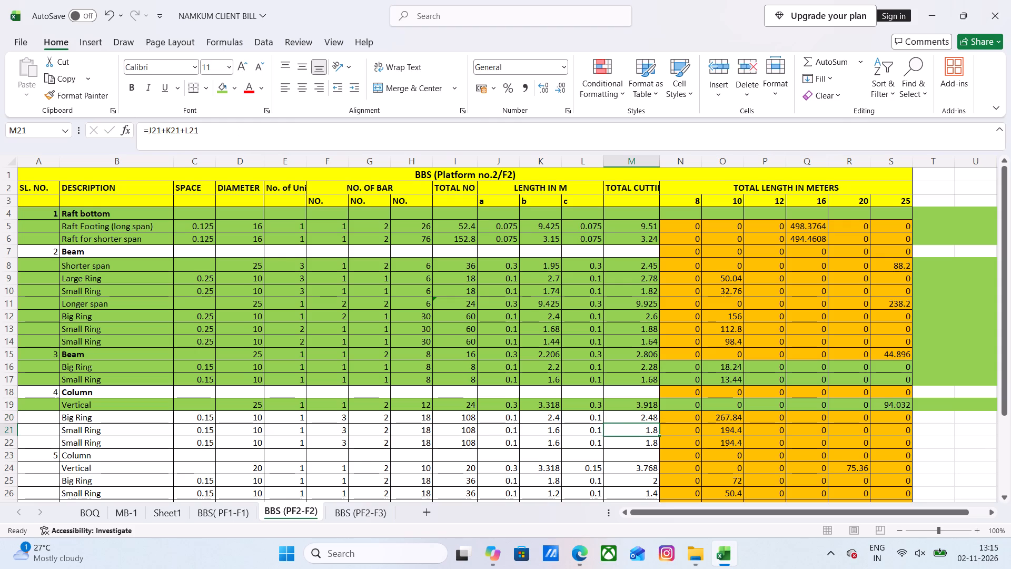
# Fill M20's cutting-length formula down through M22 for the column's two Small Ring rows.
pyautogui.click(636, 415)
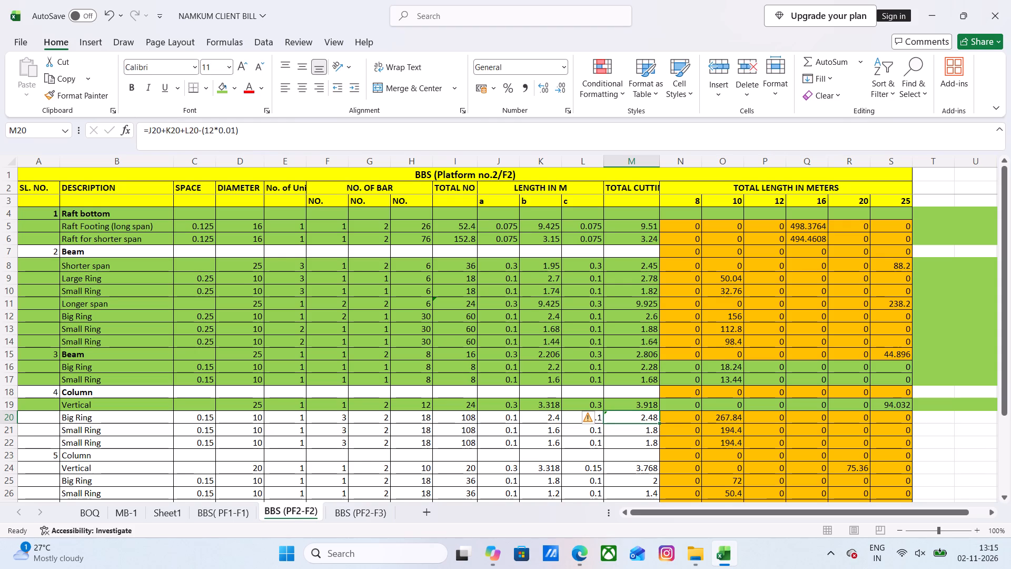
pyautogui.moveTo(658, 420); pyautogui.dragTo(657, 446)
pyautogui.click(646, 433)
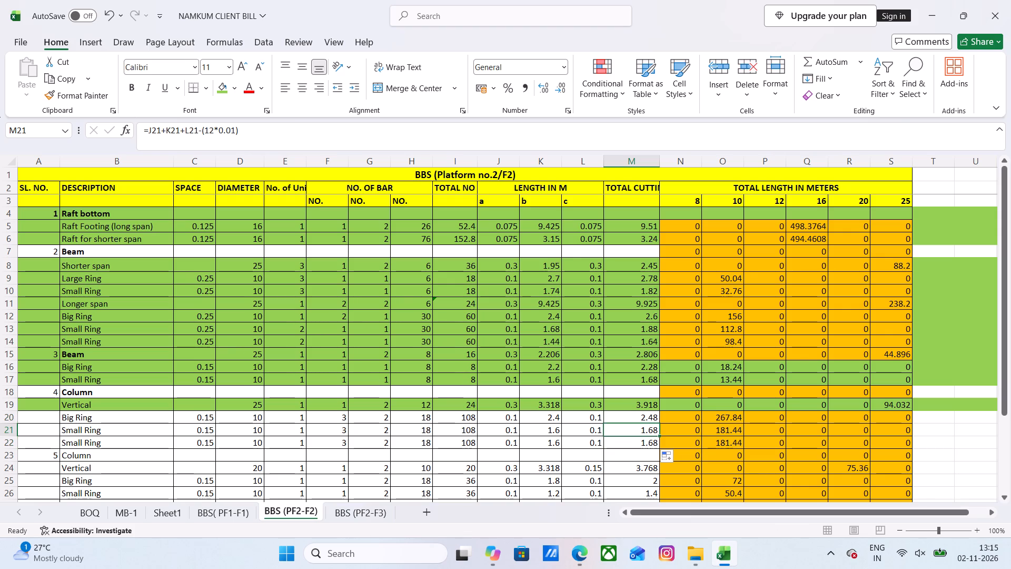
# Copy M21's cutting-length formula into M25 for the second column's Big Ring and fill it down into M26.
pyautogui.scroll(-1, 647, 428)
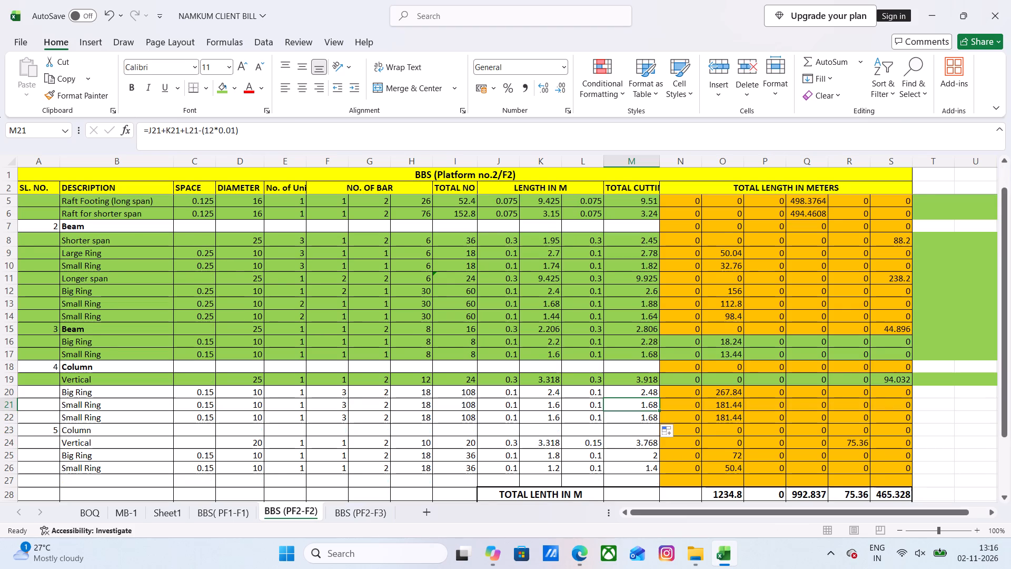
pyautogui.click(648, 405)
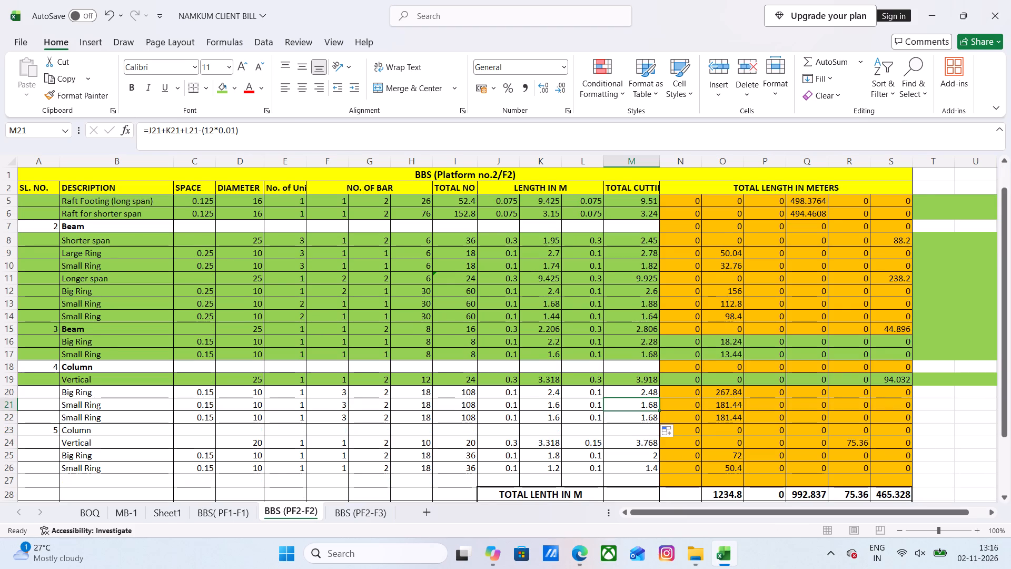
pyautogui.hotkey('ctrl', 'c')
pyautogui.scroll(-2, 656, 395)
pyautogui.click(639, 405)
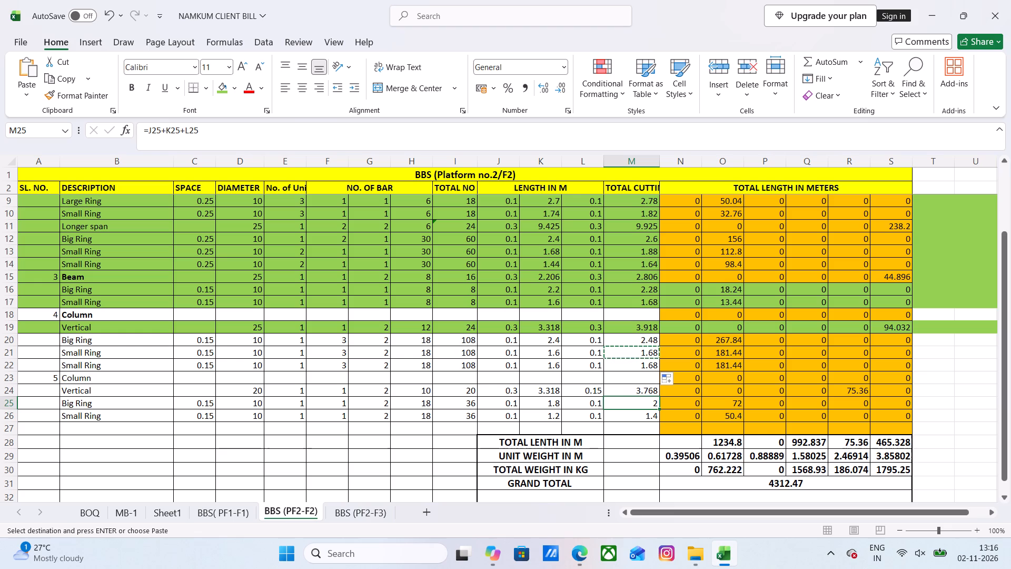
pyautogui.hotkey('ctrl', 'v')
pyautogui.press('Escape')
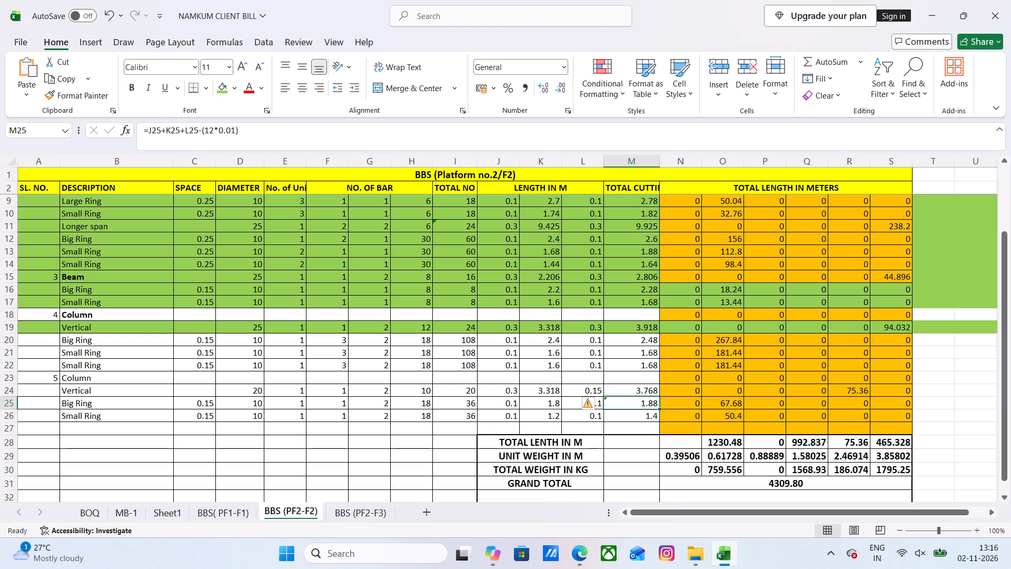
pyautogui.click(646, 406)
pyautogui.moveTo(659, 407); pyautogui.dragTo(658, 416)
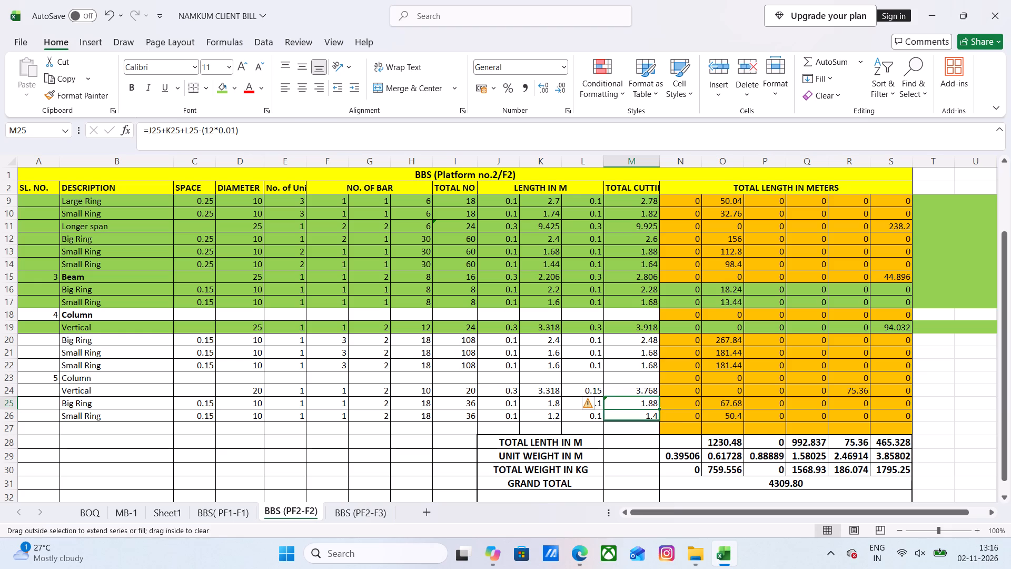
pyautogui.moveTo(658, 416); pyautogui.dragTo(658, 417)
# Check the cutting-length formulas in M25 and M26 and look over the totals block below the schedule.
pyautogui.click(642, 439)
pyautogui.doubleClick(643, 407)
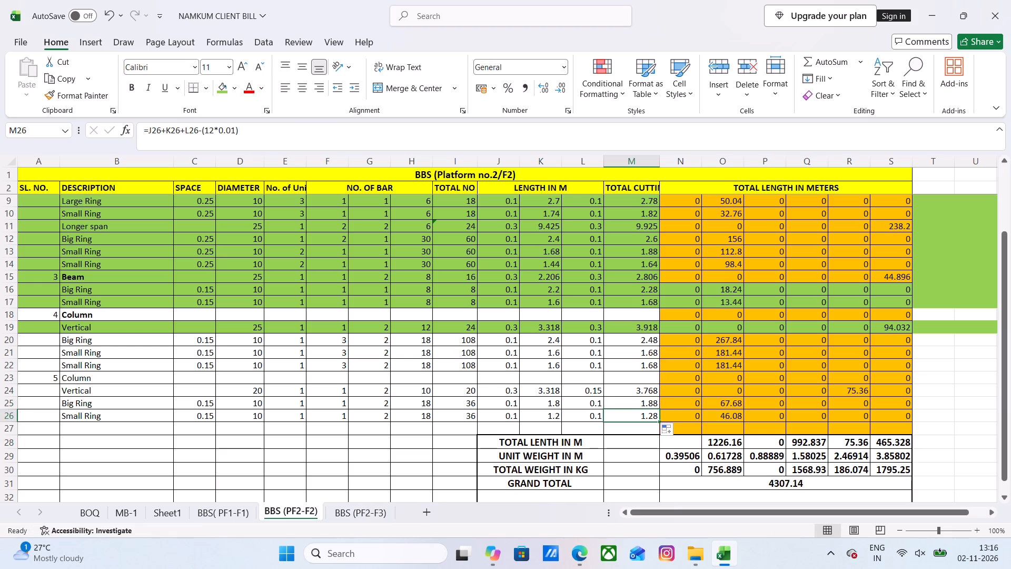
pyautogui.doubleClick(644, 404)
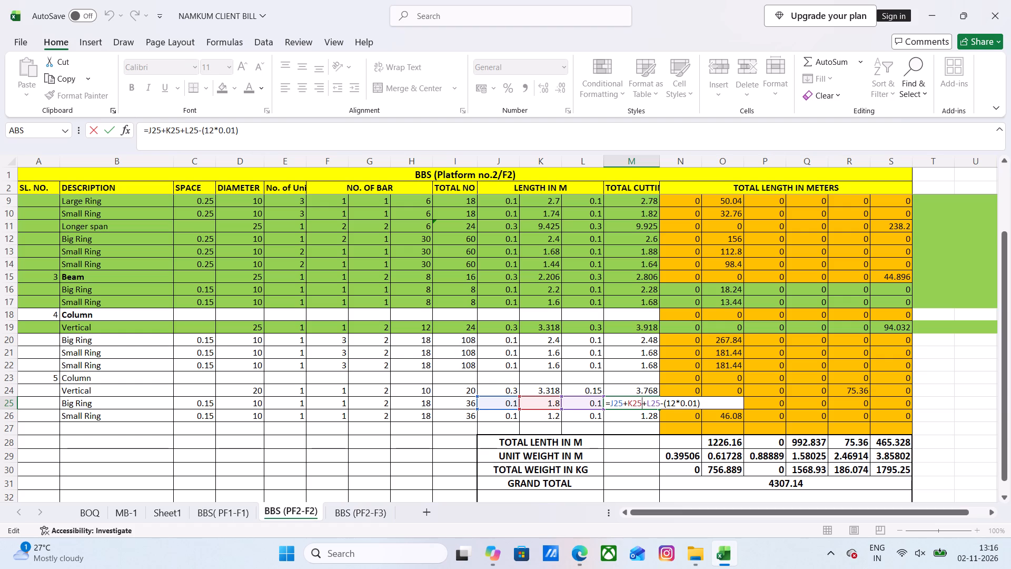
pyautogui.press('Escape')
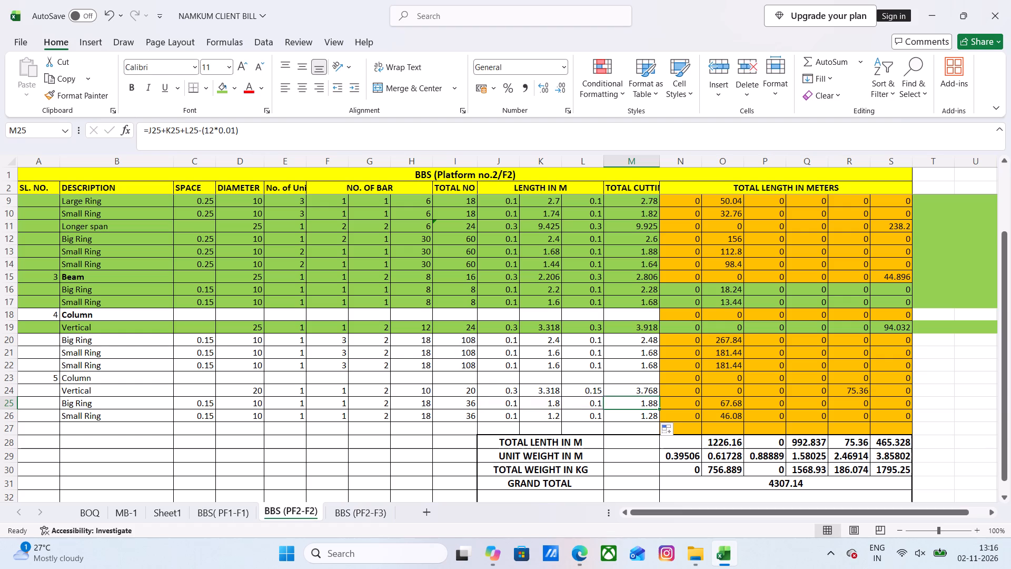
pyautogui.click(642, 415)
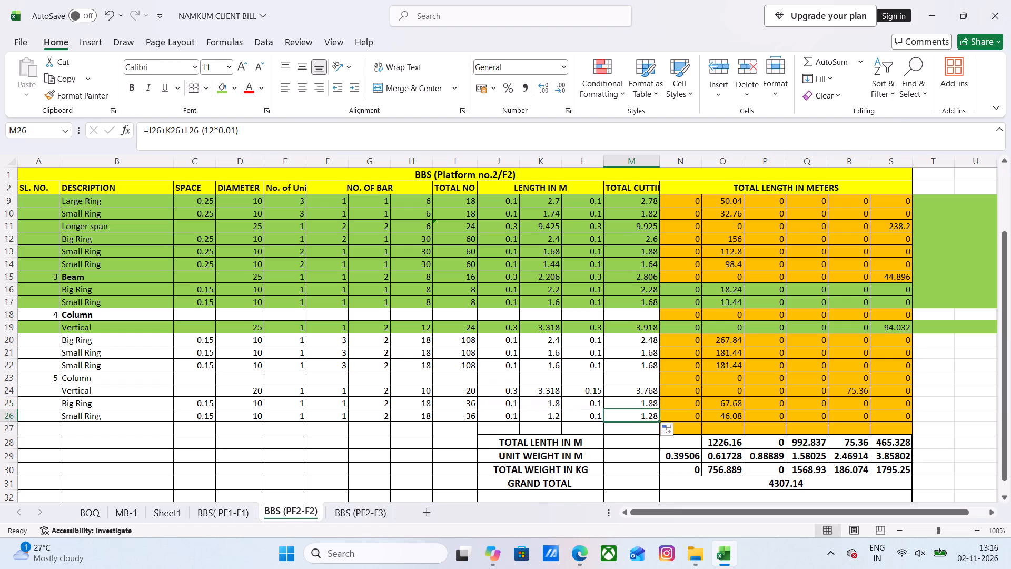
pyautogui.scroll(-2, 643, 410)
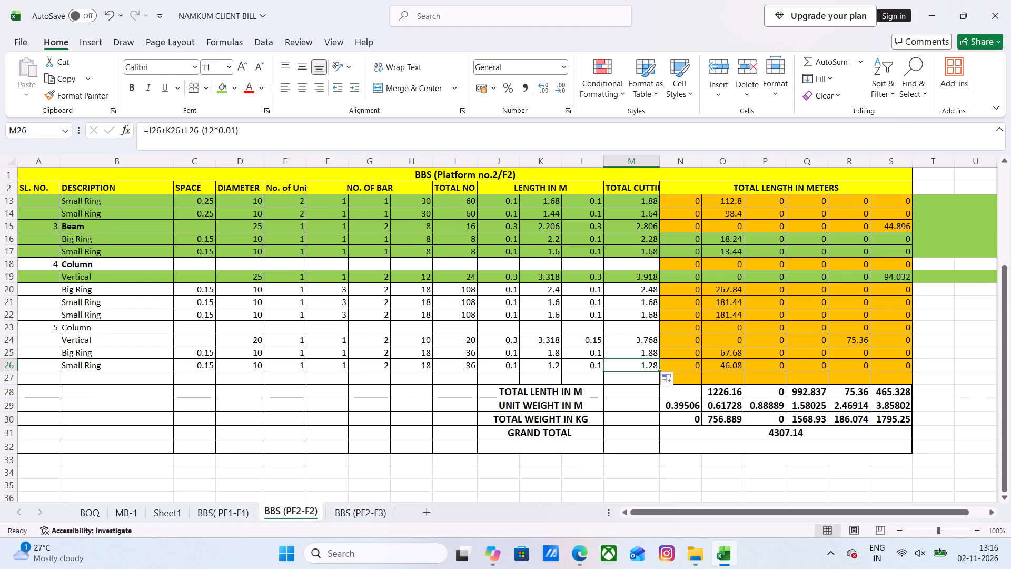
pyautogui.press('Escape')
pyautogui.press('Escape')
pyautogui.scroll(-1, 642, 418)
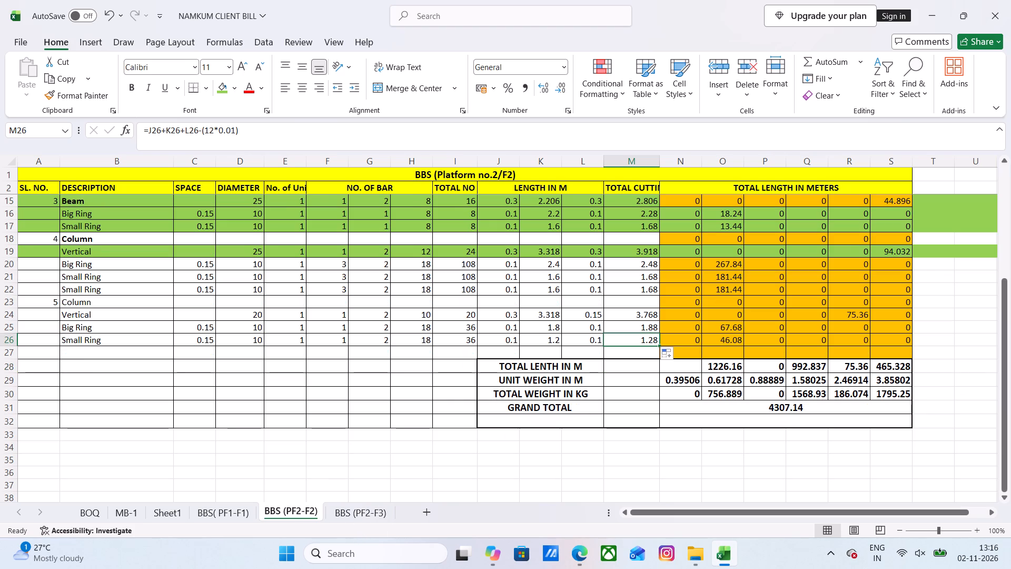
pyautogui.scroll(1, 15, 201)
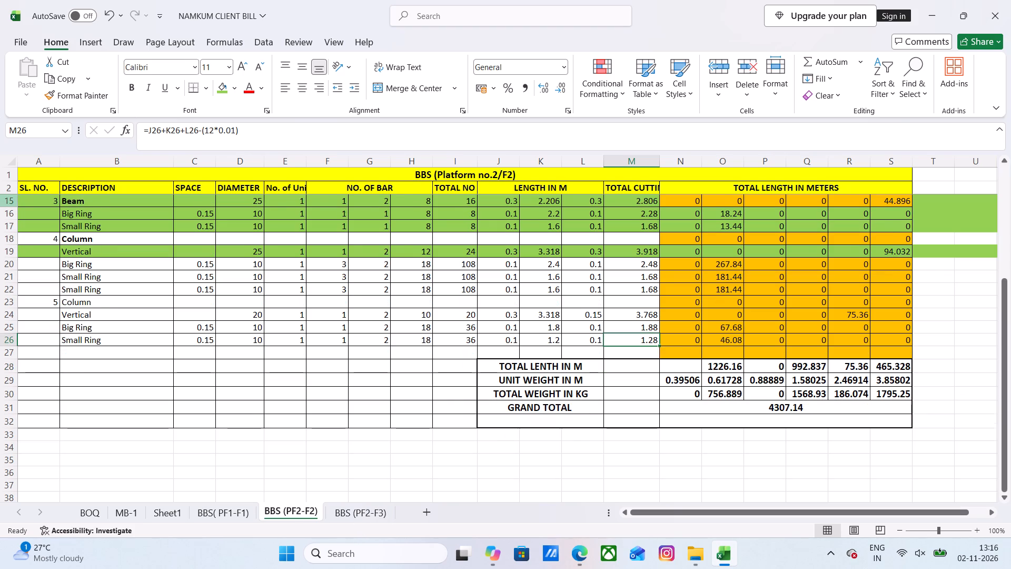
# Remove the fill colour from rows 4 to 27 of the schedule by setting them to No Fill.
pyautogui.scroll(11, 15, 201)
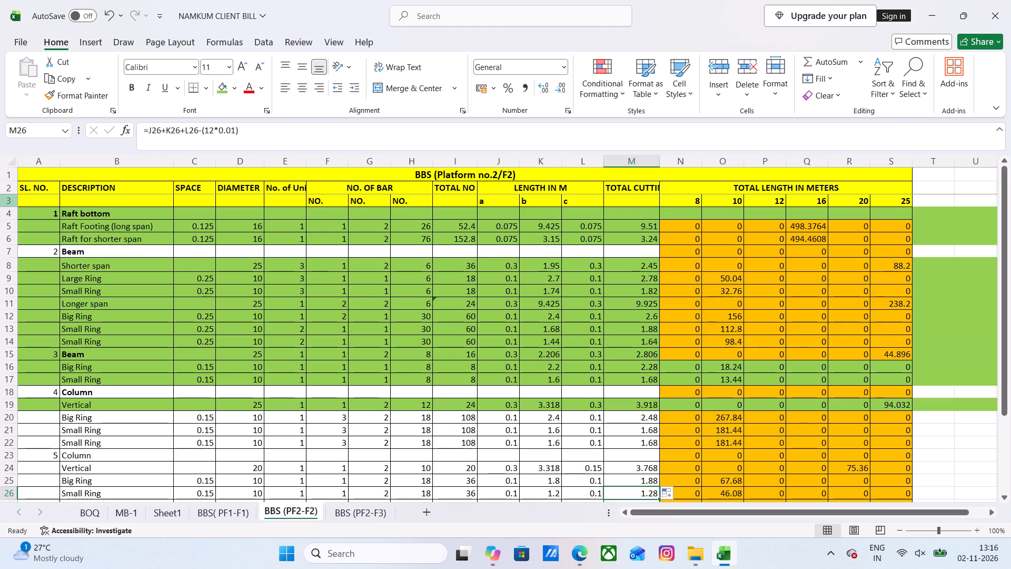
pyautogui.moveTo(12, 214); pyautogui.dragTo(5, 401)
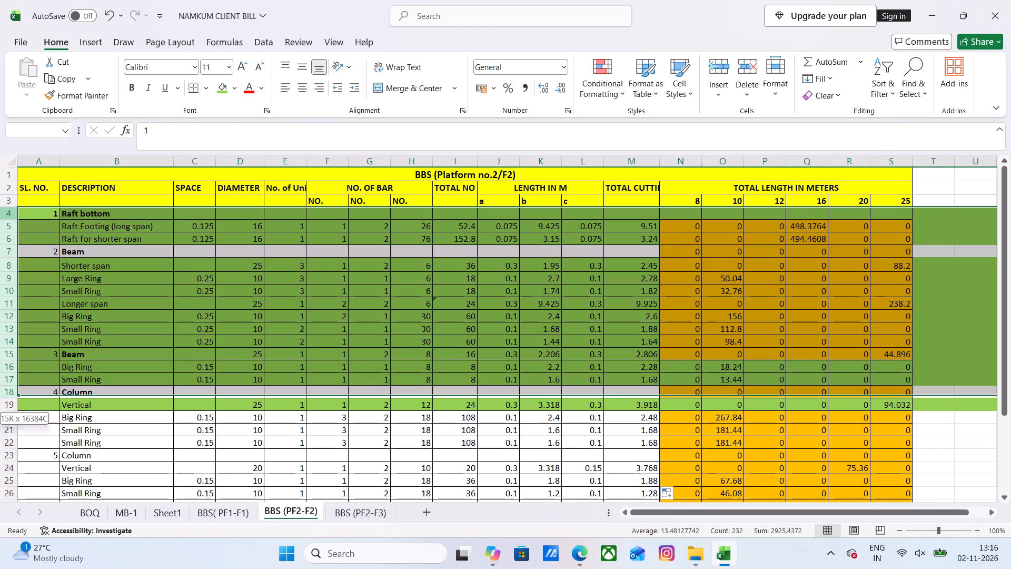
pyautogui.moveTo(5, 401); pyautogui.dragTo(0, 508)
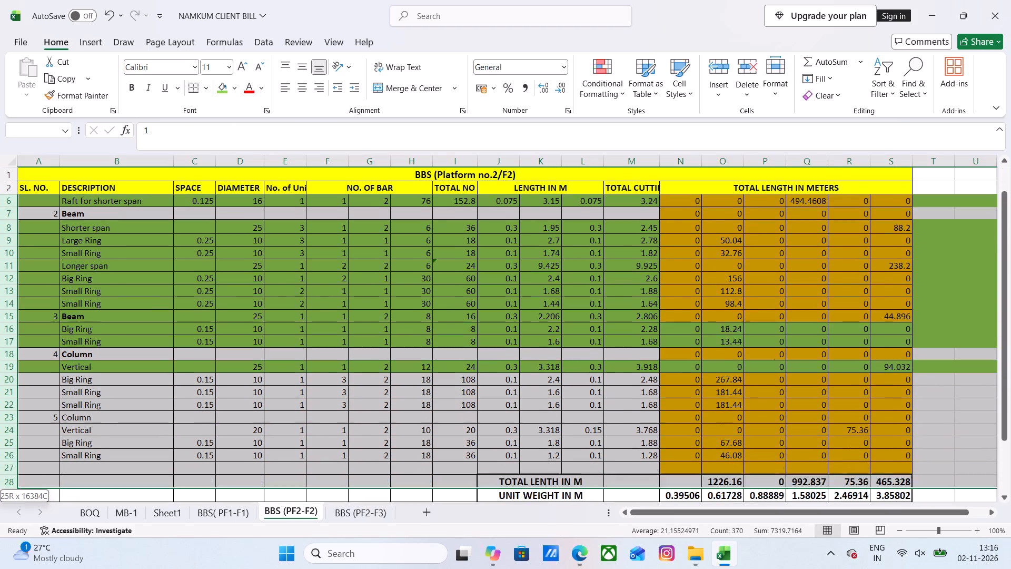
pyautogui.moveTo(0, 508); pyautogui.dragTo(42, 425)
pyautogui.click(235, 90)
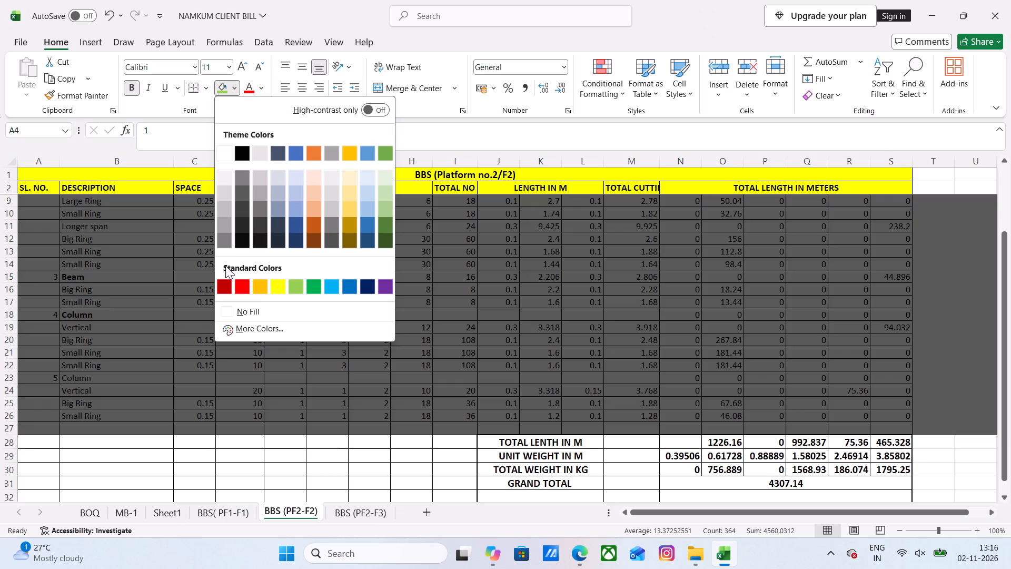
pyautogui.click(254, 306)
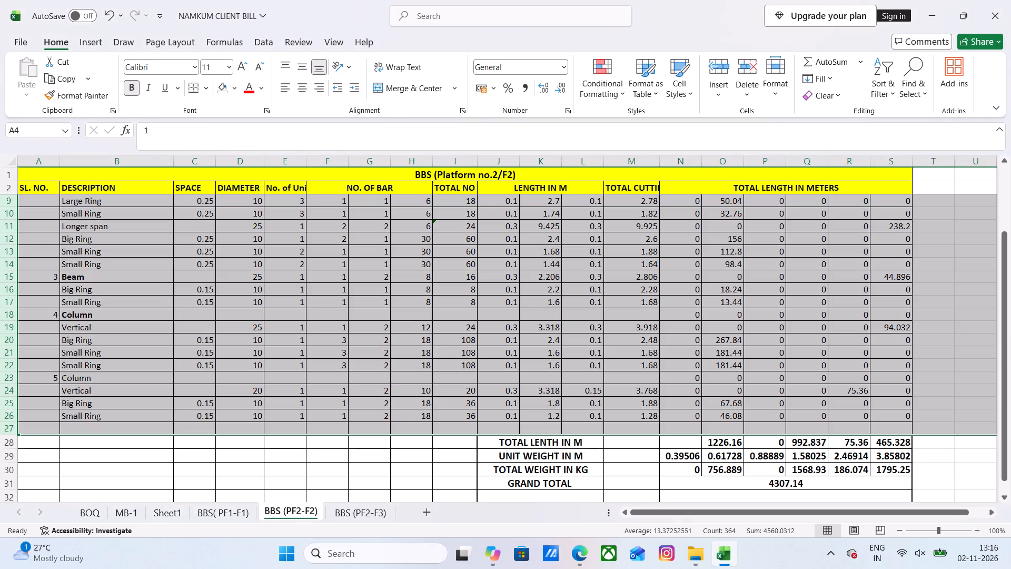
pyautogui.click(447, 330)
pyautogui.scroll(9, 457, 344)
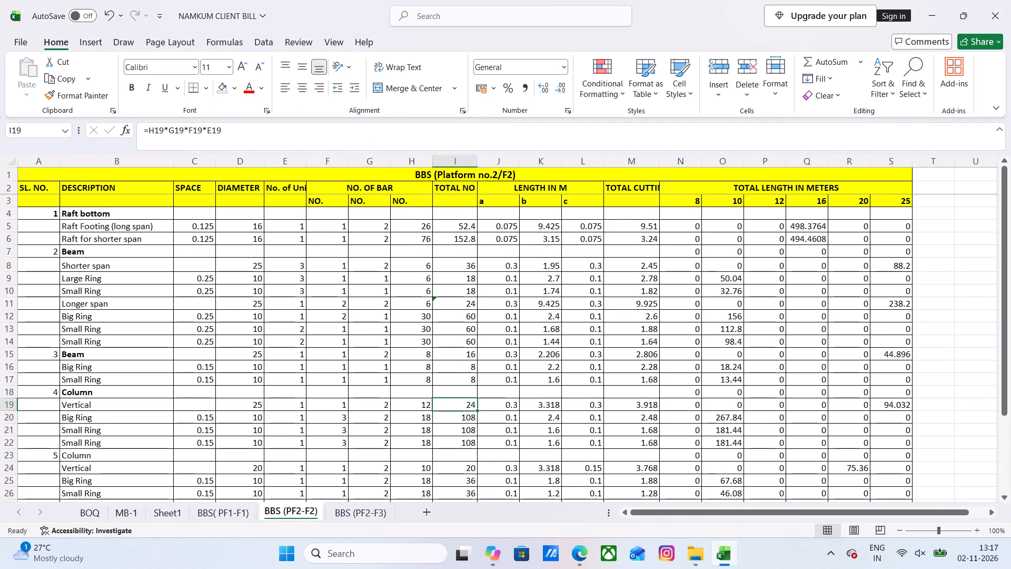
# Change N5's total-length formula for the long-span raft footing to return "-" instead of 0 when the diameter does not match.
pyautogui.moveTo(683, 225); pyautogui.dragTo(701, 326)
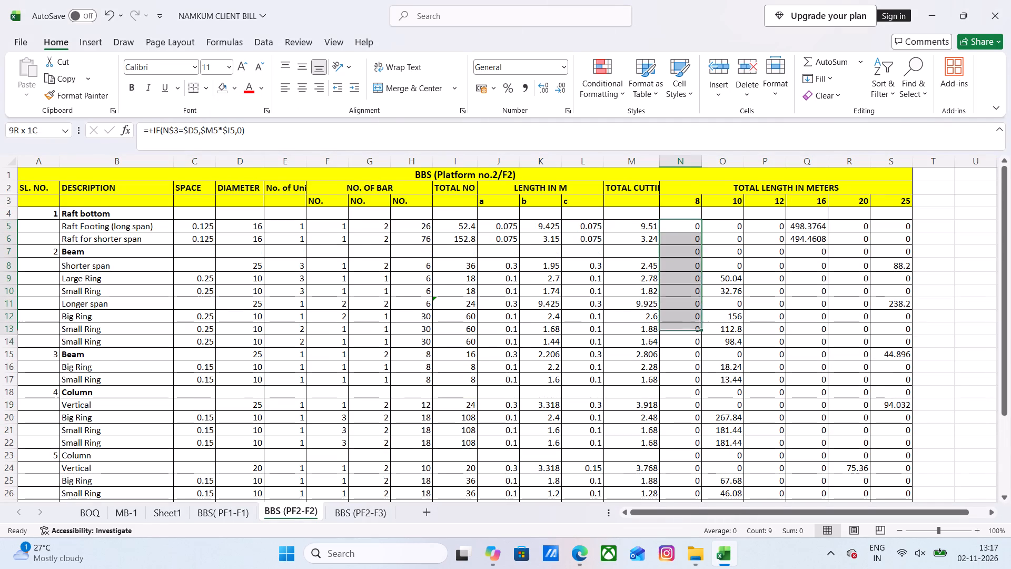
pyautogui.moveTo(701, 326); pyautogui.dragTo(695, 494)
pyautogui.scroll(-5, 695, 494)
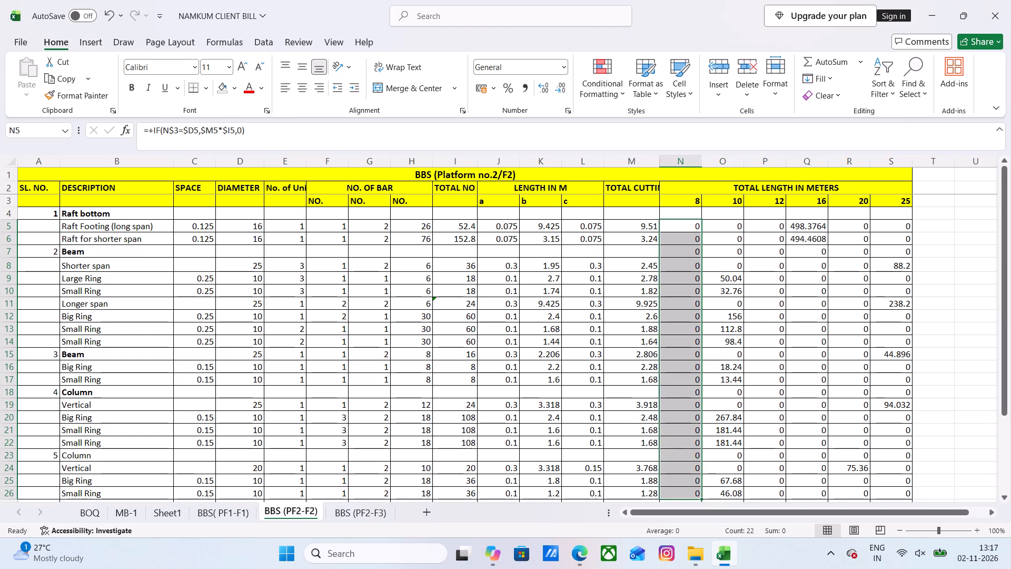
pyautogui.click(681, 234)
pyautogui.click(690, 222)
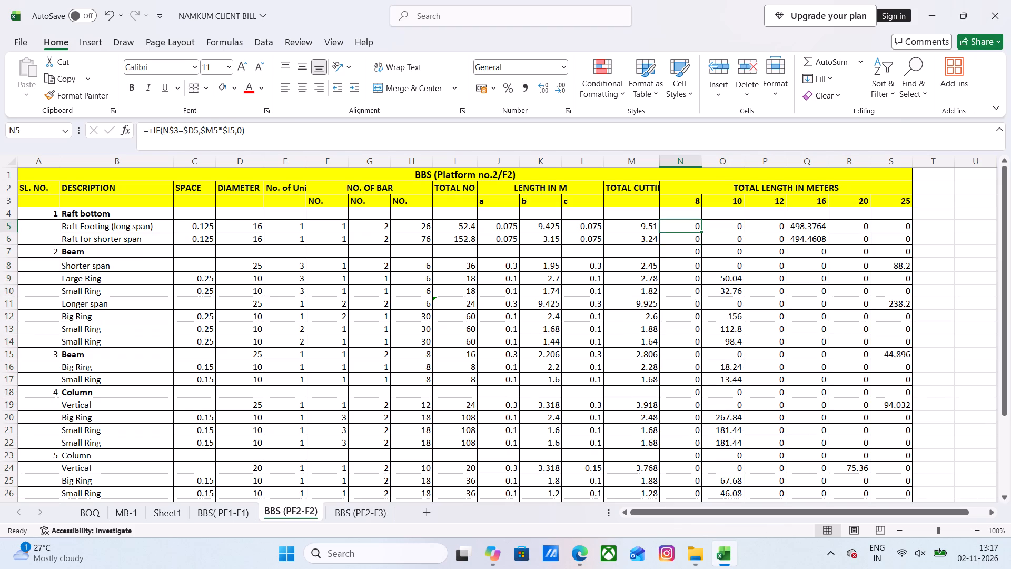
pyautogui.doubleClick(684, 230)
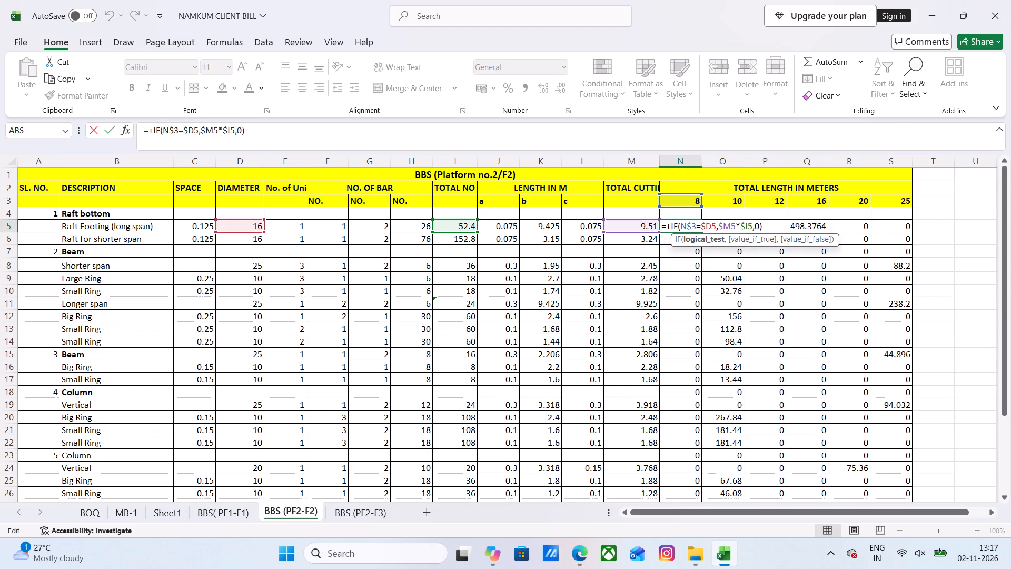
pyautogui.click(759, 226)
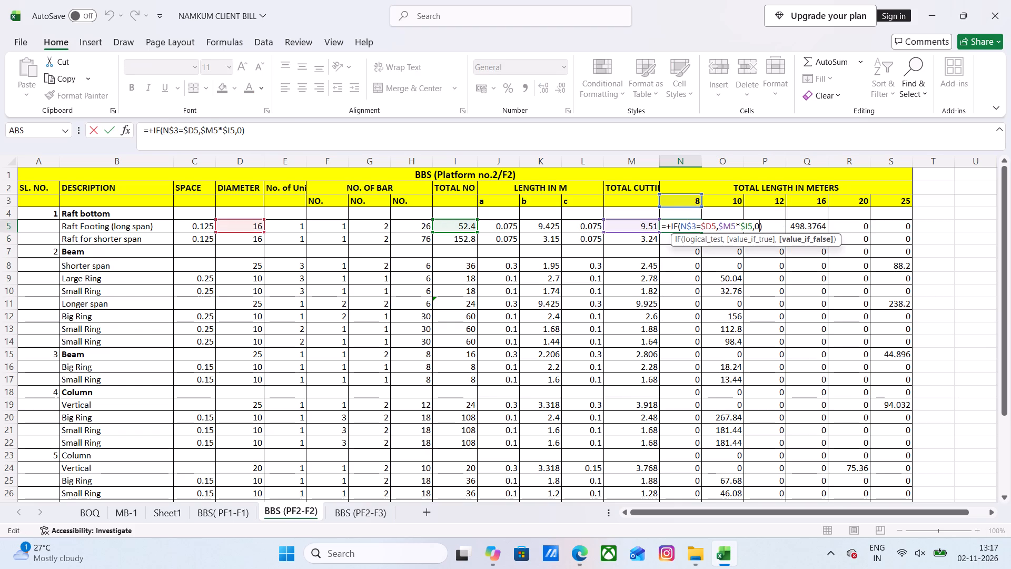
pyautogui.press('BackSpace')
pyautogui.hotkey('shift', '"')
pyautogui.press('-')
pyautogui.hotkey('shift', '"')
pyautogui.press('Return')
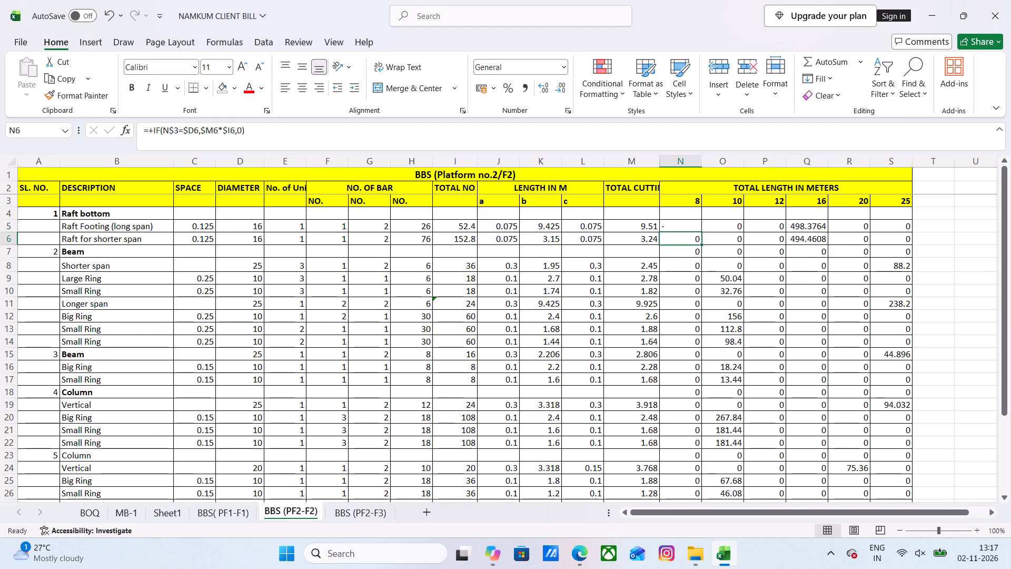
# Fill N5's revised formula across to S5 and down through row 26, covering all diameter columns of the schedule.
pyautogui.click(686, 226)
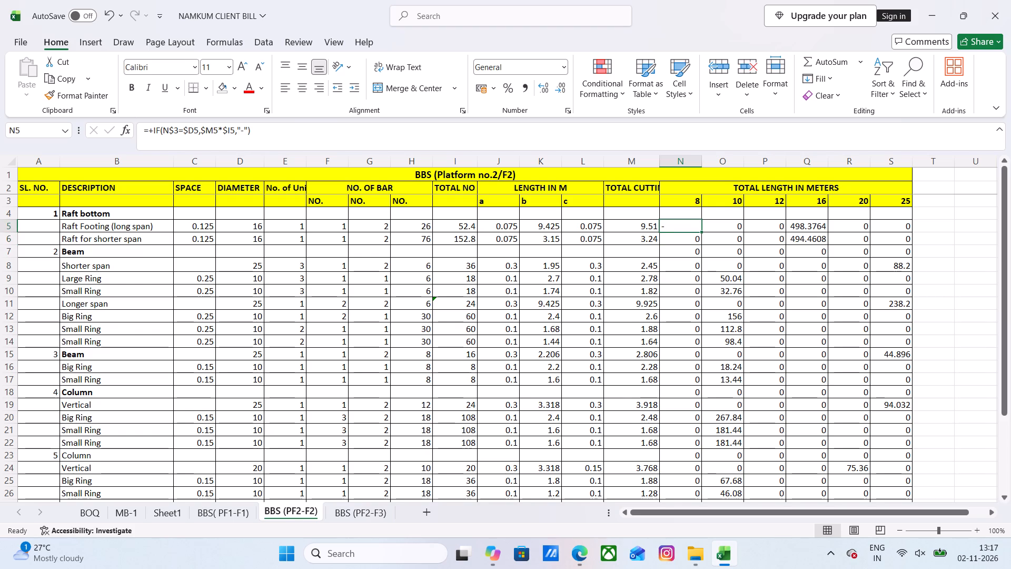
pyautogui.moveTo(700, 231); pyautogui.dragTo(828, 240)
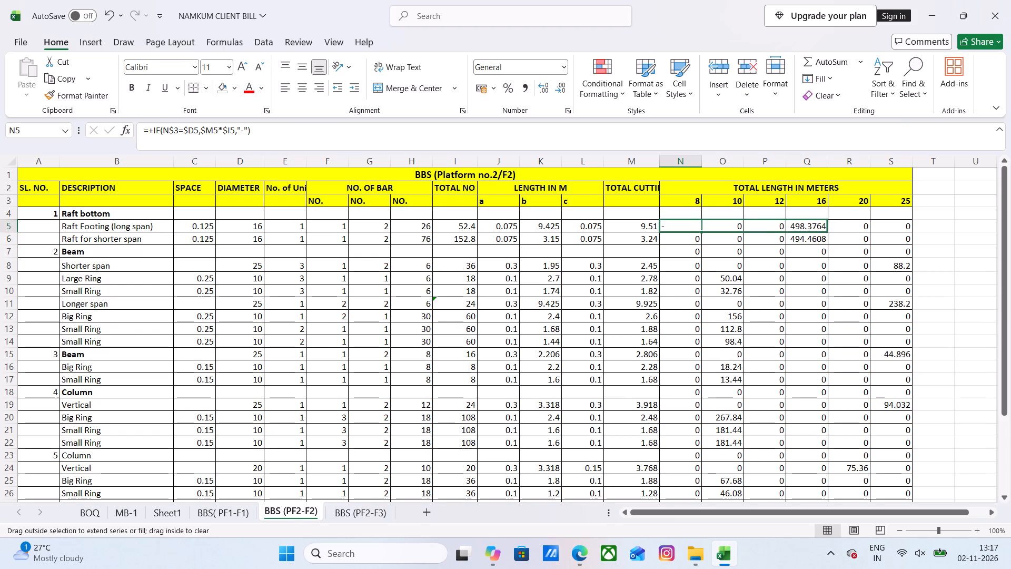
pyautogui.moveTo(828, 240); pyautogui.dragTo(848, 239)
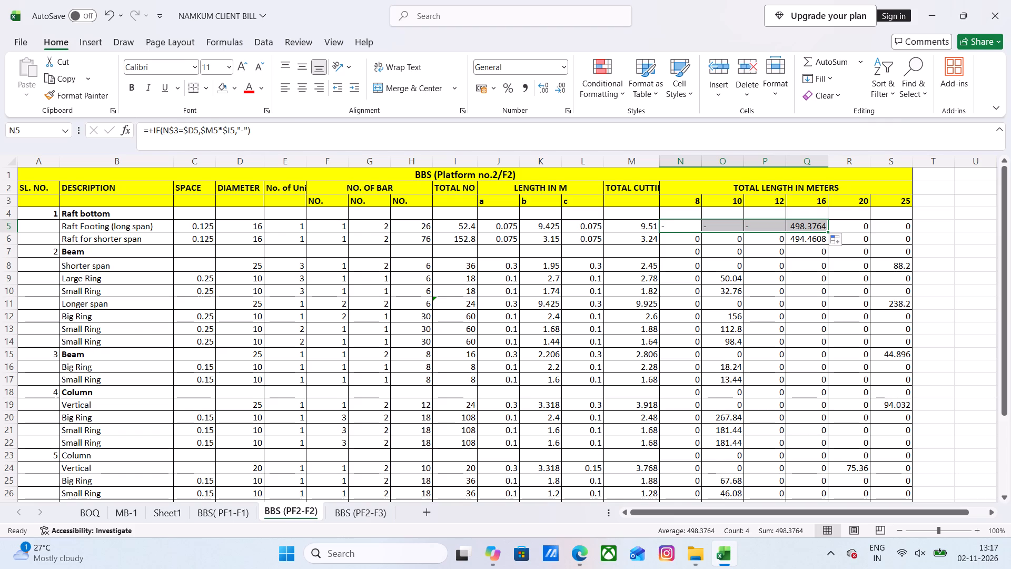
pyautogui.moveTo(826, 231); pyautogui.dragTo(906, 235)
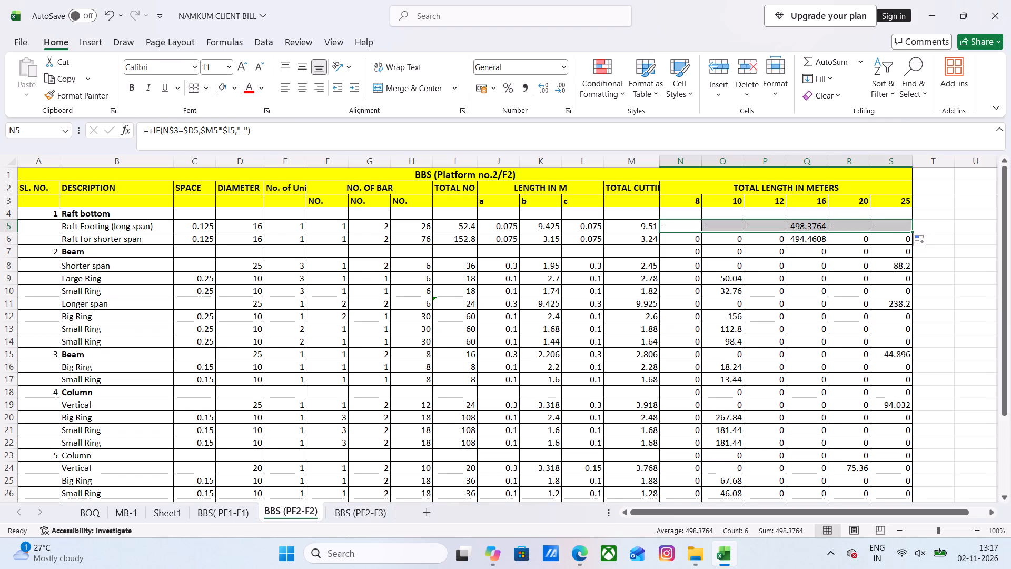
pyautogui.moveTo(910, 231); pyautogui.dragTo(914, 361)
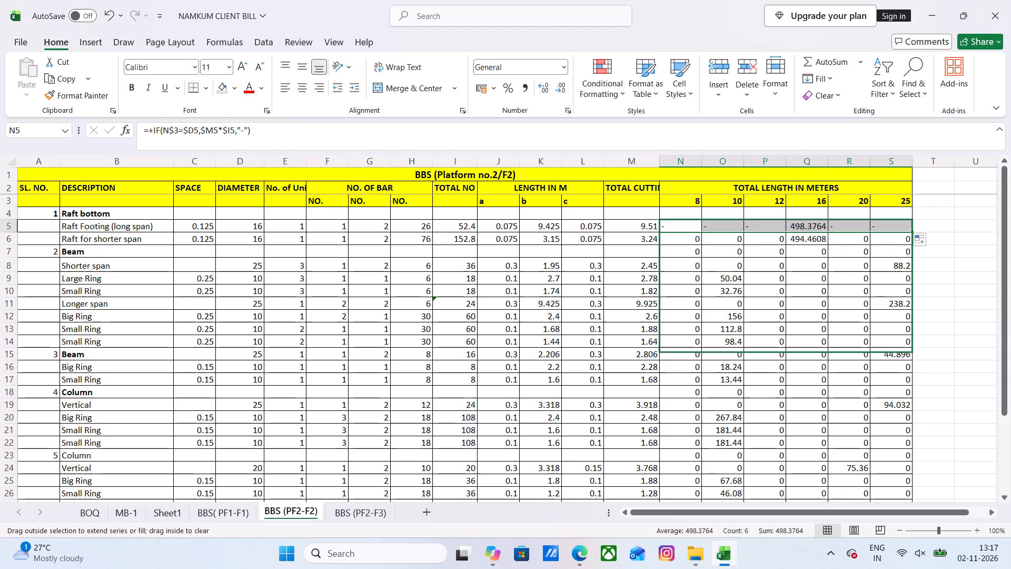
pyautogui.moveTo(914, 361); pyautogui.dragTo(931, 486)
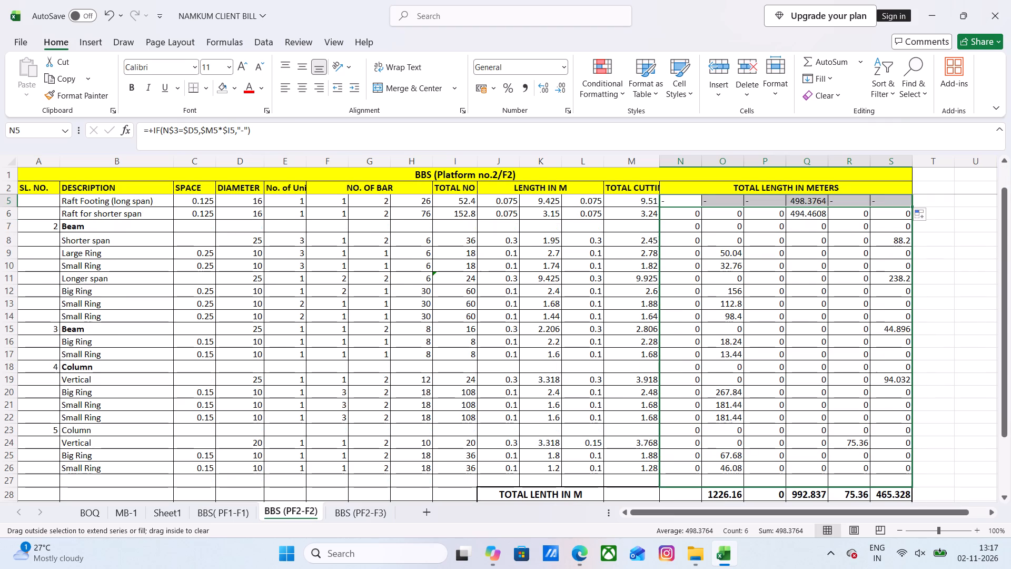
pyautogui.moveTo(931, 486); pyautogui.dragTo(933, 472)
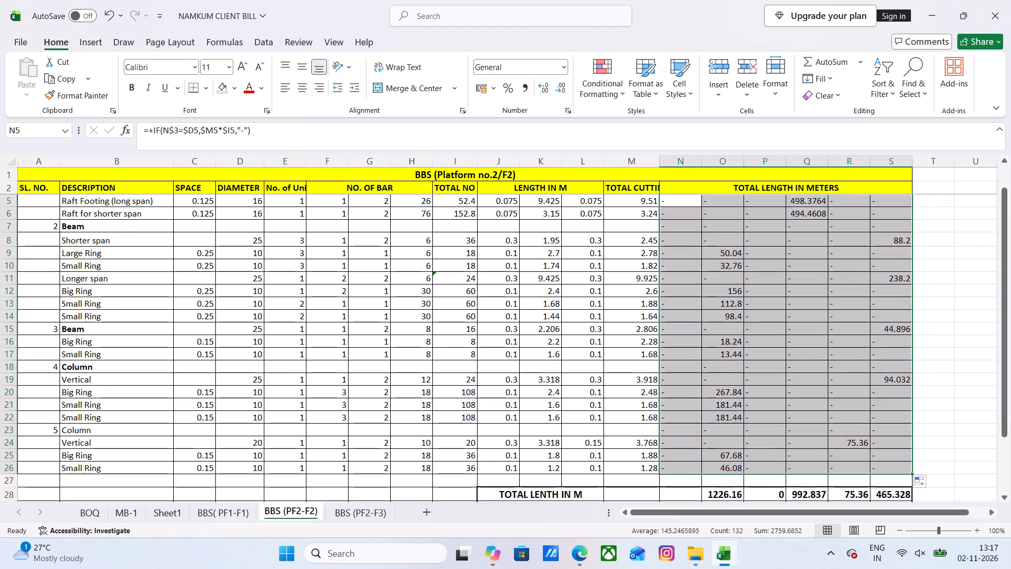
pyautogui.click(946, 349)
pyautogui.scroll(3, 934, 337)
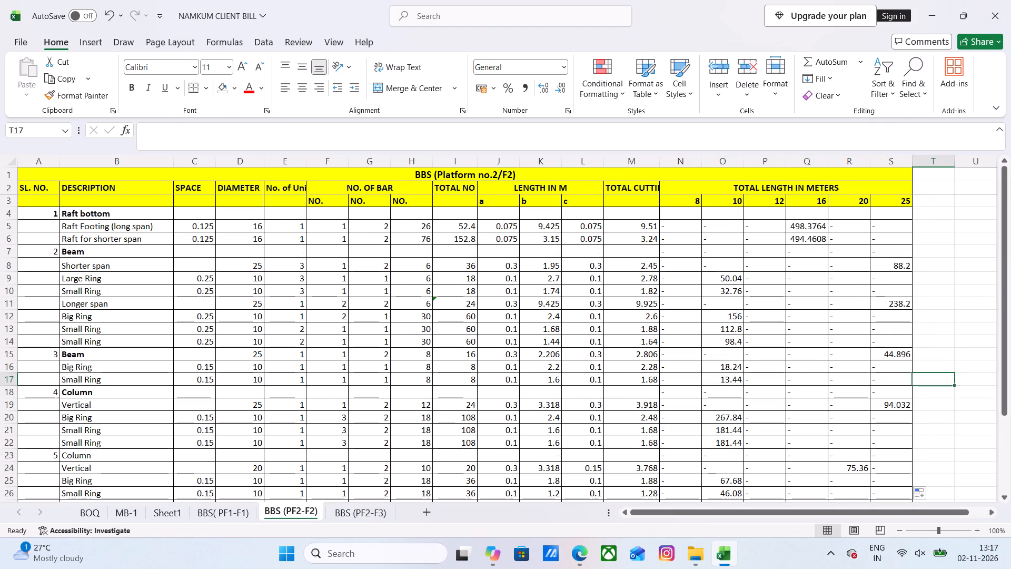
# Middle-align and centre the contents of all cells on the BBS (PF2-F2) sheet.
pyautogui.moveTo(11, 163); pyautogui.dragTo(34, 163)
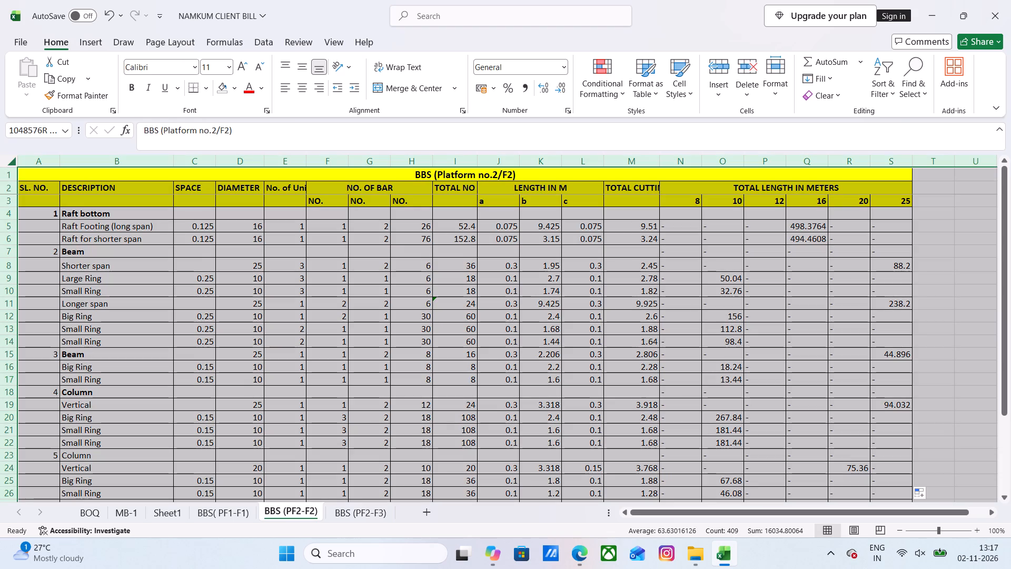
pyautogui.moveTo(34, 163); pyautogui.dragTo(40, 164)
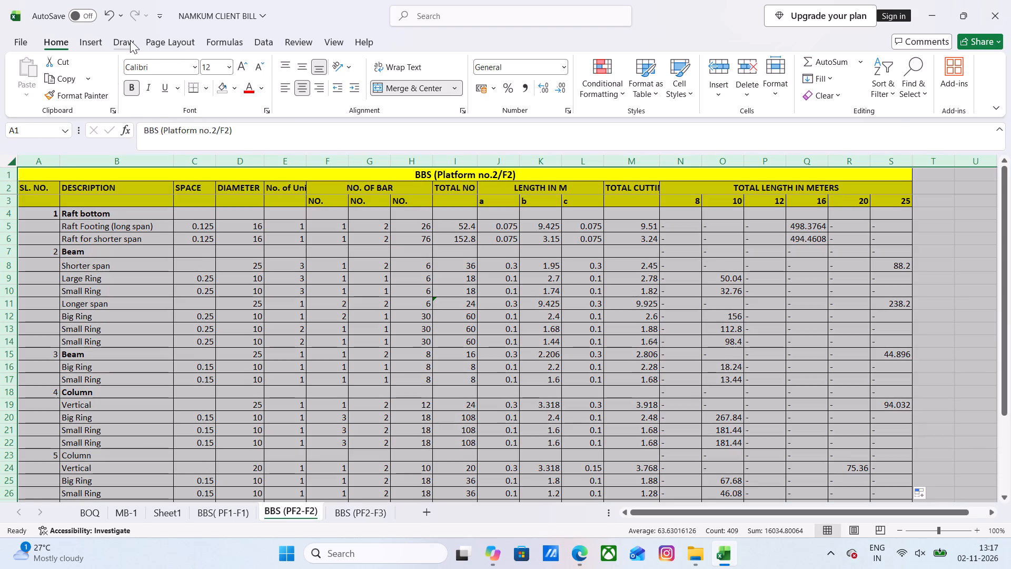
pyautogui.click(302, 66)
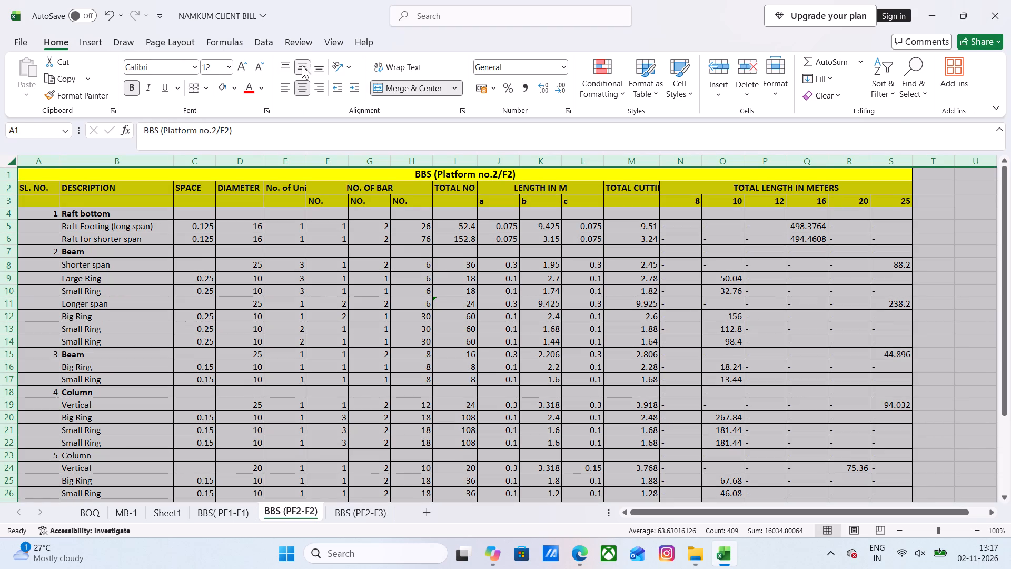
pyautogui.click(304, 90)
pyautogui.click(302, 88)
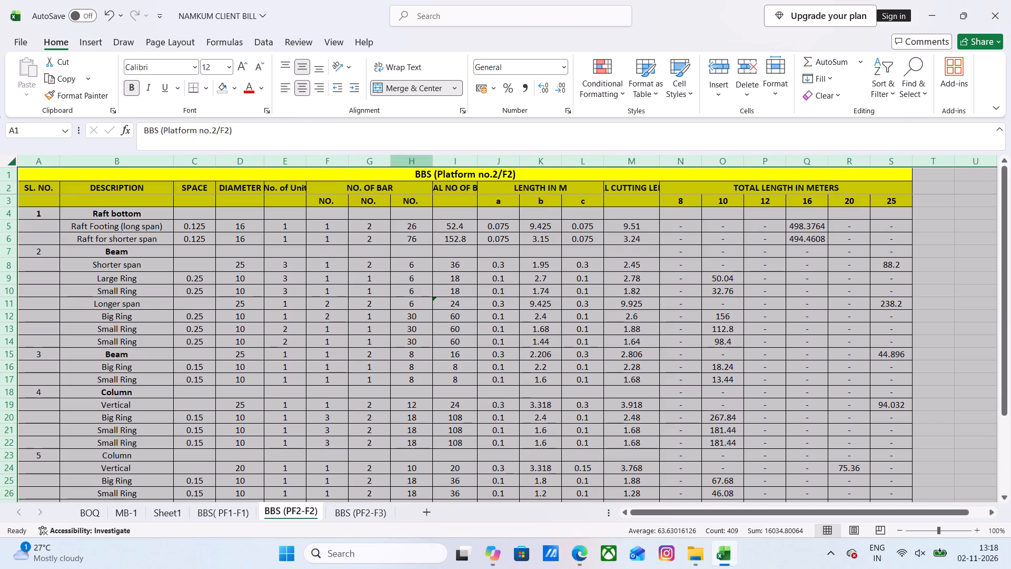
pyautogui.click(787, 338)
# Look over the centred schedule and the total length, unit weight and grand total block below it.
pyautogui.scroll(4, 817, 358)
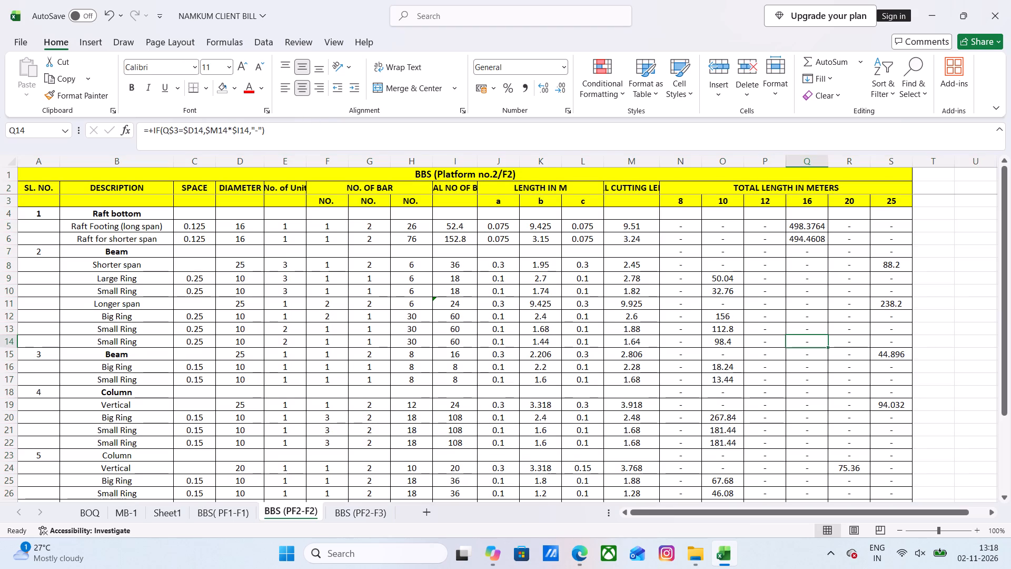
pyautogui.scroll(3, 825, 319)
pyautogui.scroll(-5, 830, 312)
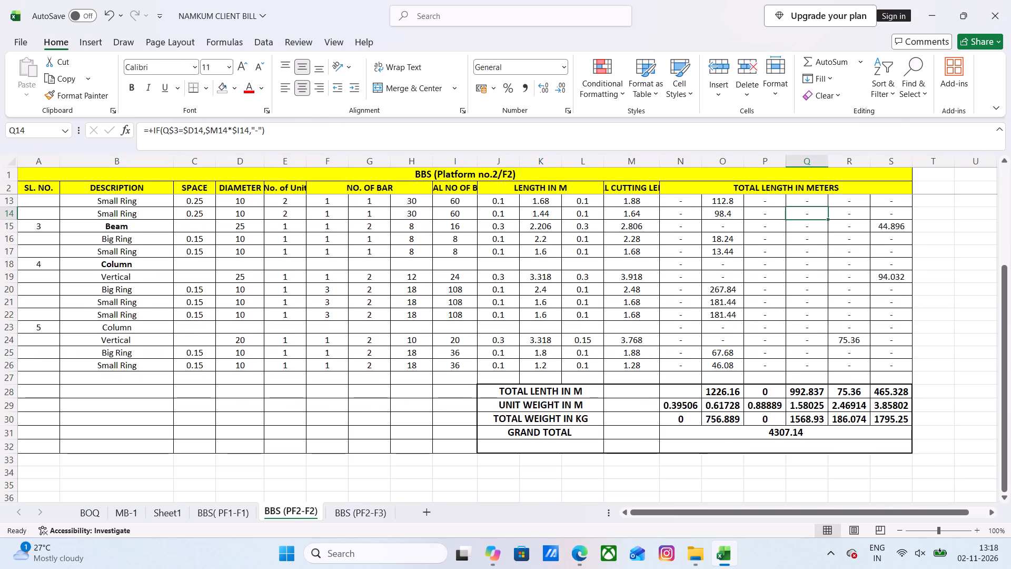
pyautogui.scroll(-1, 815, 330)
pyautogui.scroll(9, 812, 332)
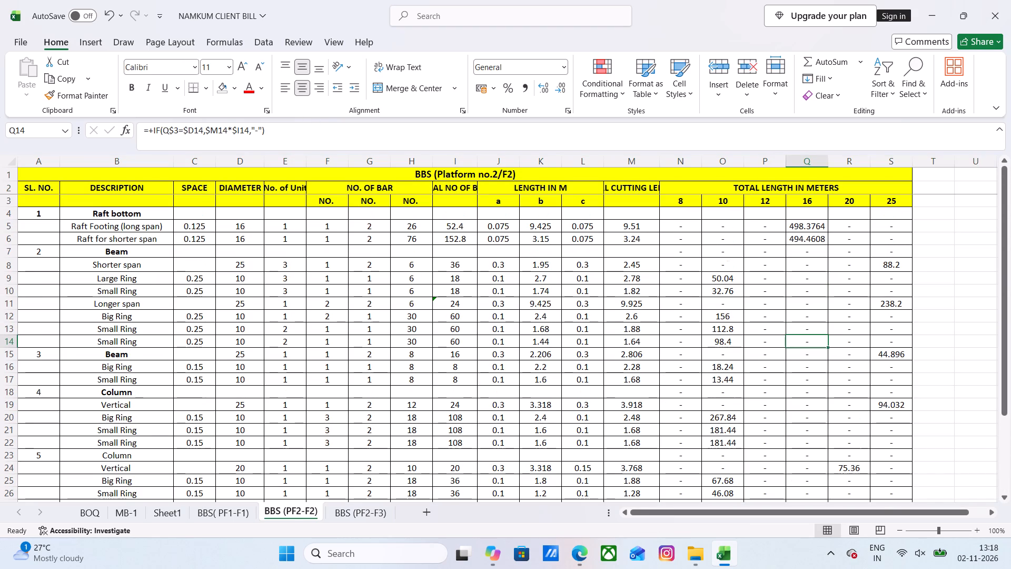
pyautogui.scroll(-4, 812, 332)
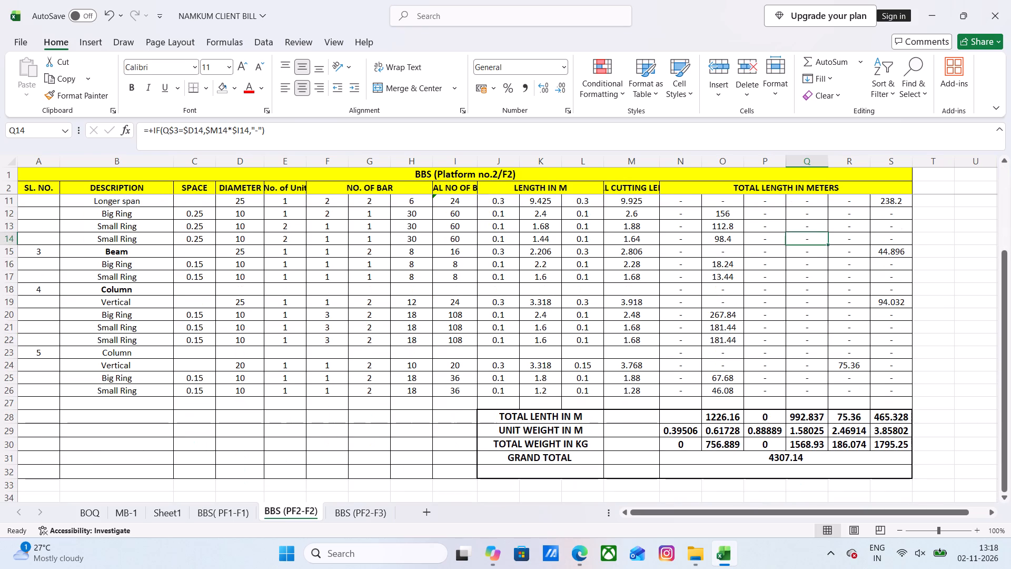
# Switch to the BBS (PF2-F3) sheet and examine its schedule, highlighted total-length columns and the formula in N10.
pyautogui.click(369, 514)
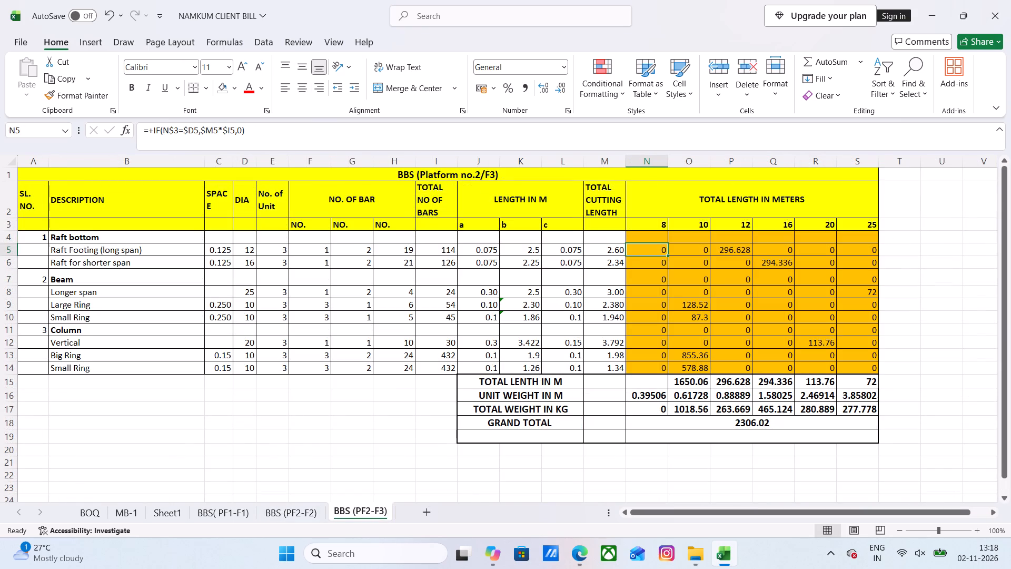
pyautogui.scroll(4, 689, 437)
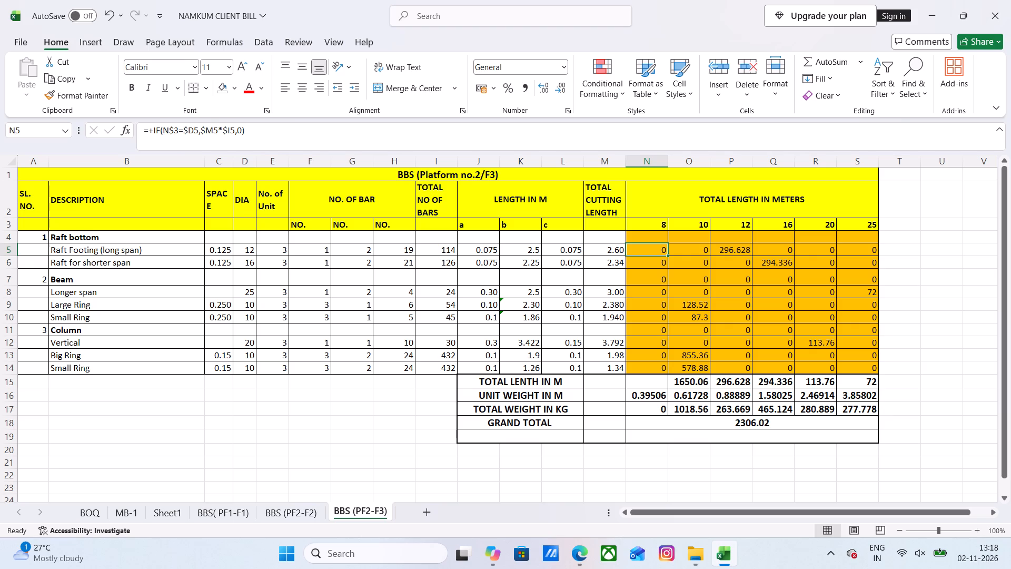
pyautogui.scroll(3, 658, 404)
pyautogui.scroll(-1, 658, 404)
pyautogui.scroll(4, 658, 404)
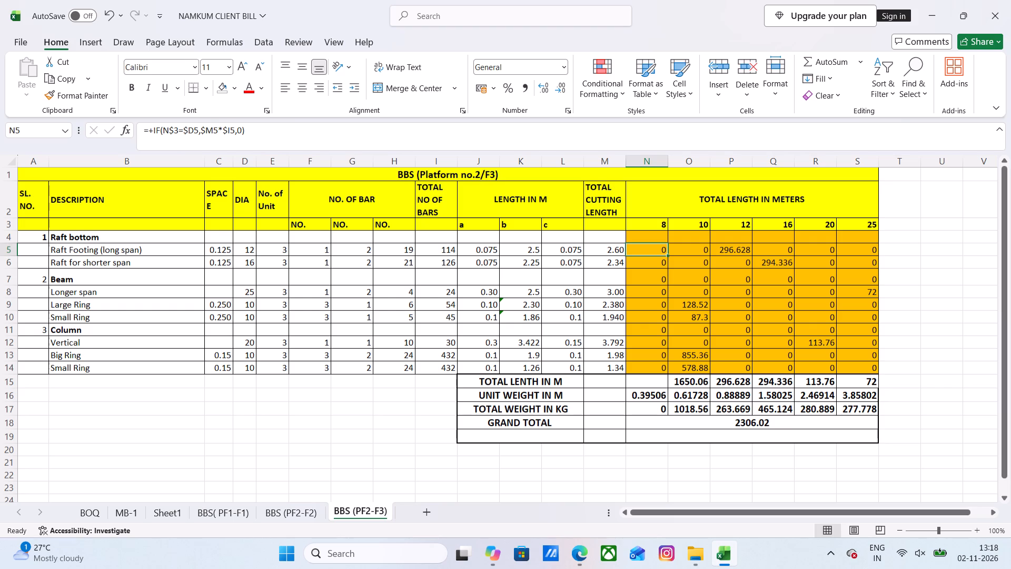
pyautogui.scroll(2, 650, 323)
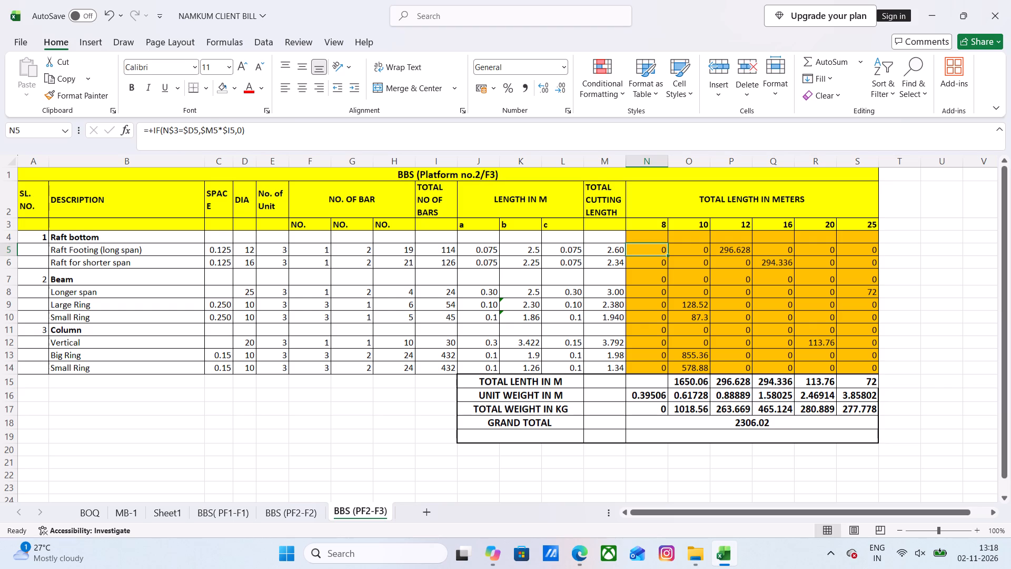
pyautogui.click(653, 321)
pyautogui.scroll(4, 650, 314)
pyautogui.scroll(-1, 650, 313)
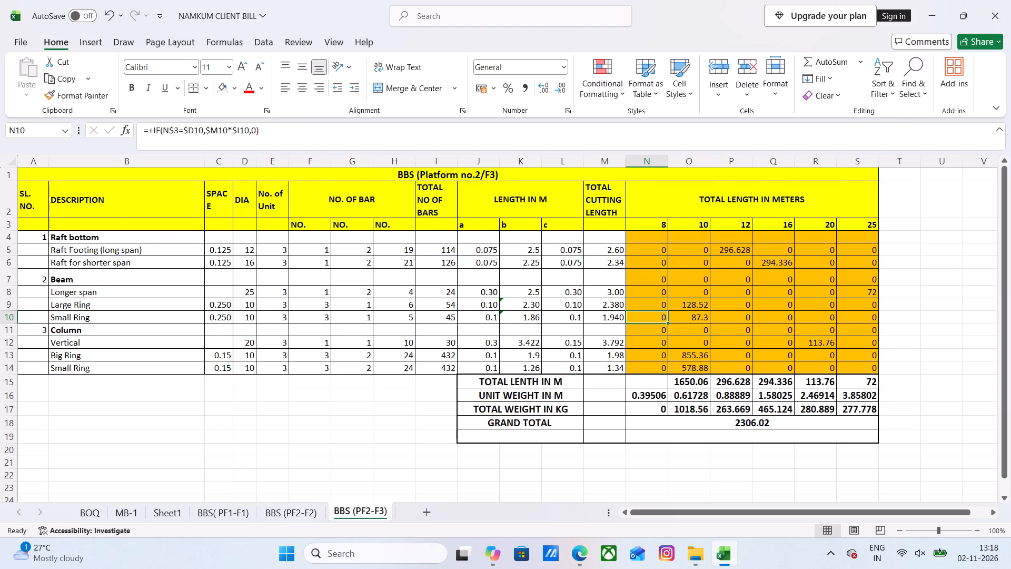
pyautogui.scroll(10, 650, 313)
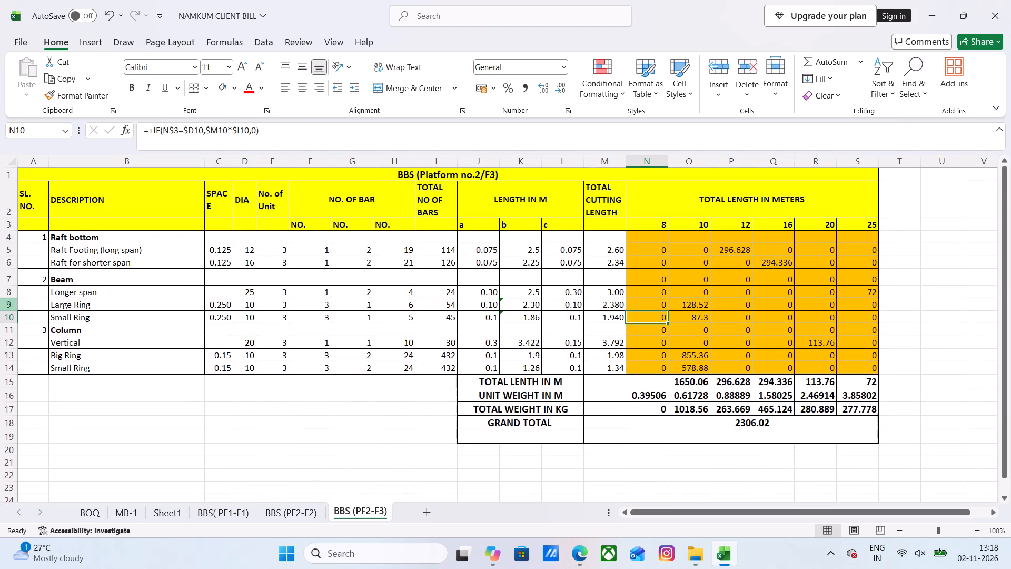
# Remove the fill colour from rows 4 to 14 of the BBS (PF2-F3) schedule.
pyautogui.moveTo(11, 235); pyautogui.dragTo(8, 364)
pyautogui.click(224, 88)
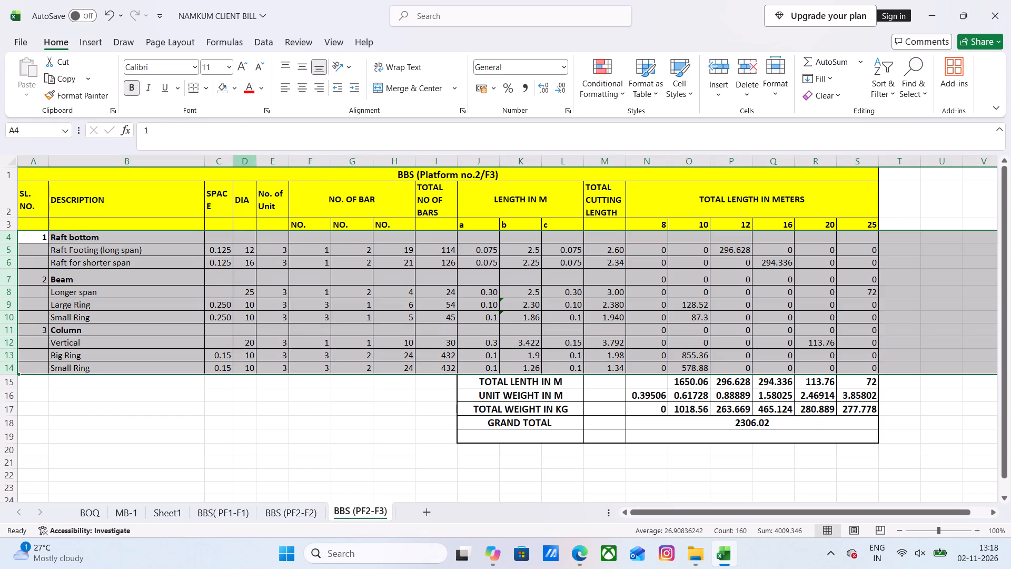
pyautogui.click(315, 413)
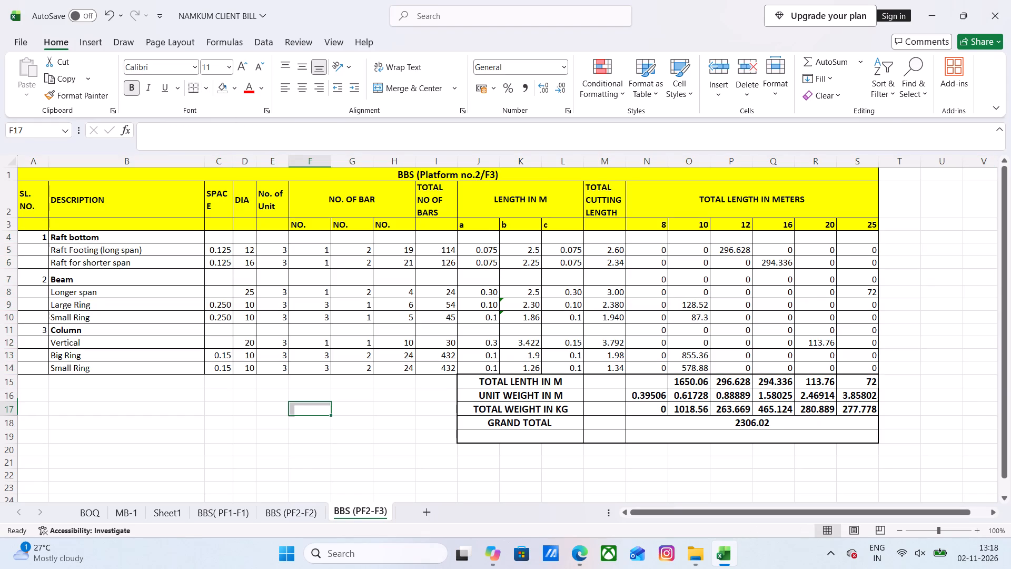
# Change the false result of the IF formula in N5 of the BBS (PF2-F3) sheet to "-".
pyautogui.click(654, 254)
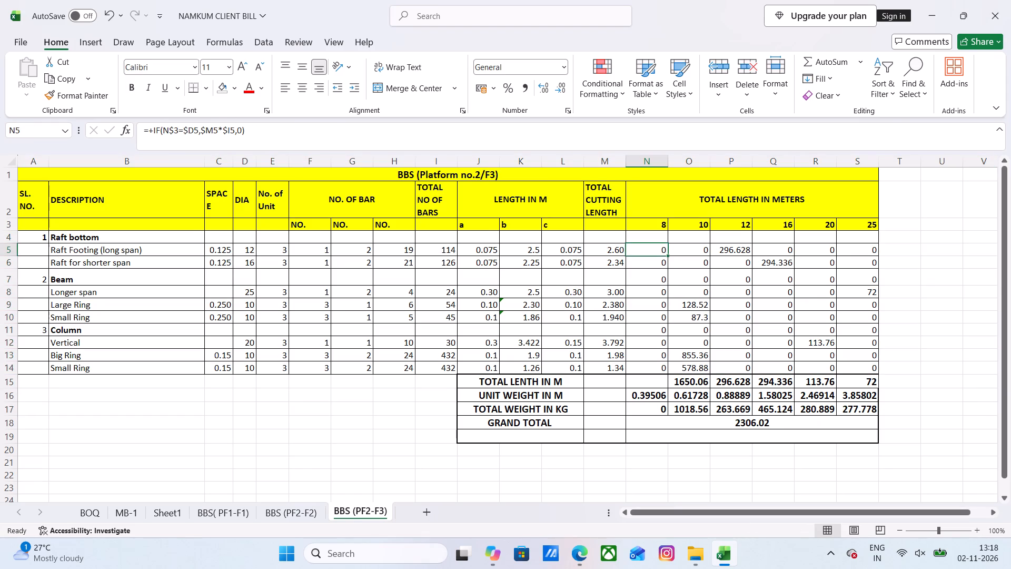
pyautogui.click(241, 131)
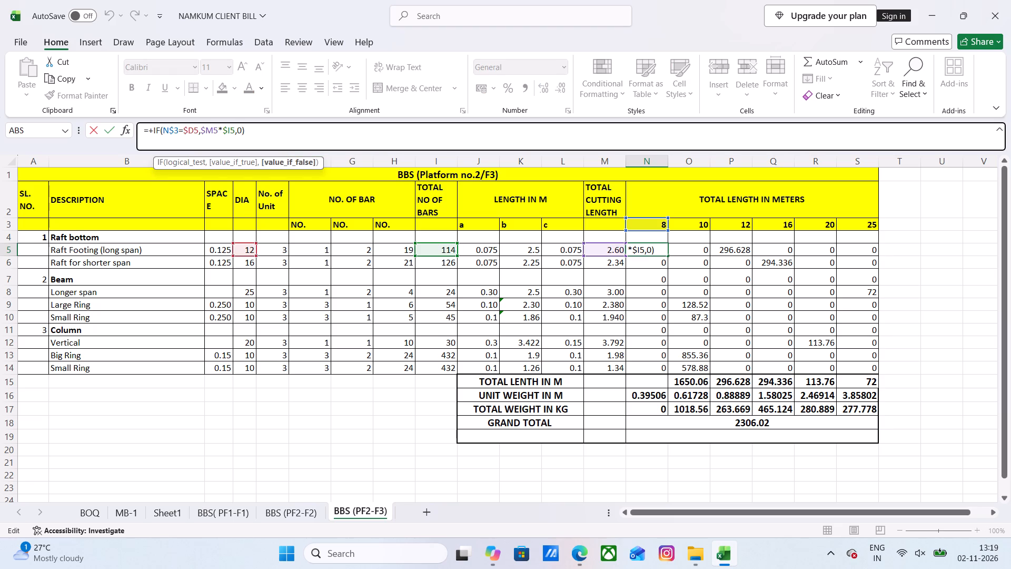
pyautogui.press('BackSpace')
pyautogui.write('"-"')
pyautogui.press('Return')
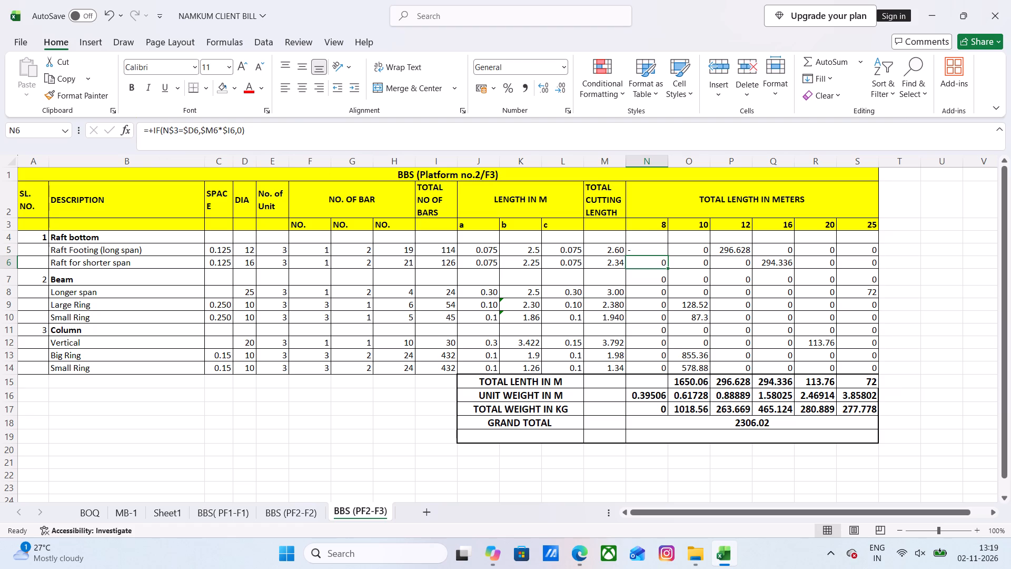
# Fill the N5 formula across to S5 and down to row 14, covering all the total-length columns.
pyautogui.click(659, 250)
pyautogui.moveTo(666, 254); pyautogui.dragTo(871, 252)
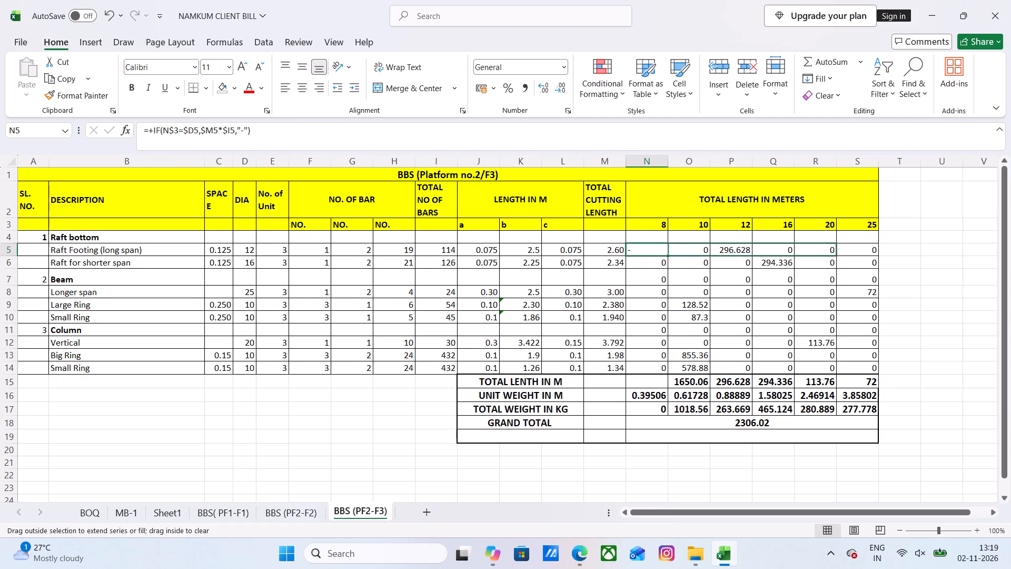
pyautogui.moveTo(871, 252); pyautogui.dragTo(551, 265)
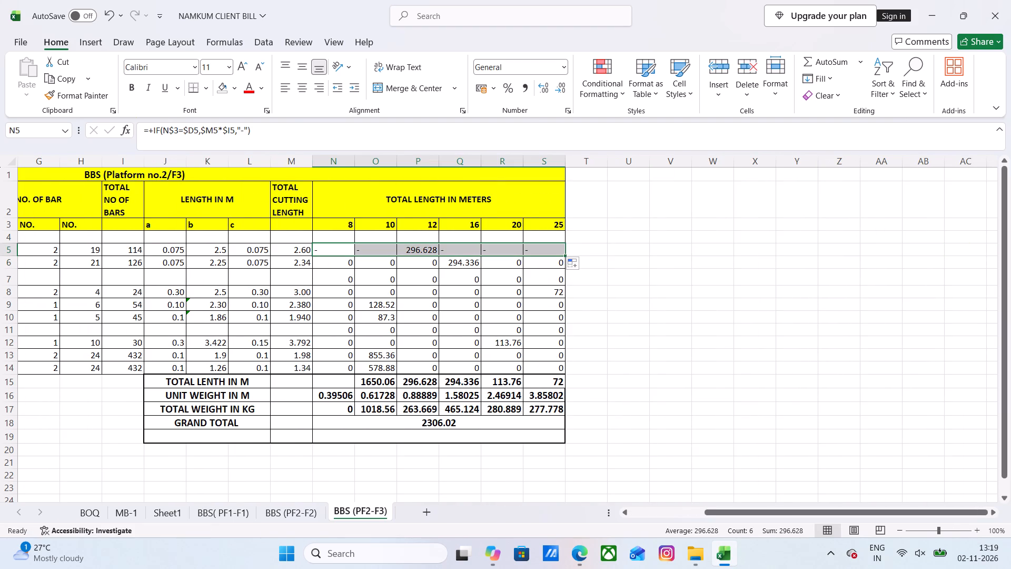
pyautogui.moveTo(562, 255); pyautogui.dragTo(575, 373)
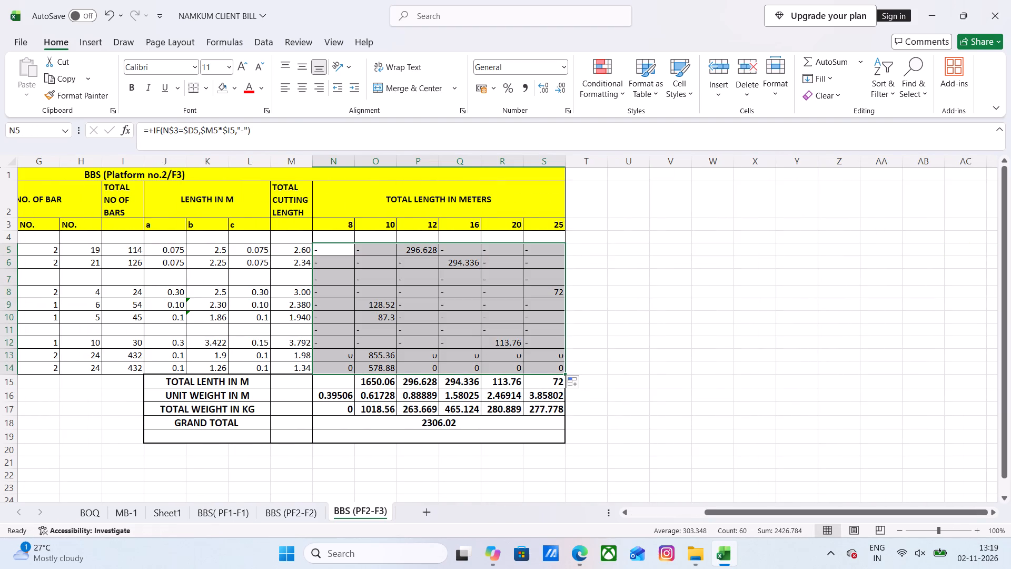
pyautogui.click(635, 281)
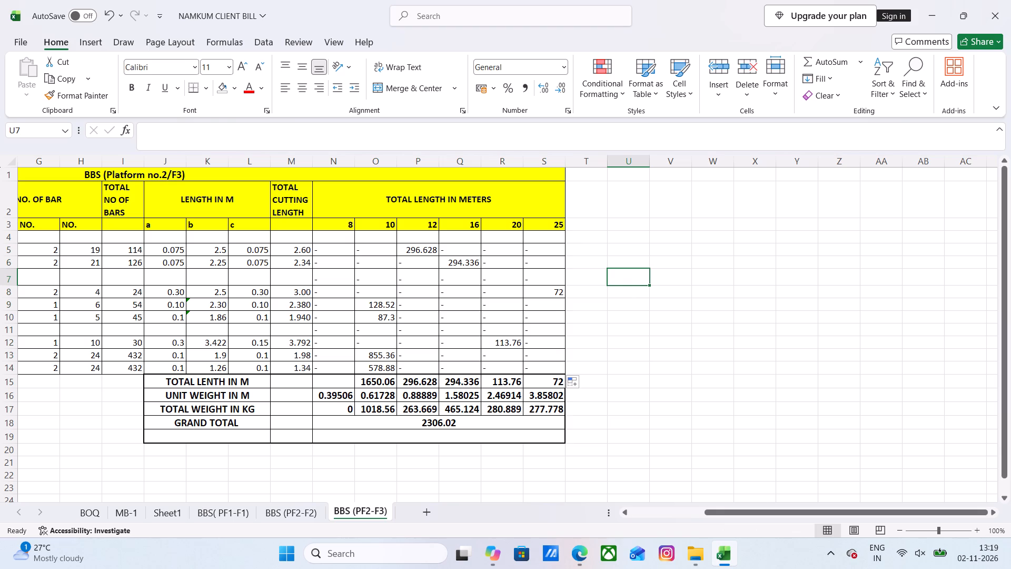
# Middle-align and centre the contents of all cells on the BBS (PF2-F3) sheet.
pyautogui.moveTo(111, 414); pyautogui.dragTo(94, 413, button='middle')
pyautogui.moveTo(122, 416); pyautogui.dragTo(0, 417, button='middle')
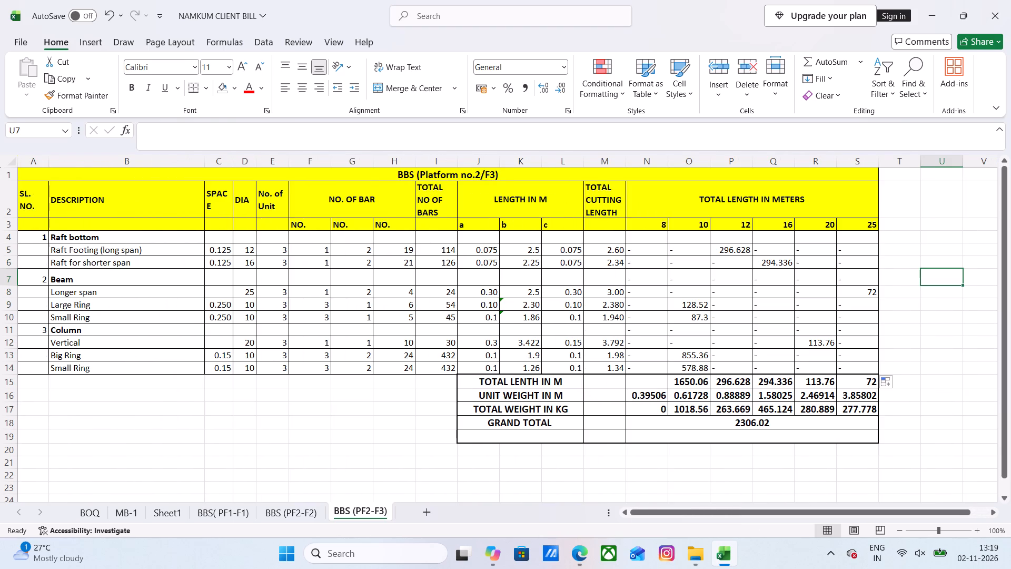
pyautogui.click(13, 163)
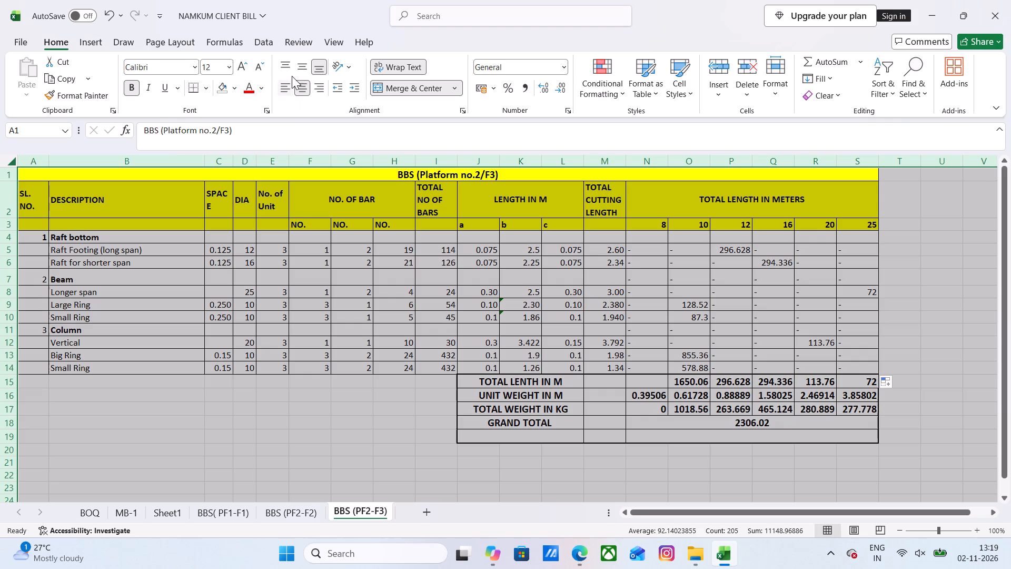
pyautogui.click(301, 68)
pyautogui.click(304, 87)
pyautogui.click(304, 87)
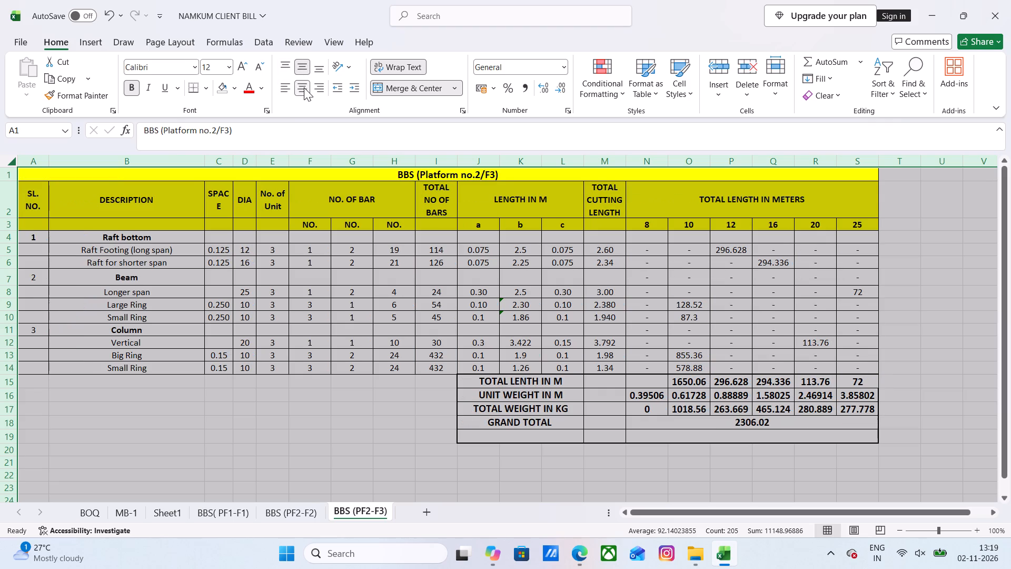
pyautogui.click(405, 468)
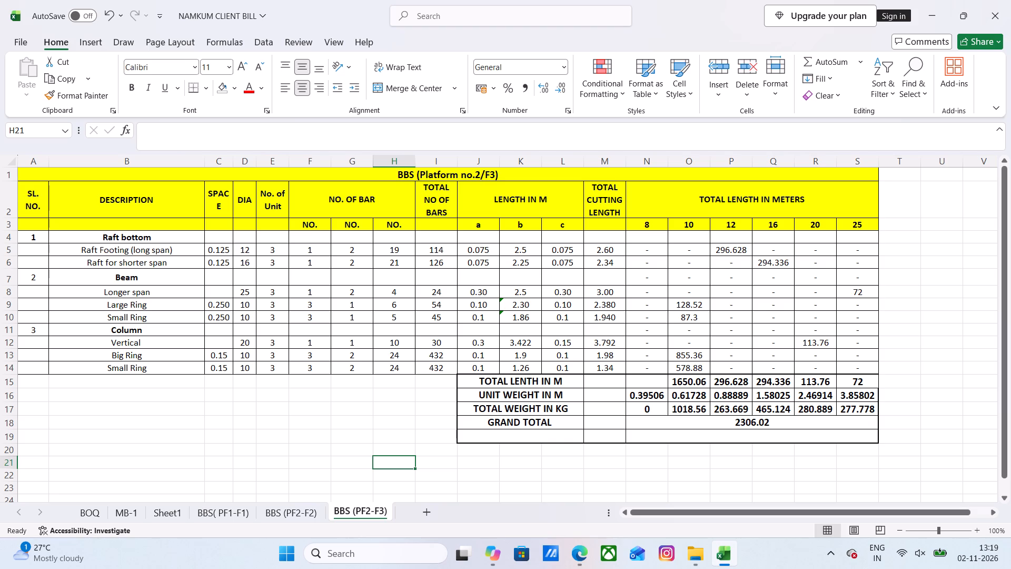
# Look over the BBS (PF2-F3) schedule and compare it with the other BBS sheets, ending back on BBS (PF2-F3).
pyautogui.scroll(3, 366, 452)
pyautogui.click(246, 510)
pyautogui.click(281, 510)
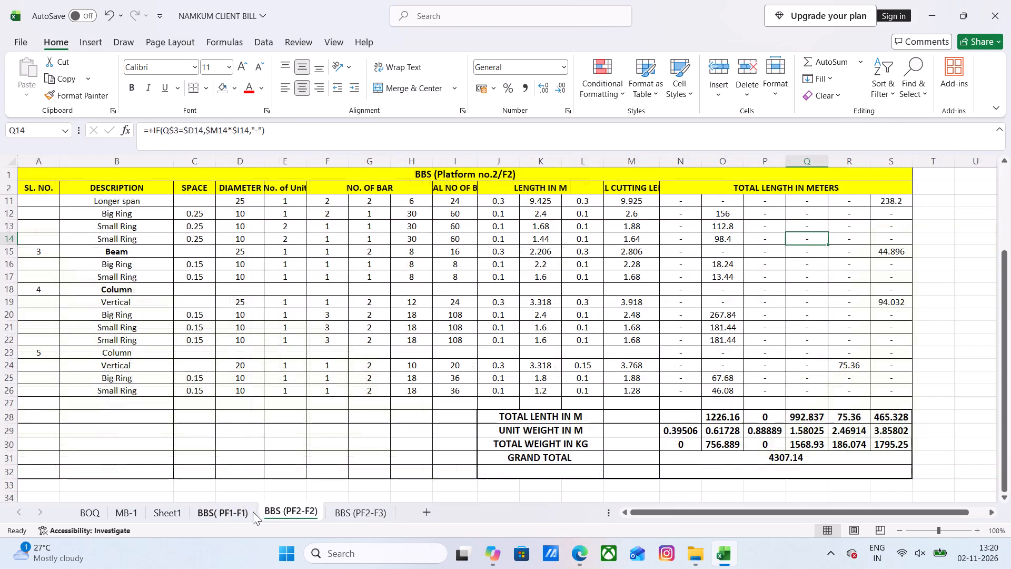
pyautogui.moveTo(223, 514); pyautogui.dragTo(228, 514)
pyautogui.click(291, 511)
pyautogui.click(372, 514)
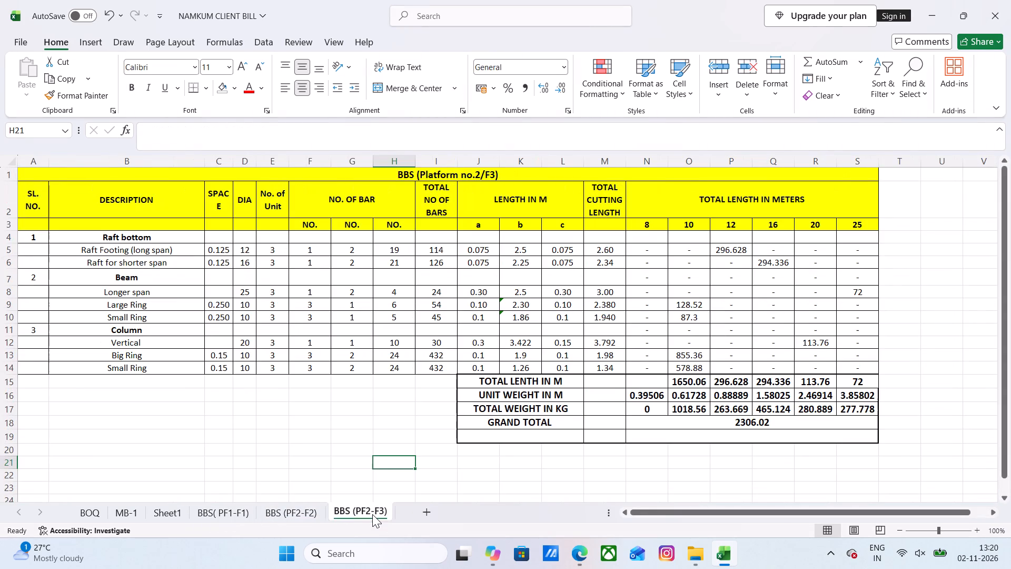
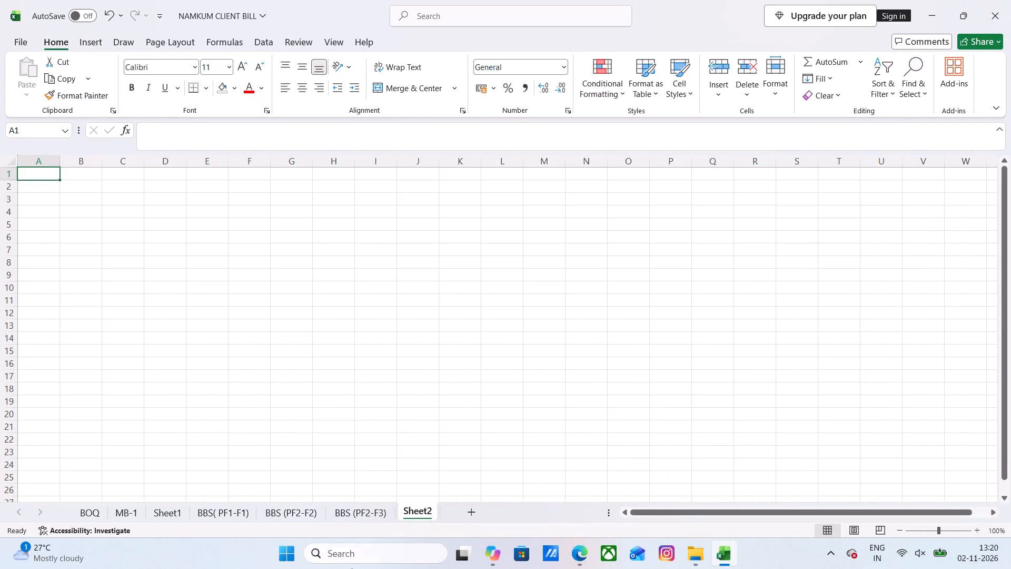
# Copy the entire BBS (PF2-F3) sheet and paste it into the blank Sheet2 starting at A1.
pyautogui.click(371, 510)
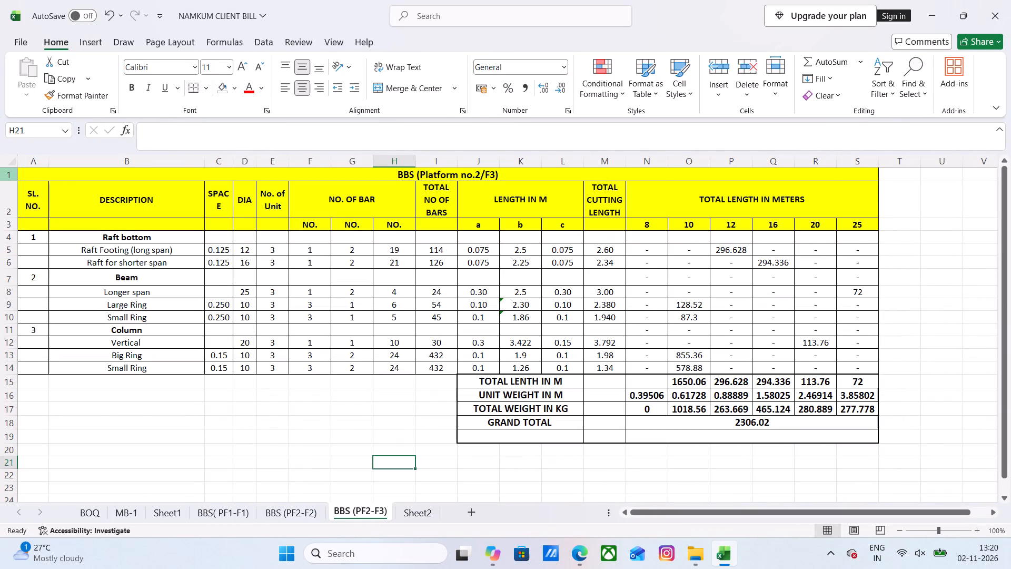
pyautogui.click(14, 163)
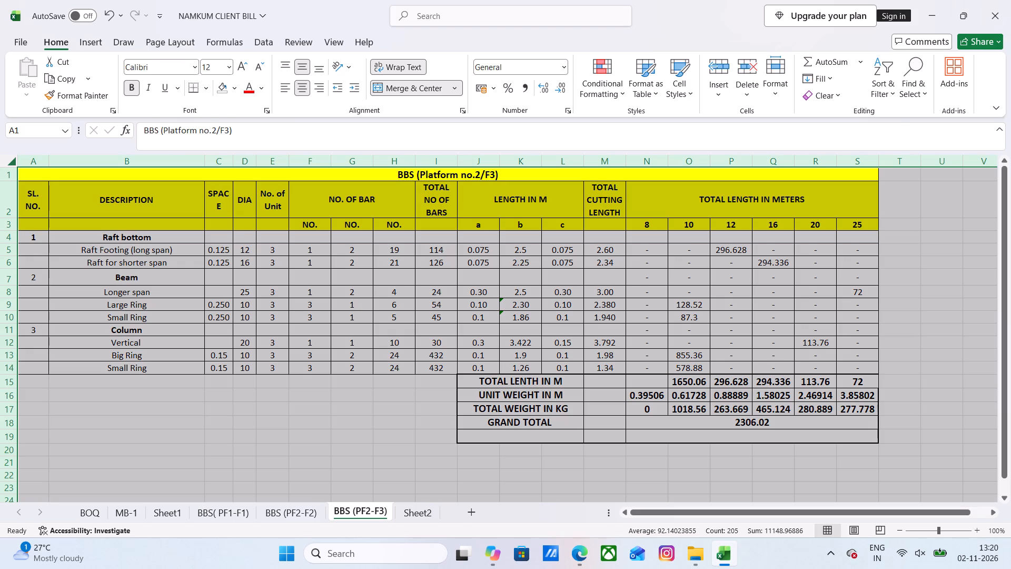
pyautogui.hotkey('ctrl', 'c')
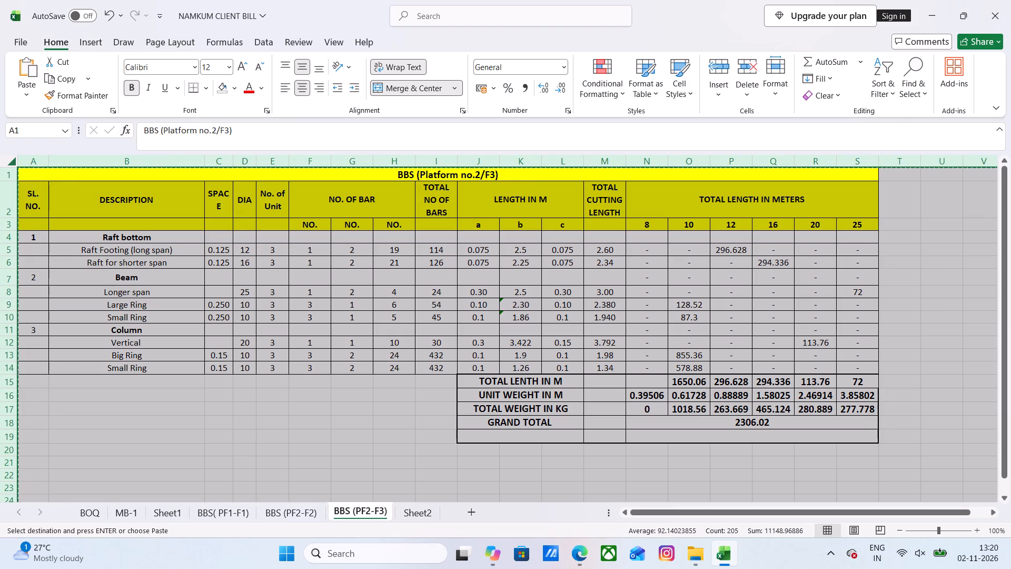
pyautogui.click(417, 516)
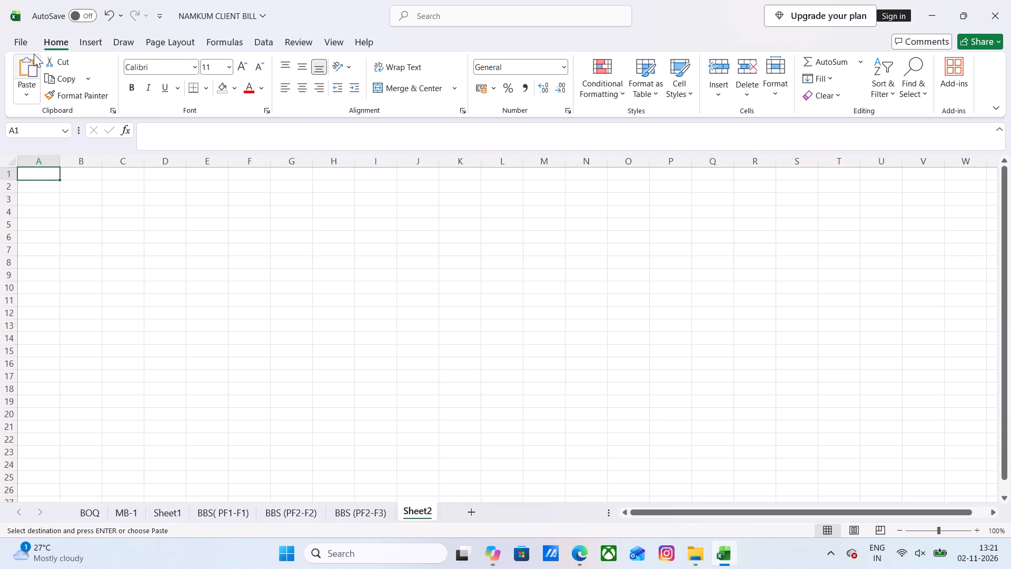
pyautogui.hotkey('ctrl', 'v')
pyautogui.click(285, 422)
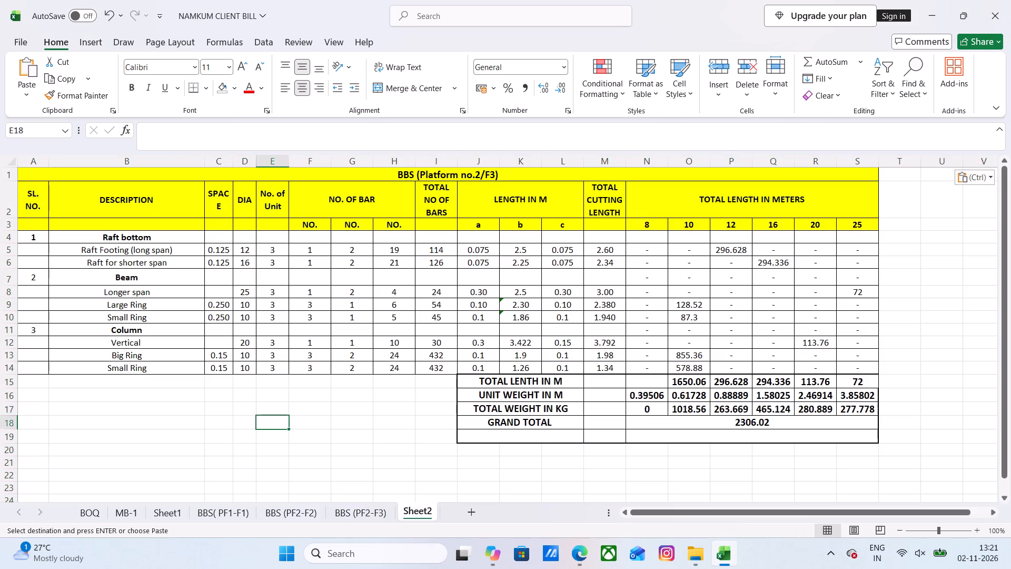
pyautogui.press('Escape')
pyautogui.press('Escape')
pyautogui.moveTo(136, 417); pyautogui.dragTo(144, 418)
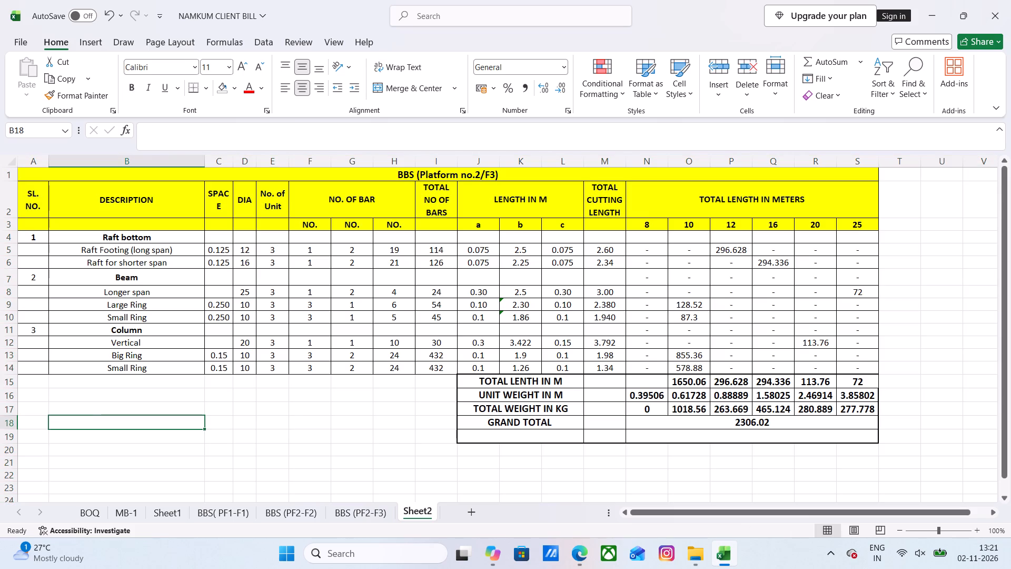
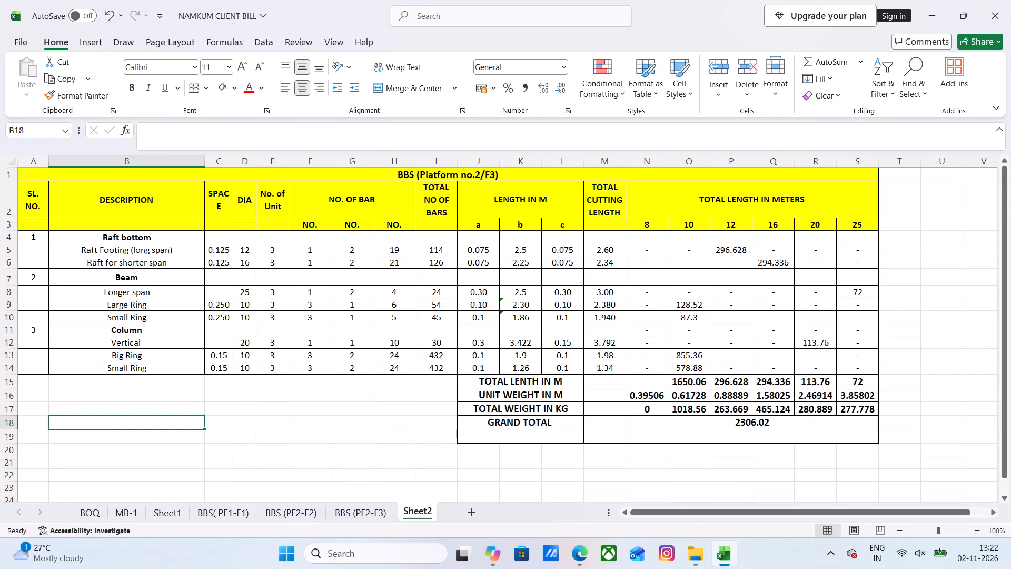
# Set length b of the Raft Footing (long span) row to the formula =3.050-0.075-0.075.
pyautogui.scroll(3, 304, 297)
pyautogui.click(520, 249)
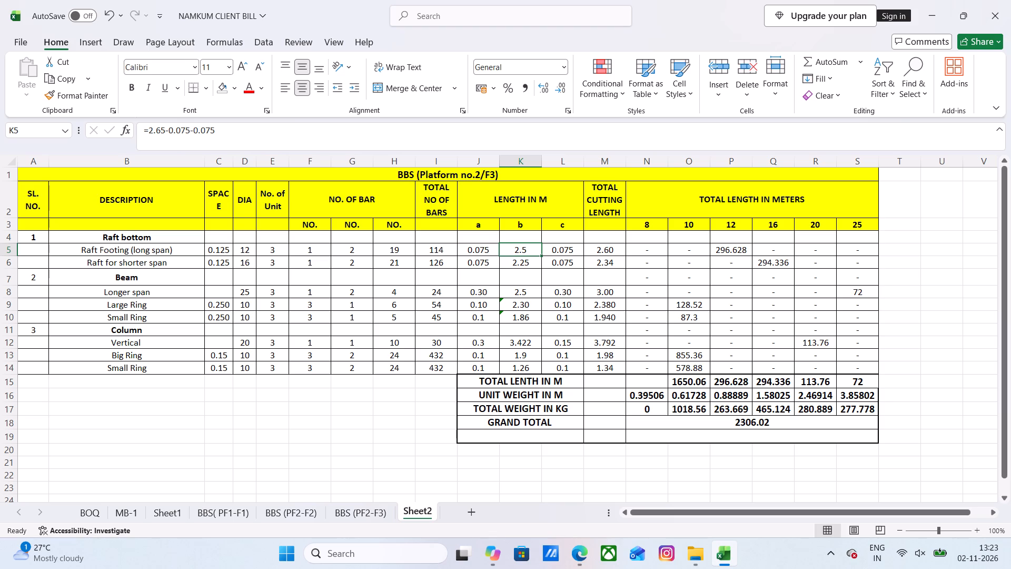
pyautogui.click(166, 130)
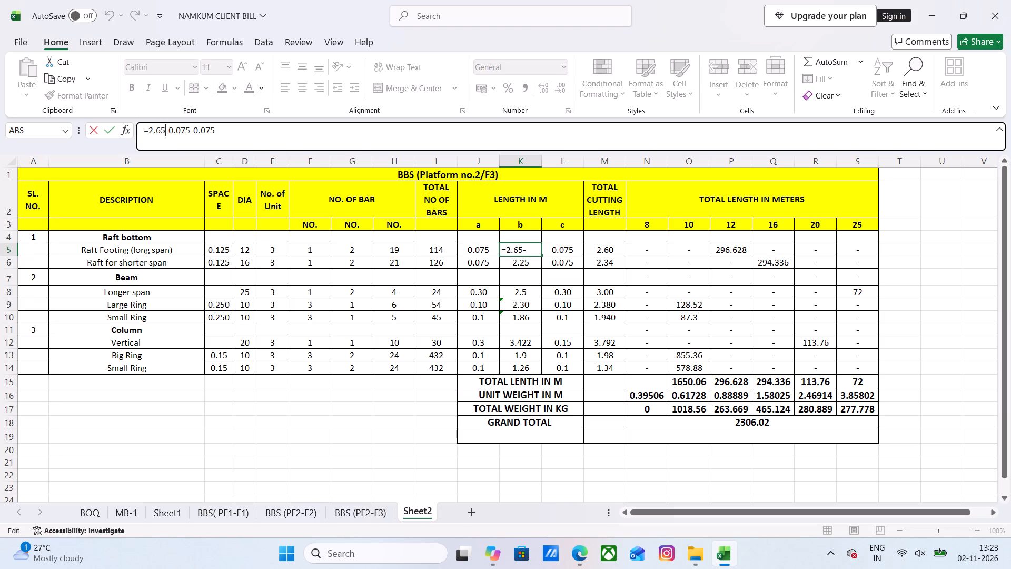
pyautogui.press('BackSpace')
pyautogui.press('BackSpace')
pyautogui.press('4')
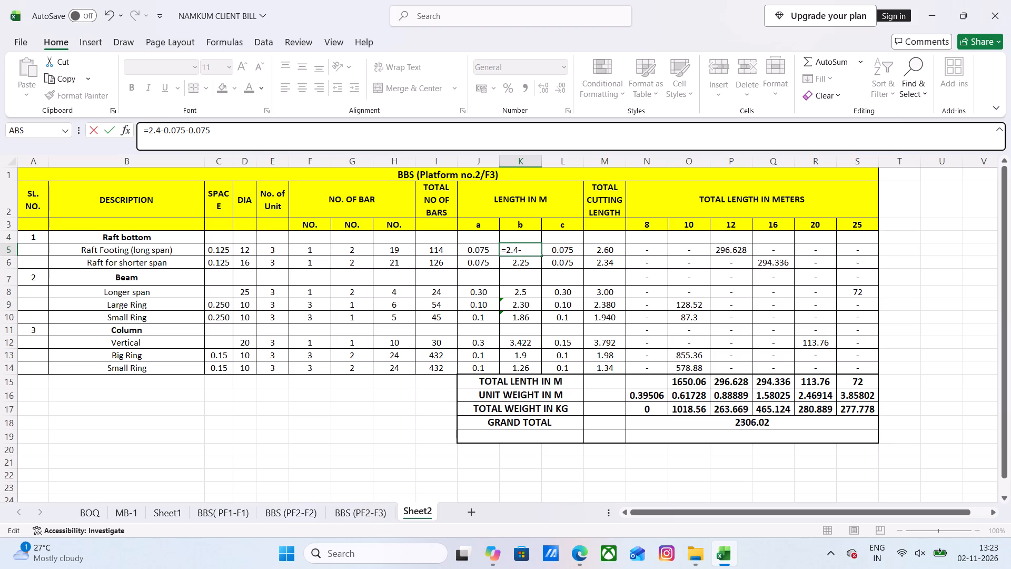
pyautogui.press('BackSpace')
pyautogui.press('BackSpace')
pyautogui.press('BackSpace')
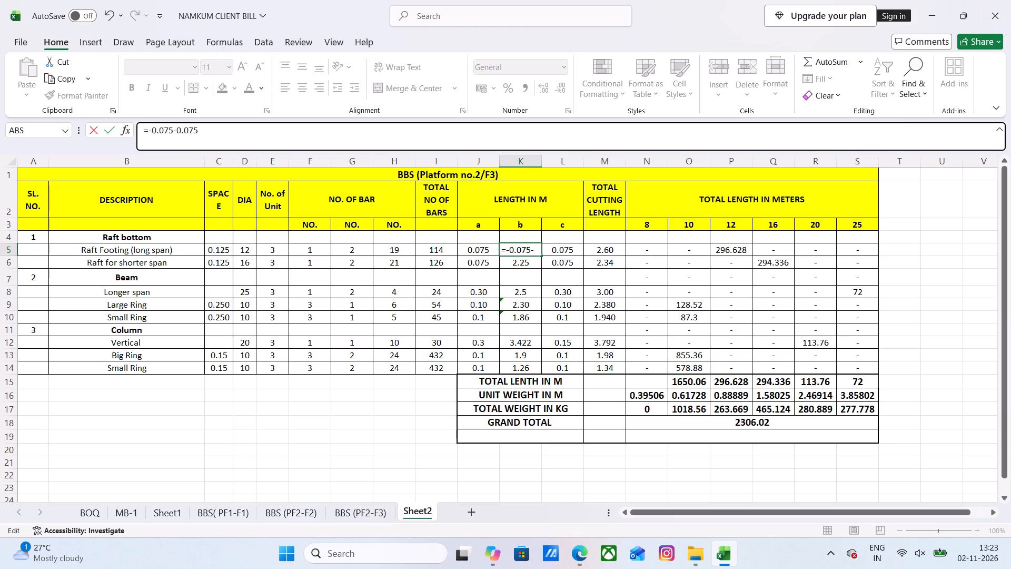
pyautogui.write('3.050')
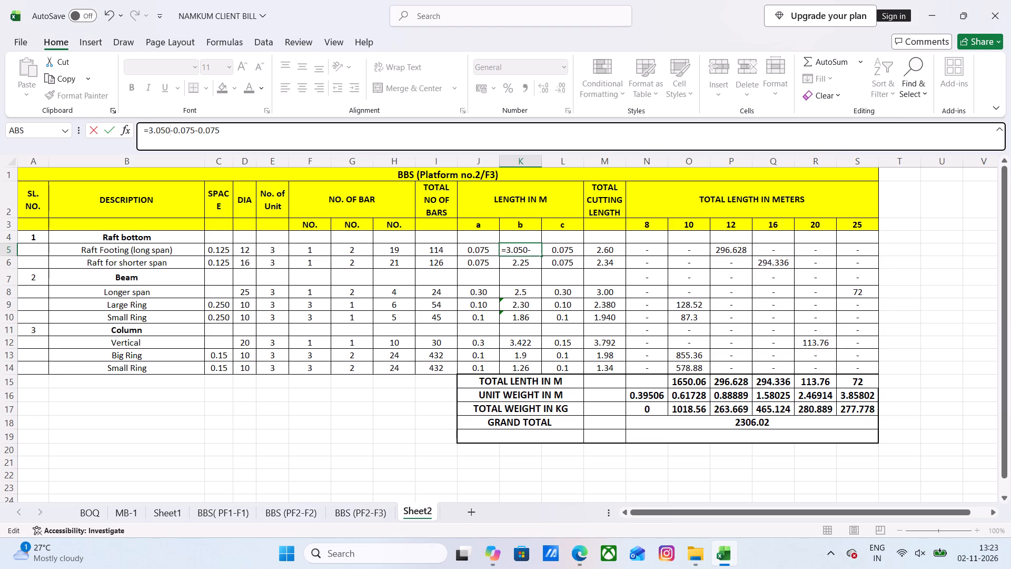
pyautogui.press('Return')
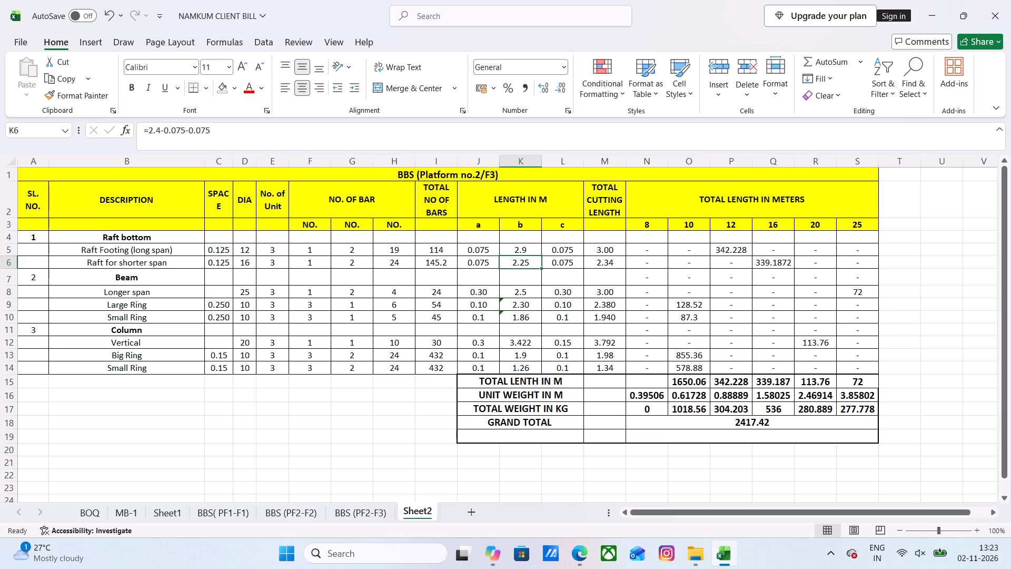
# Open the length b formula of the Raft for shorter span row for checking.
pyautogui.click(518, 262)
pyautogui.click(160, 132)
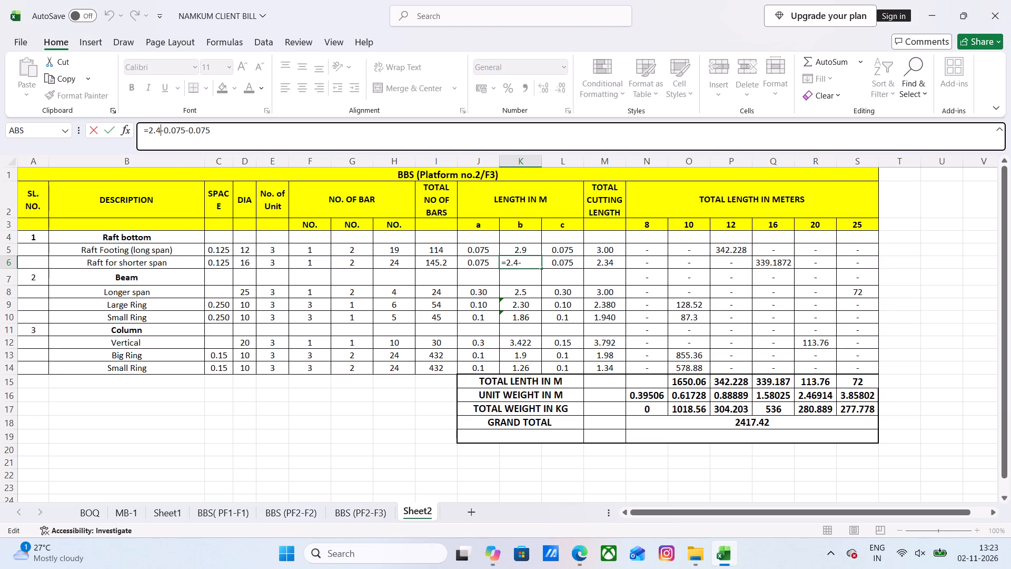
pyautogui.press('Return')
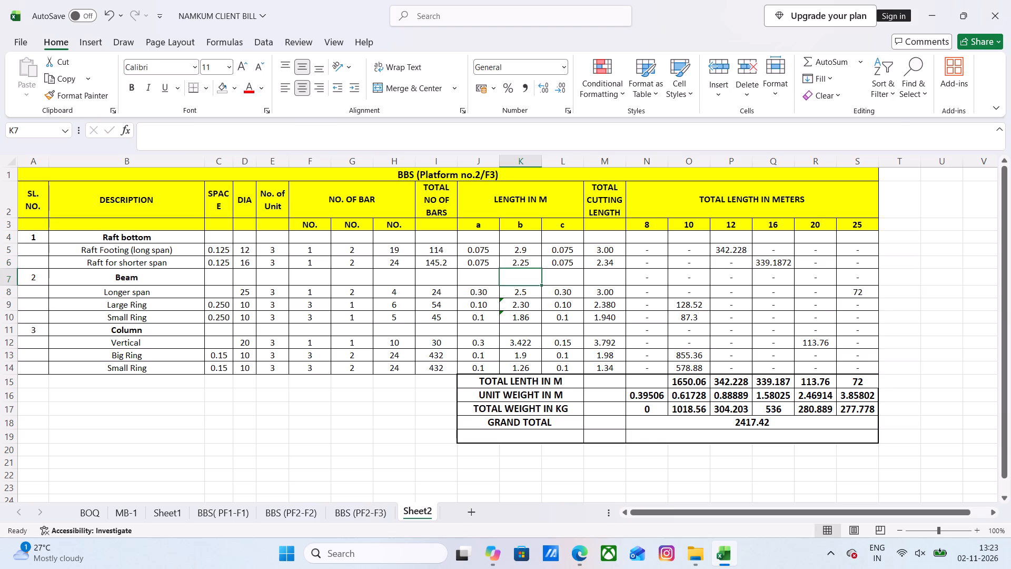
# Set No. of Unit to 1 for Raft Footing (long span) and fill it down through the column's last Small Ring row.
pyautogui.click(276, 249)
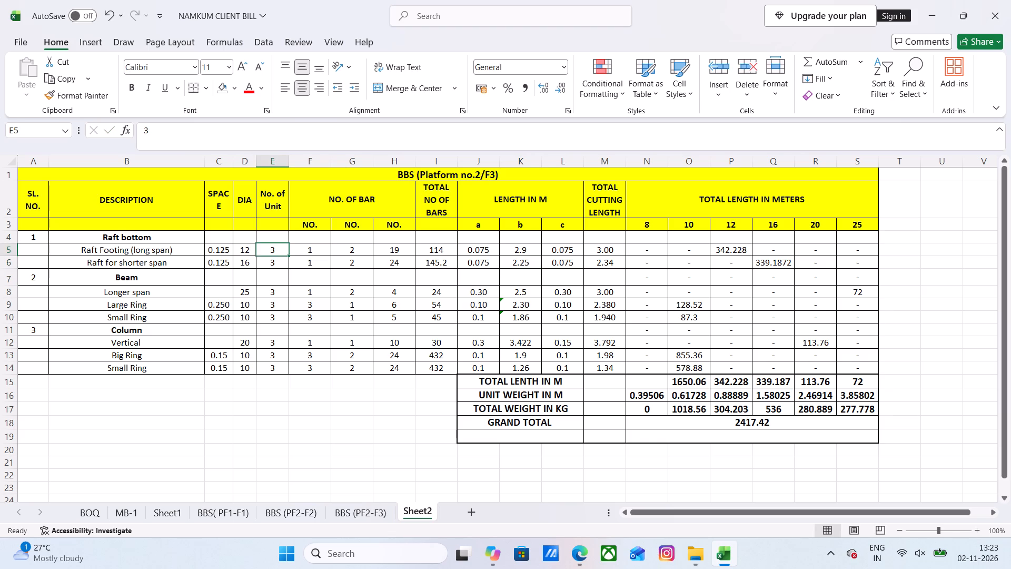
pyautogui.press('1')
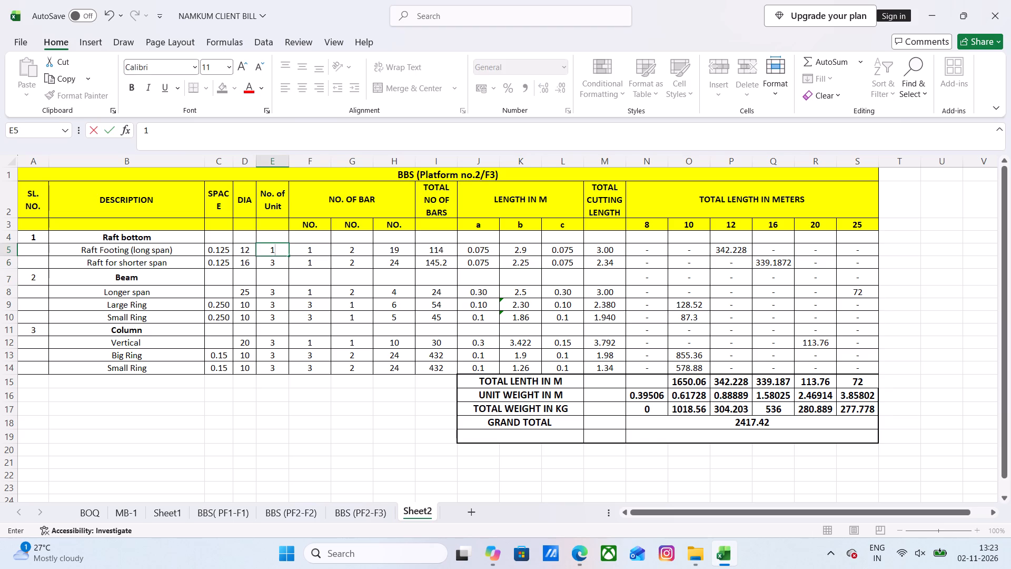
pyautogui.click(271, 266)
pyautogui.click(284, 252)
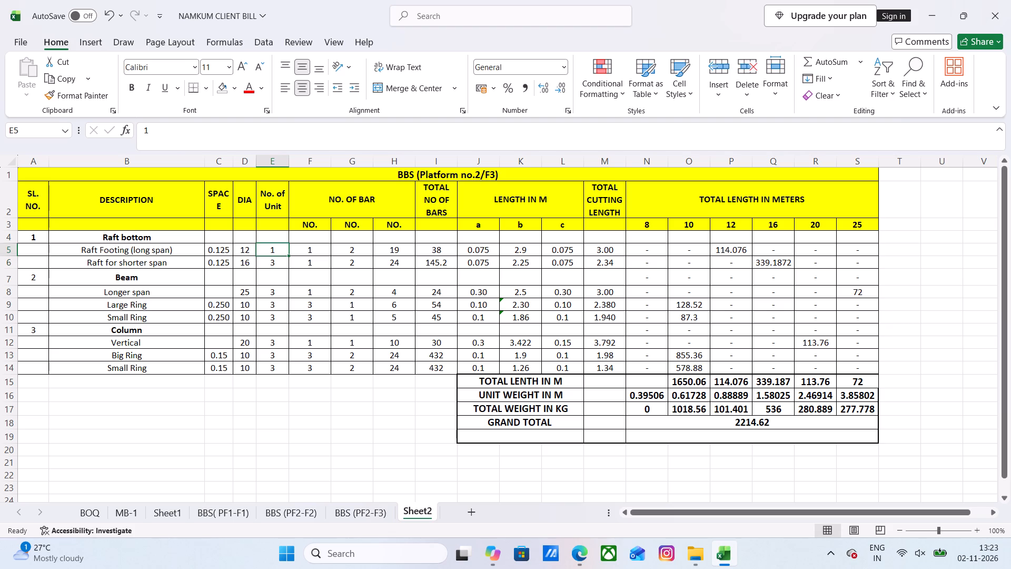
pyautogui.moveTo(287, 255); pyautogui.dragTo(305, 374)
pyautogui.click(313, 409)
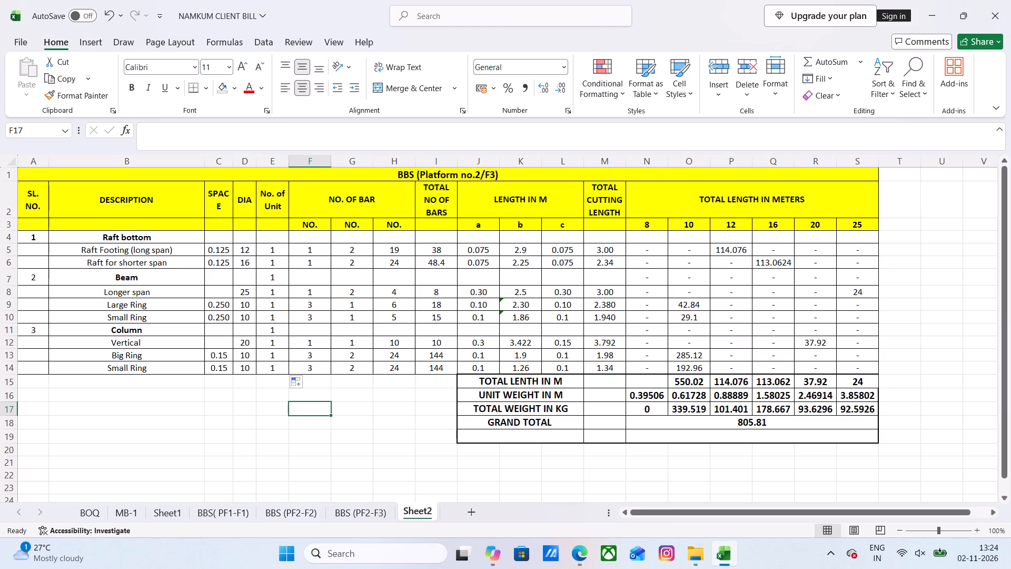
# Set the bar diameter of the Raft Footing (long span) row to 16.
pyautogui.click(251, 250)
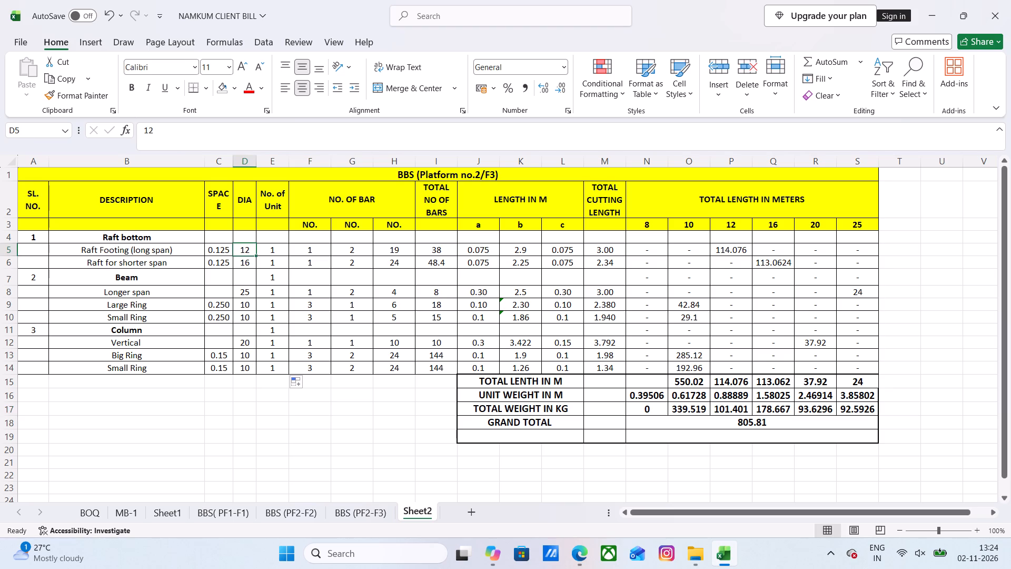
pyautogui.write('16')
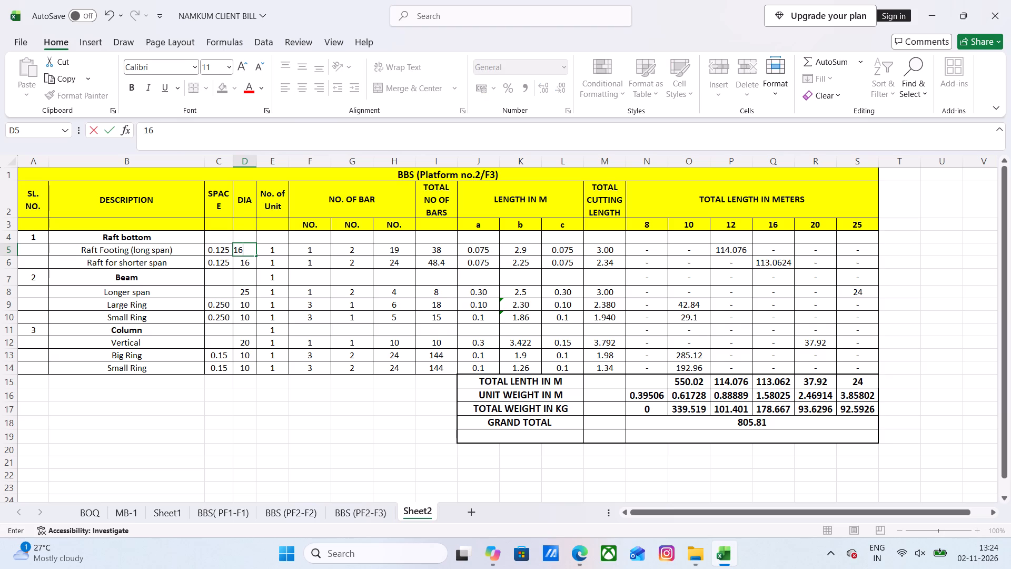
pyautogui.click(319, 434)
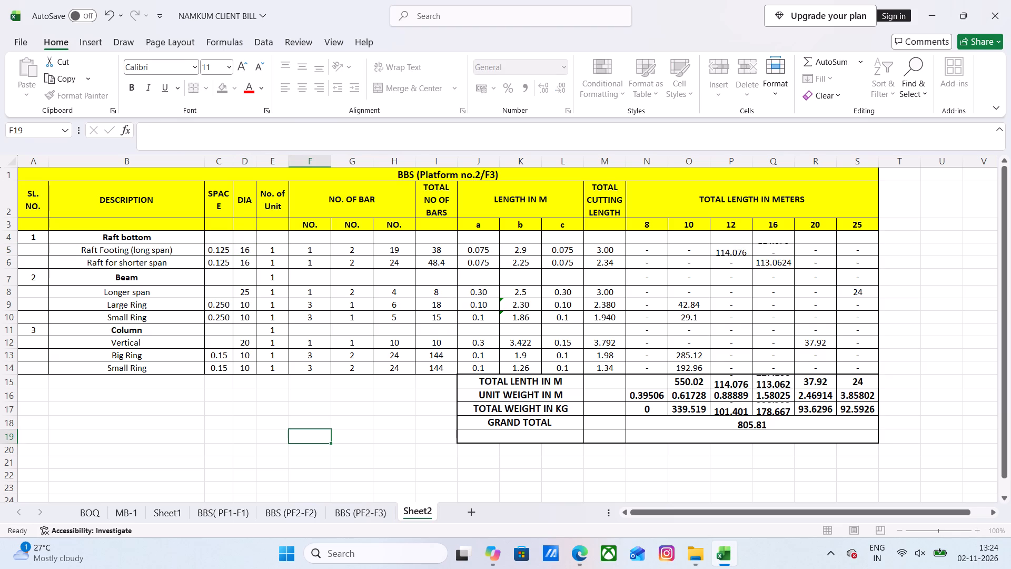
# Format the total cutting length of the Raft Footing (long span) row to show three decimal places.
pyautogui.click(606, 250)
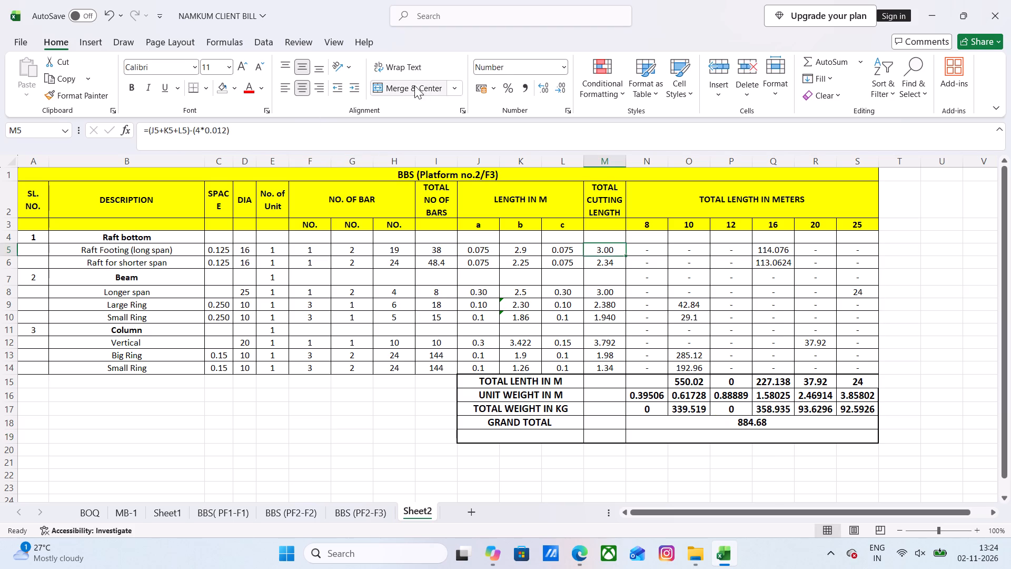
pyautogui.click(541, 90)
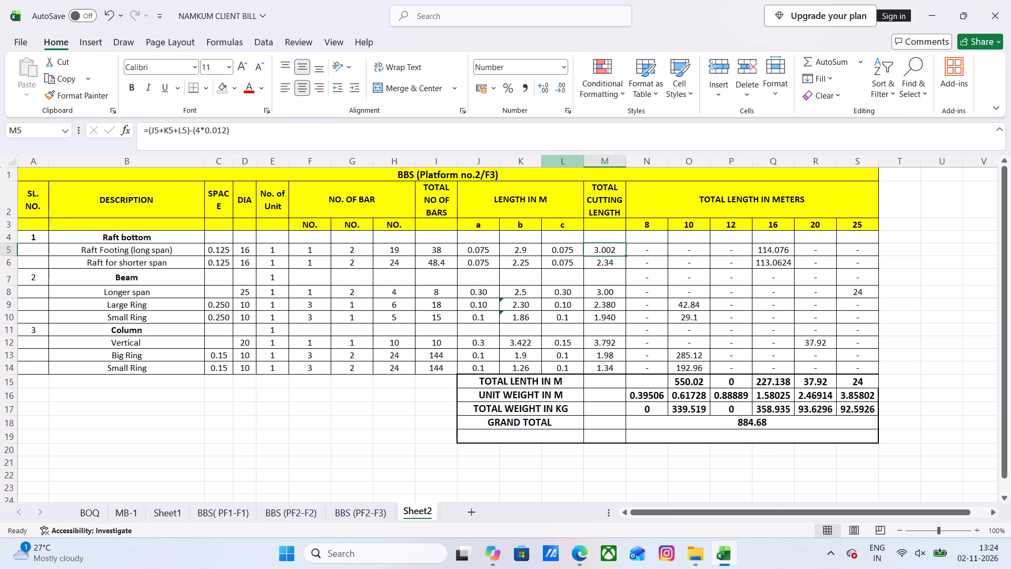
pyautogui.click(348, 407)
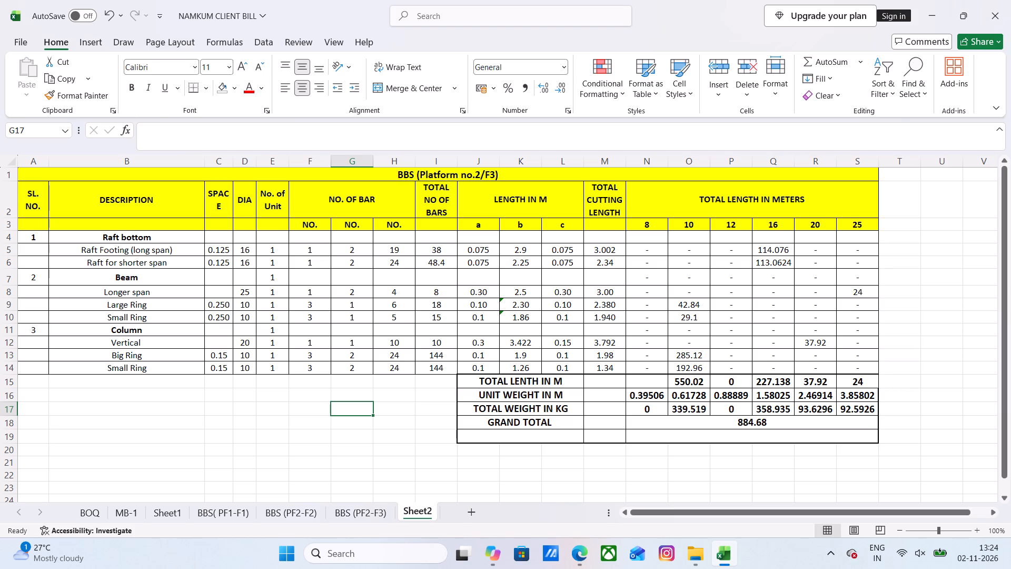
# Set length b of the beam's Longer span row to the formula +3.050-0.6.
pyautogui.click(441, 292)
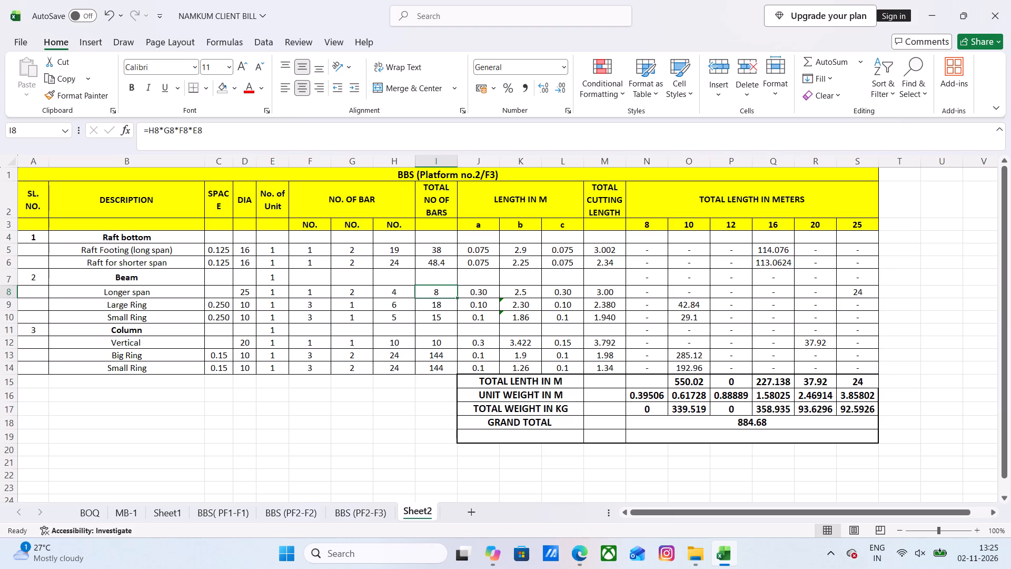
pyautogui.click(515, 292)
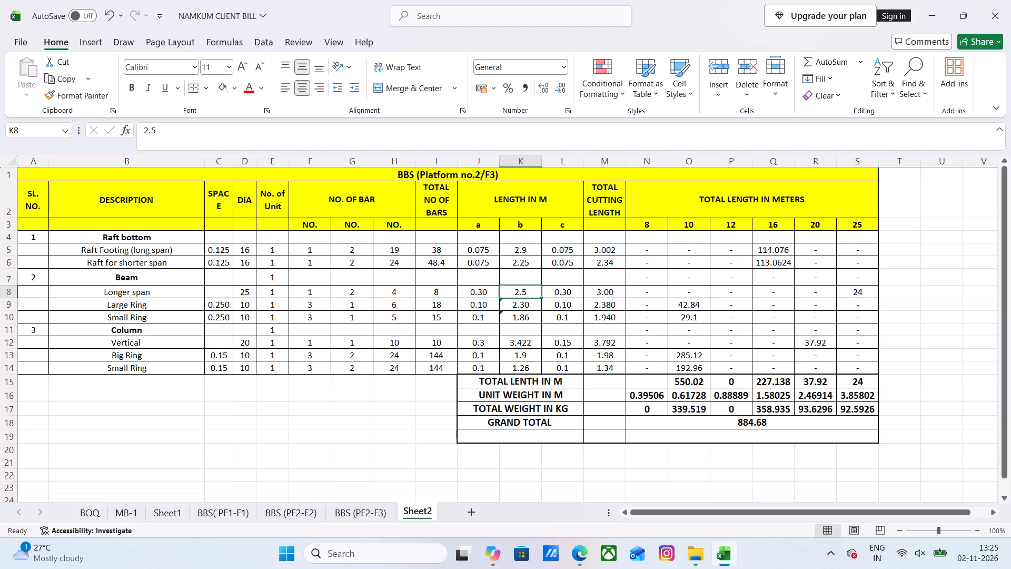
pyautogui.click(519, 292)
pyautogui.write('+3.')
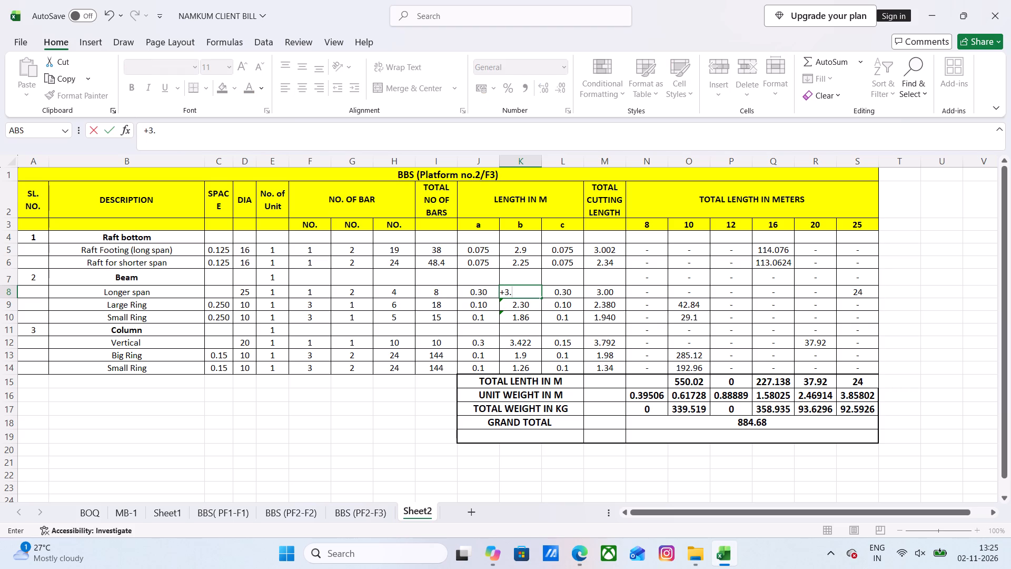
pyautogui.write('050')
pyautogui.press('-')
pyautogui.write('0.6')
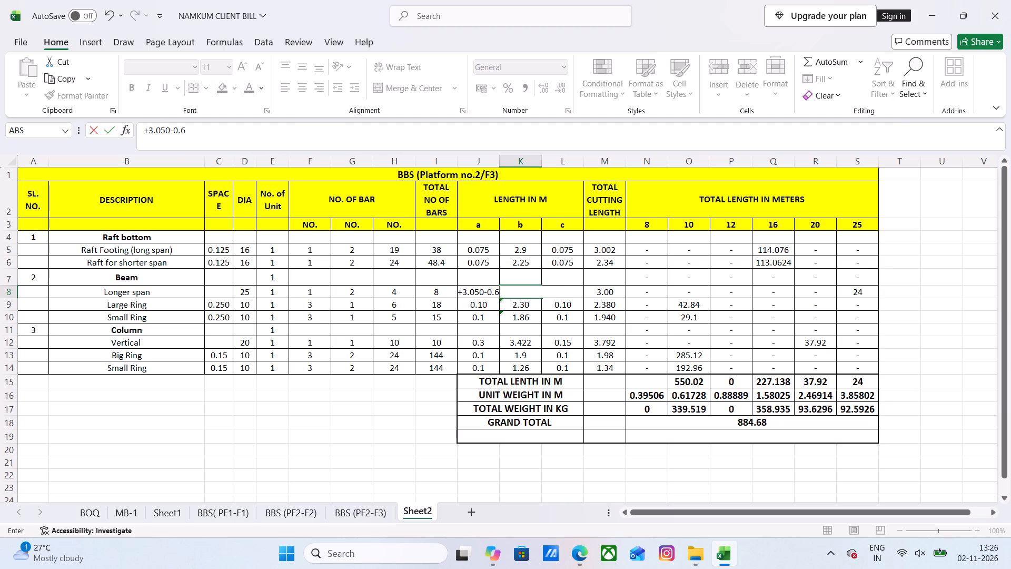
pyautogui.press('Return')
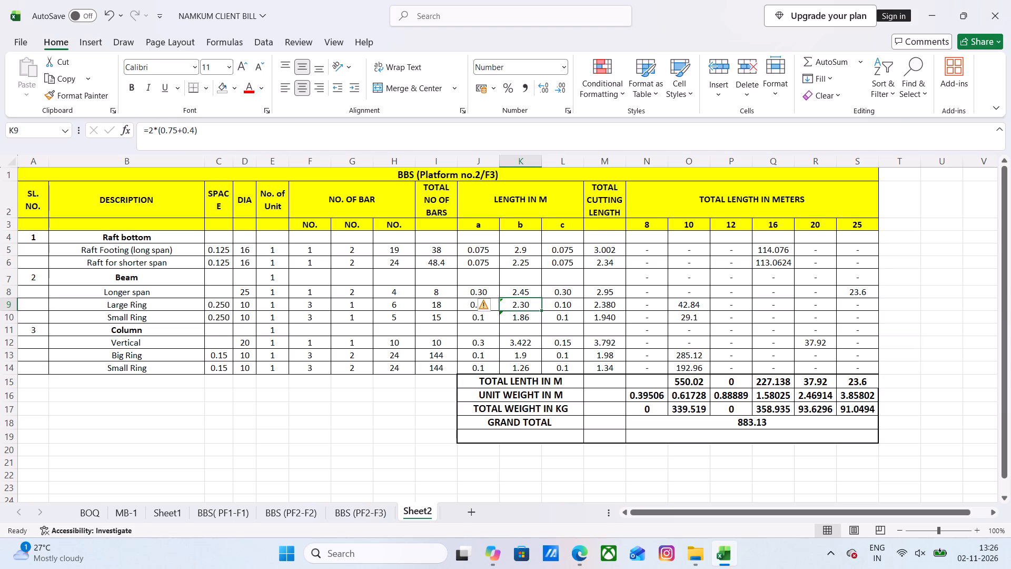
# Fill the beam Large Ring's length a formula down into the Small Ring row below it.
pyautogui.click(484, 322)
pyautogui.click(481, 302)
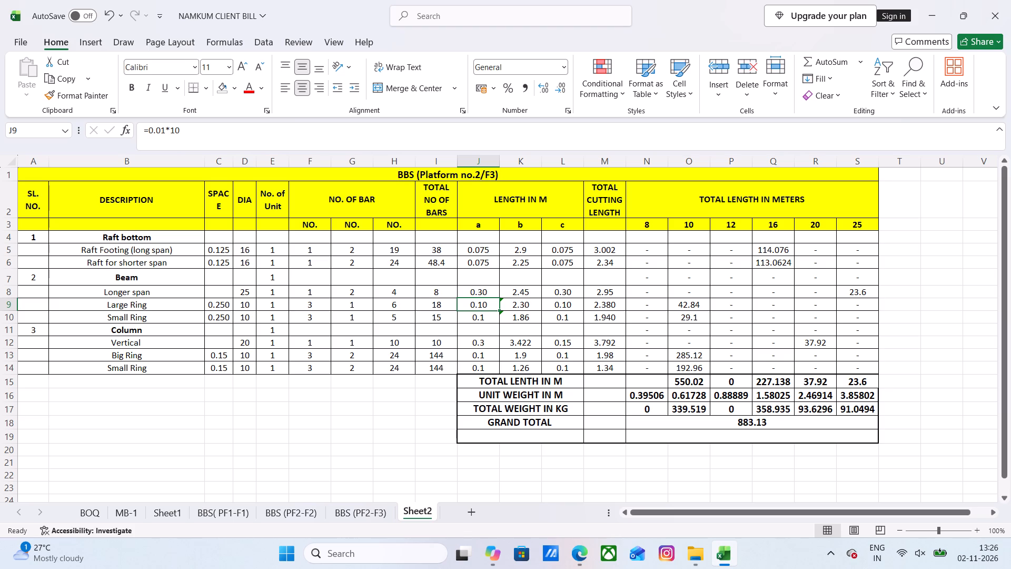
pyautogui.moveTo(499, 311); pyautogui.dragTo(499, 322)
pyautogui.click(490, 319)
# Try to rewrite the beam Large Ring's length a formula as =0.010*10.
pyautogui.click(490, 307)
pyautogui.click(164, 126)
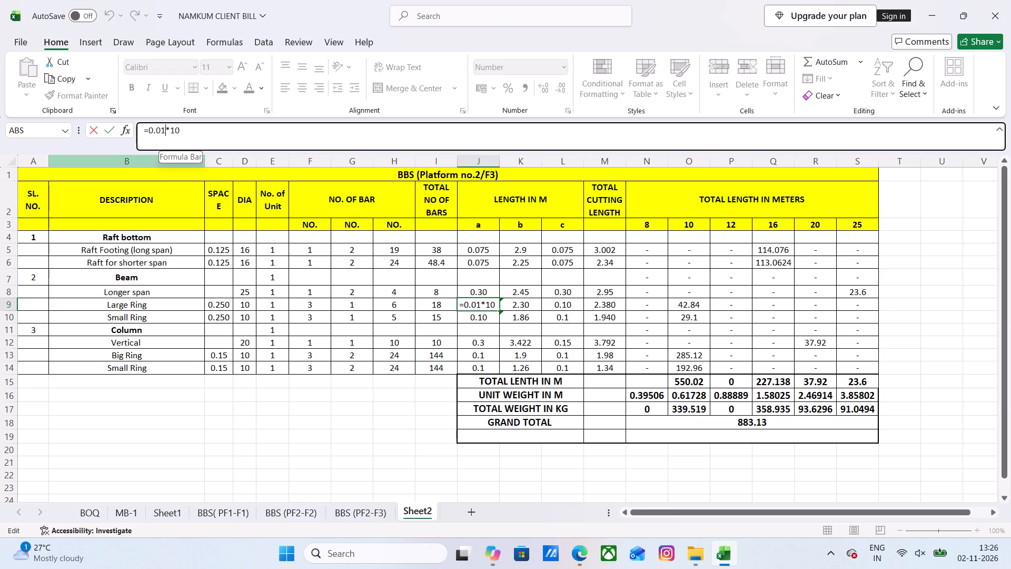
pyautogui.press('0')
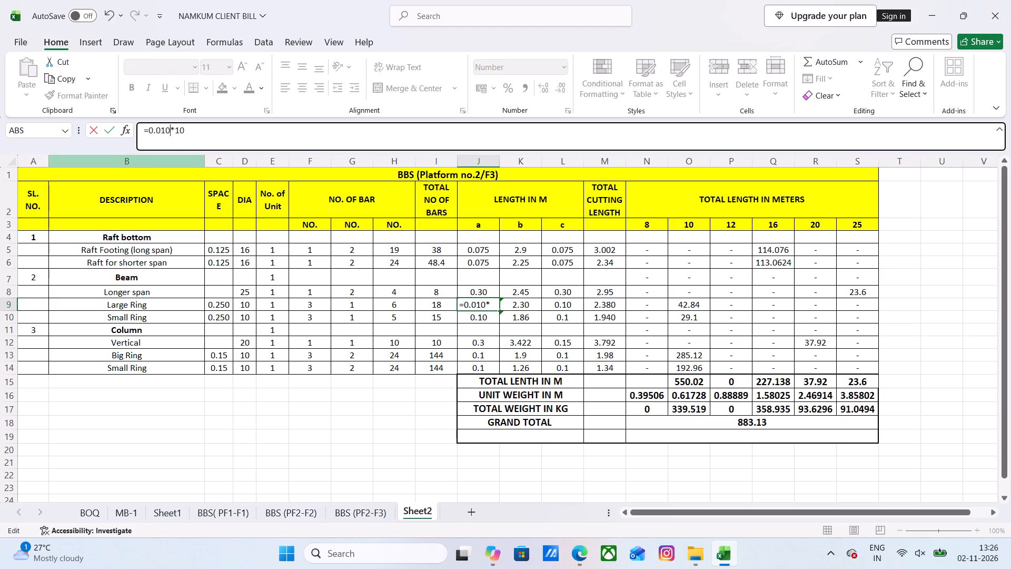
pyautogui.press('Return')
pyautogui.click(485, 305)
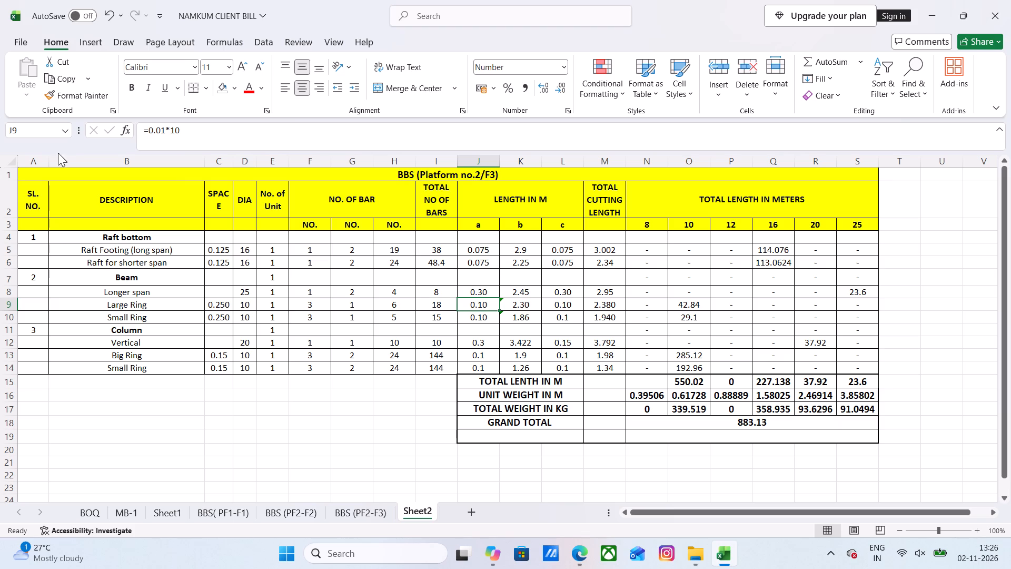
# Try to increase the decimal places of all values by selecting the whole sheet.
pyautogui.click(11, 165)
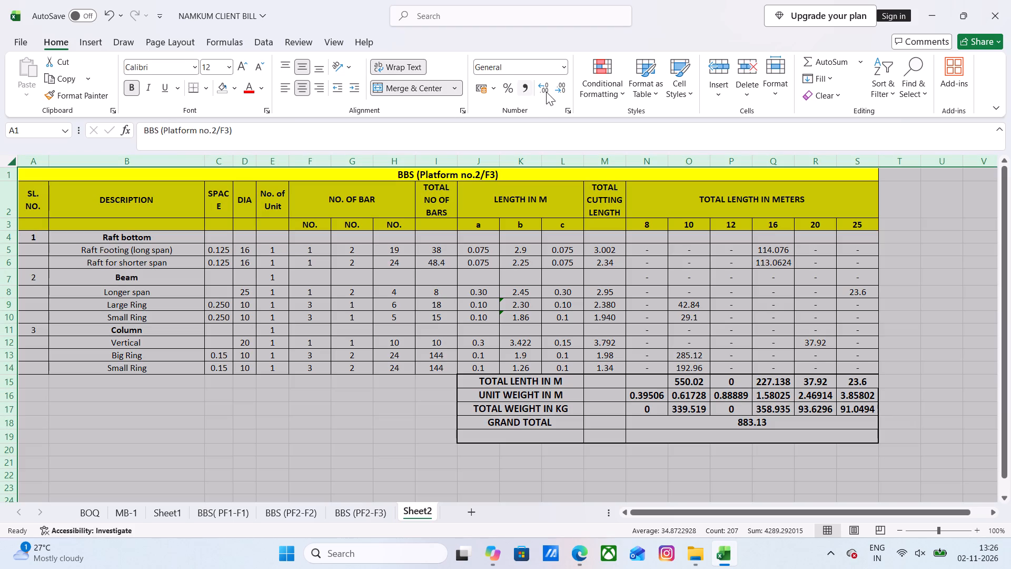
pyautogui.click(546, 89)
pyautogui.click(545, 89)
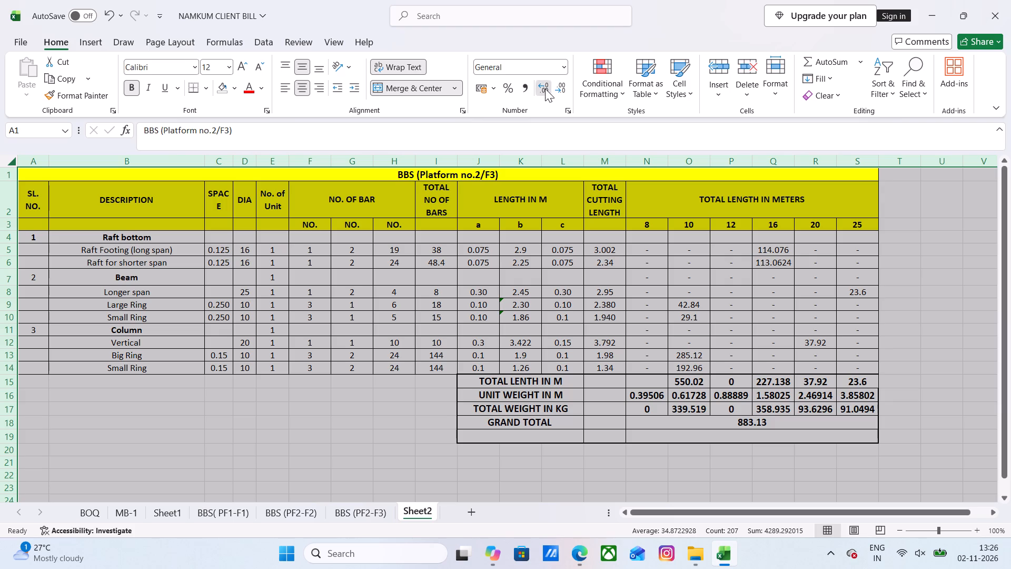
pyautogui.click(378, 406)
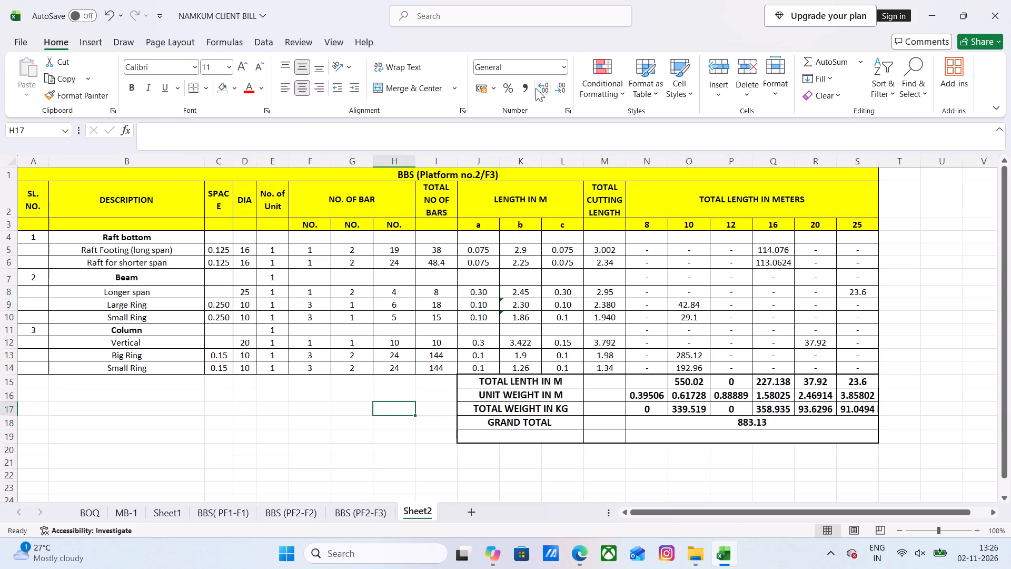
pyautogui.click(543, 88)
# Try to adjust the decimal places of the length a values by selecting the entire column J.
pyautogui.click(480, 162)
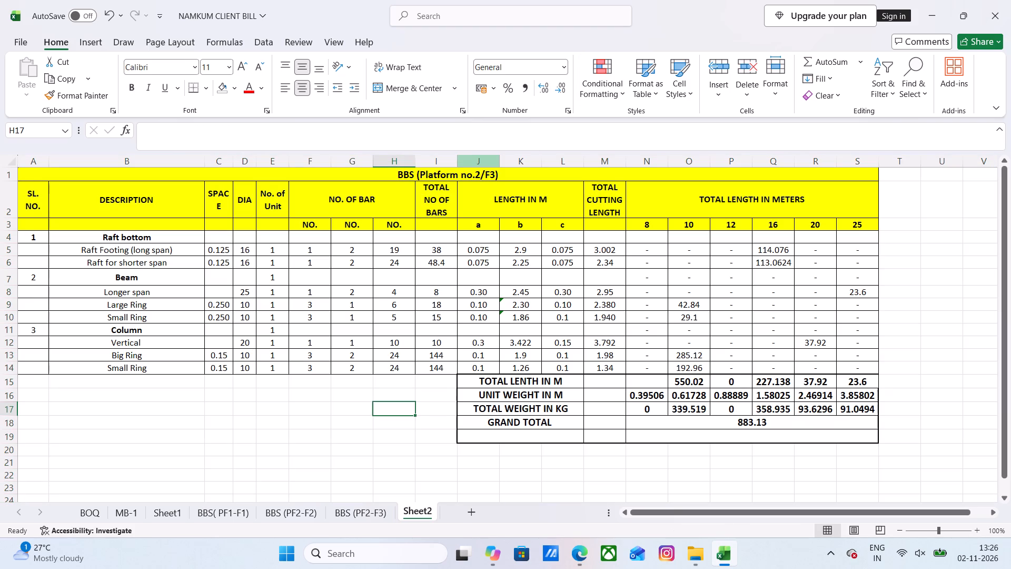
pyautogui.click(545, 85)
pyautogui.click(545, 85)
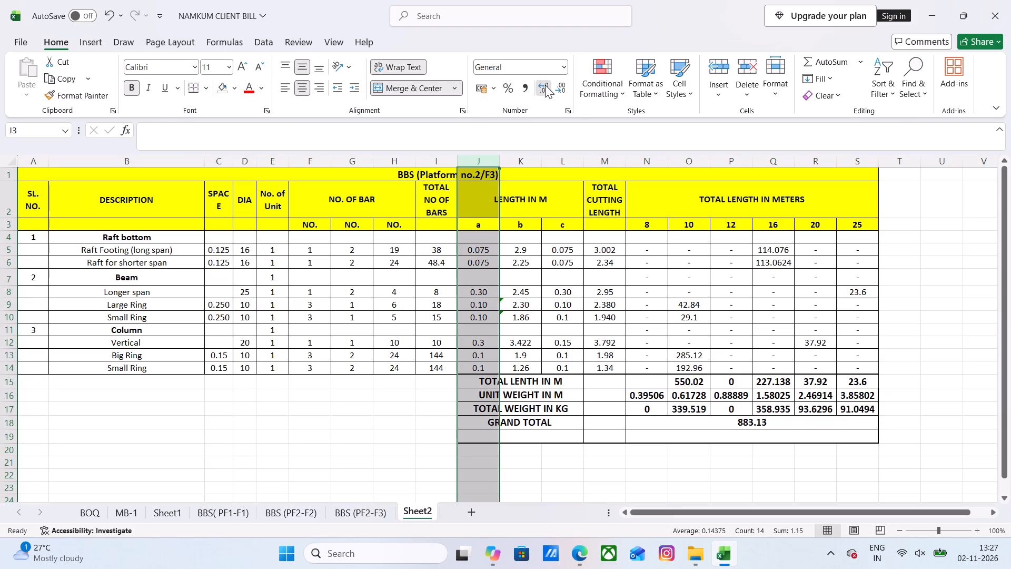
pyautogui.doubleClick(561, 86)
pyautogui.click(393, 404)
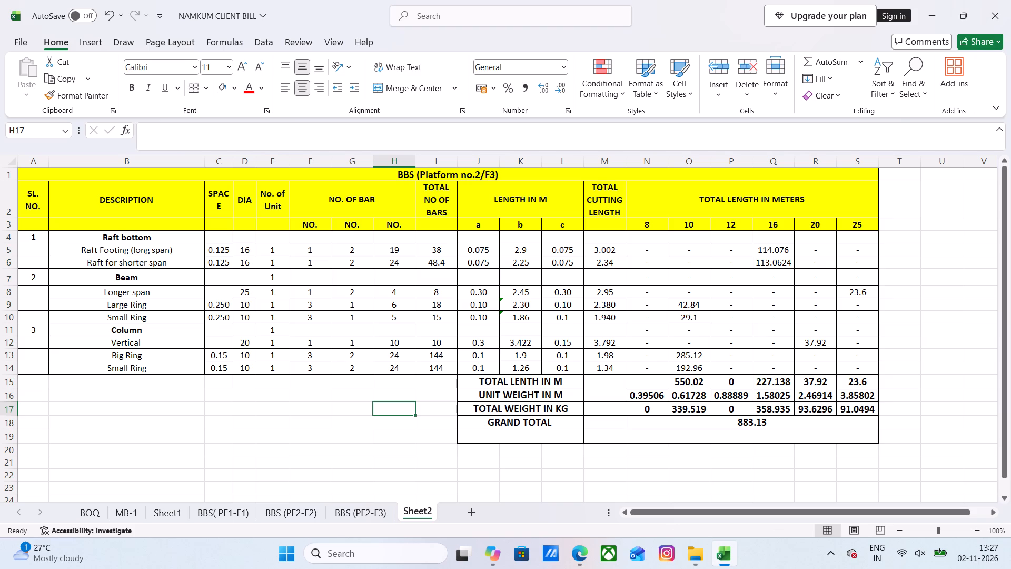
# Format the length a values from Raft Footing (long span) down to the column's Small Ring row to three decimal places.
pyautogui.moveTo(481, 245); pyautogui.dragTo(481, 340)
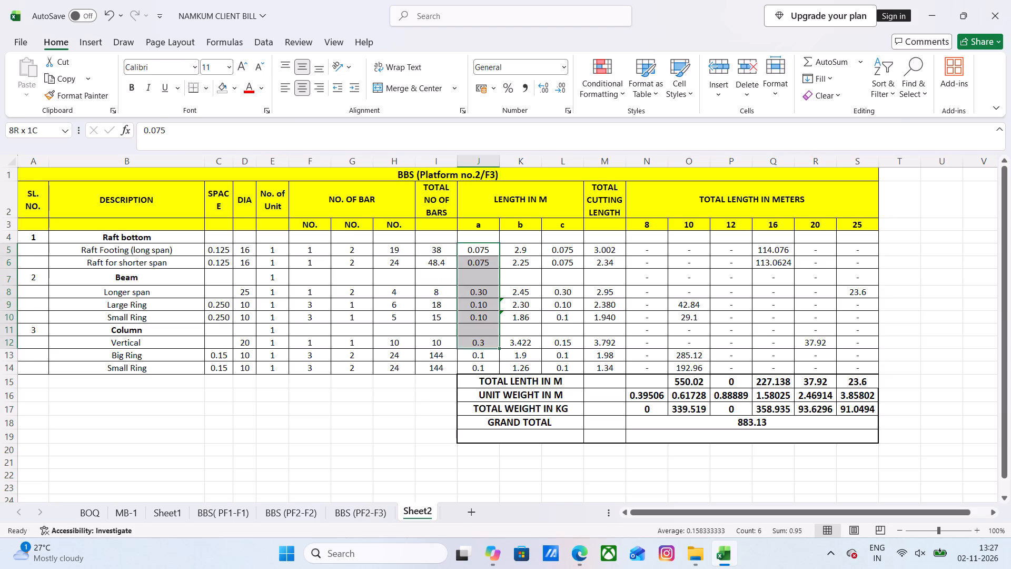
pyautogui.moveTo(481, 340); pyautogui.dragTo(483, 371)
pyautogui.click(544, 87)
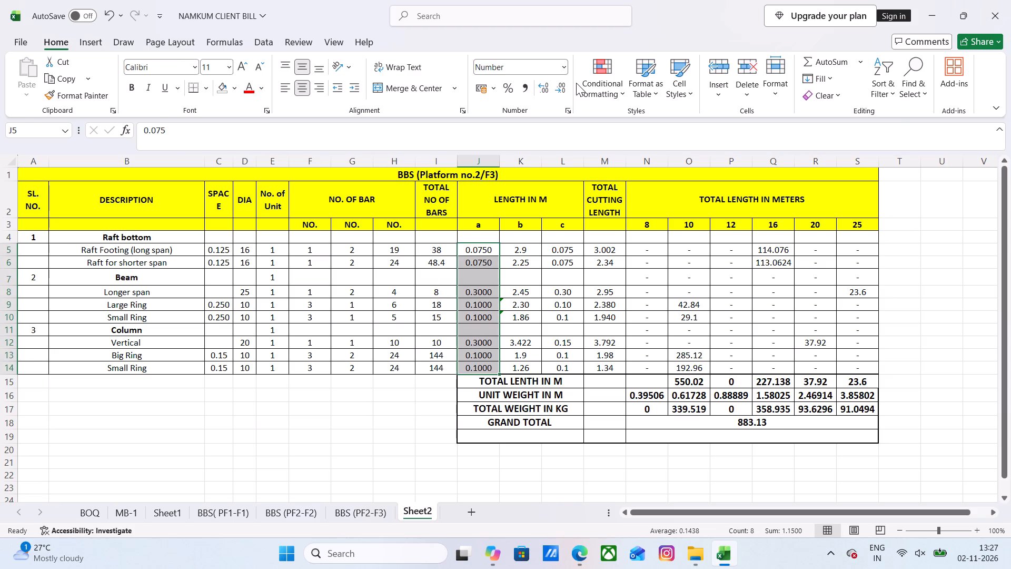
pyautogui.click(561, 87)
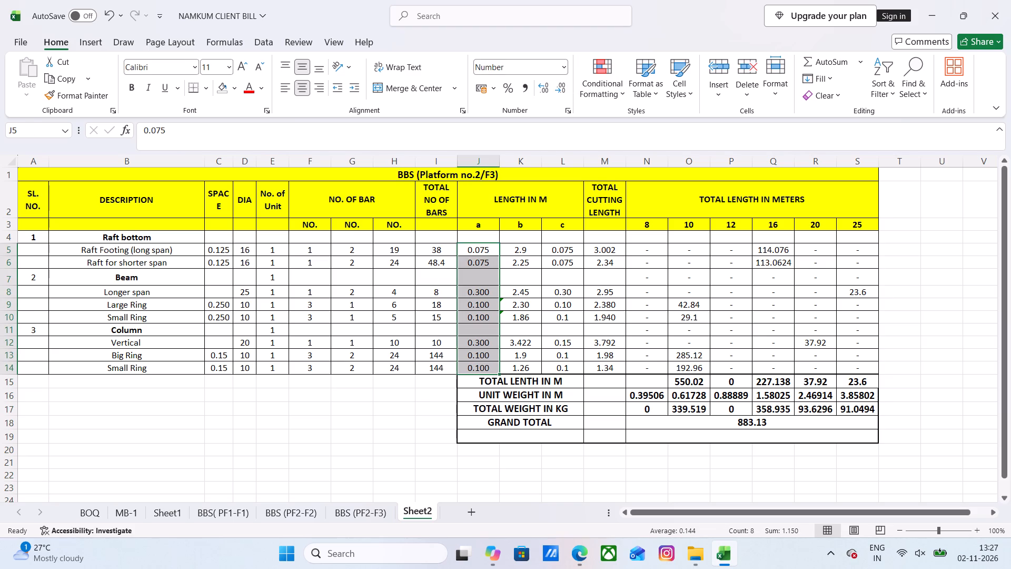
pyautogui.click(419, 400)
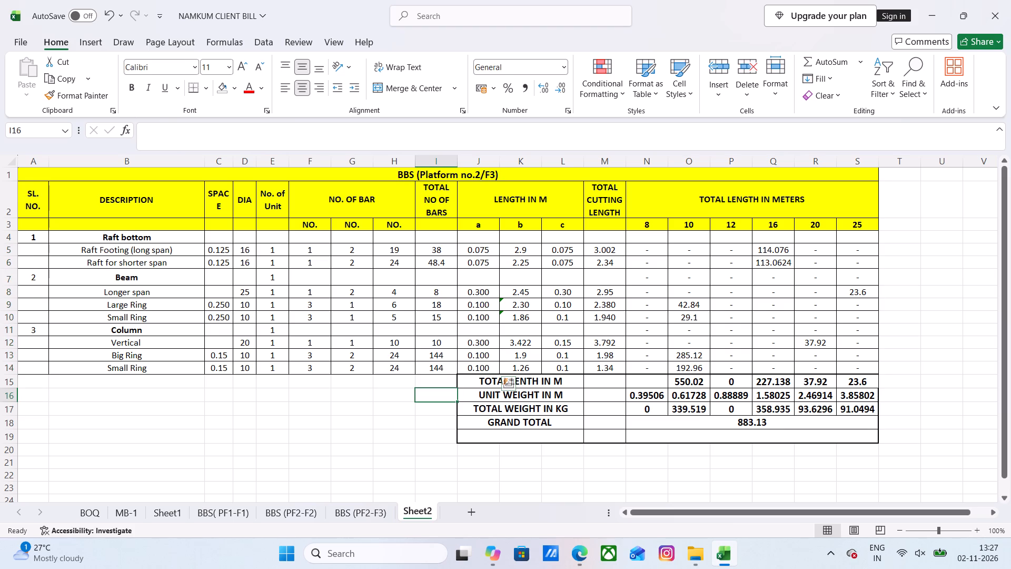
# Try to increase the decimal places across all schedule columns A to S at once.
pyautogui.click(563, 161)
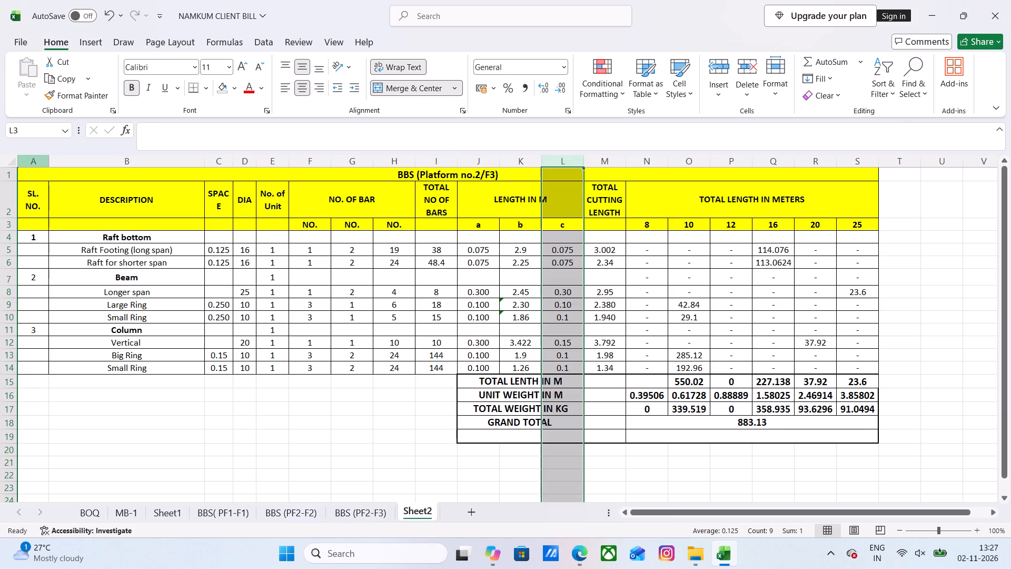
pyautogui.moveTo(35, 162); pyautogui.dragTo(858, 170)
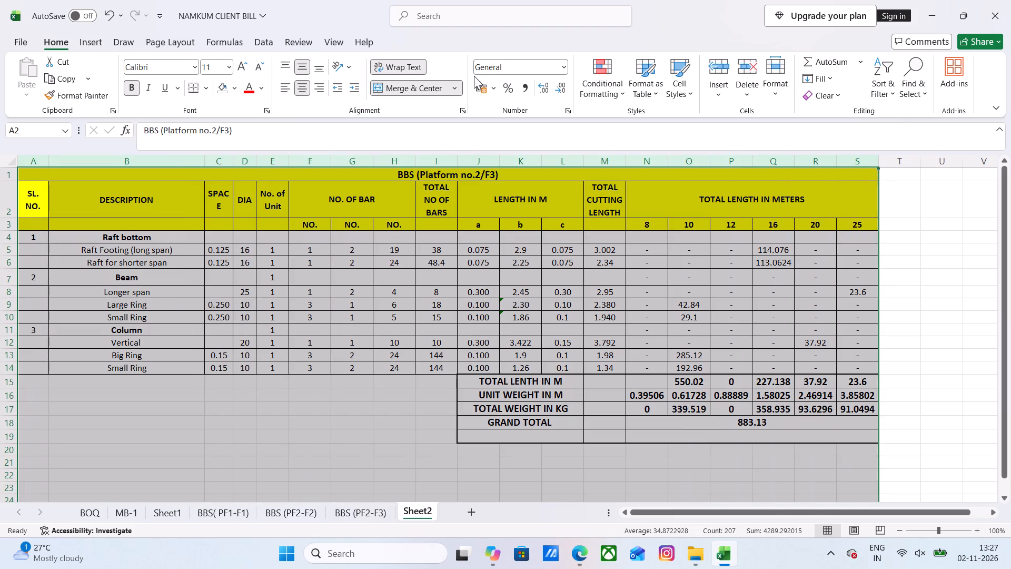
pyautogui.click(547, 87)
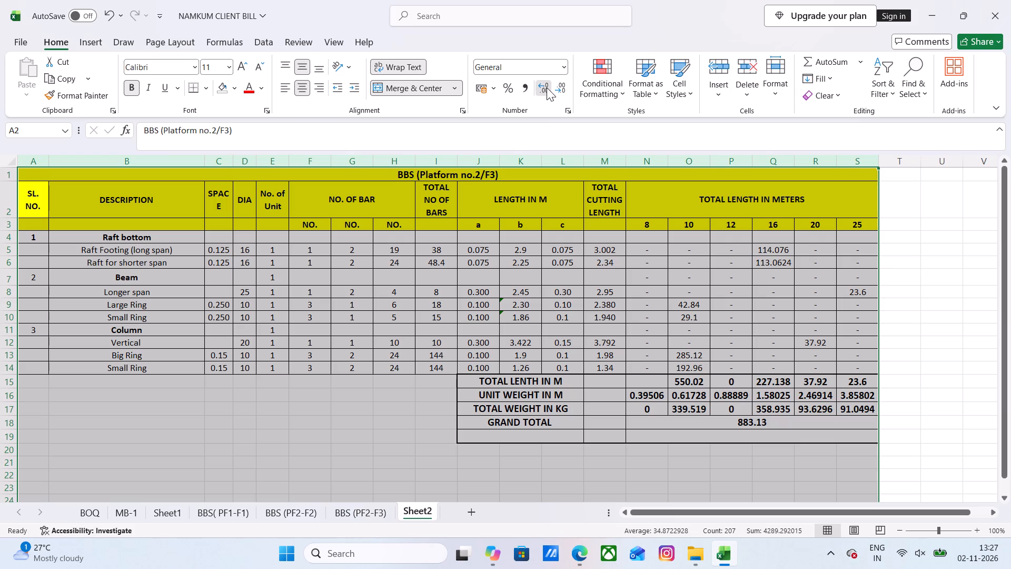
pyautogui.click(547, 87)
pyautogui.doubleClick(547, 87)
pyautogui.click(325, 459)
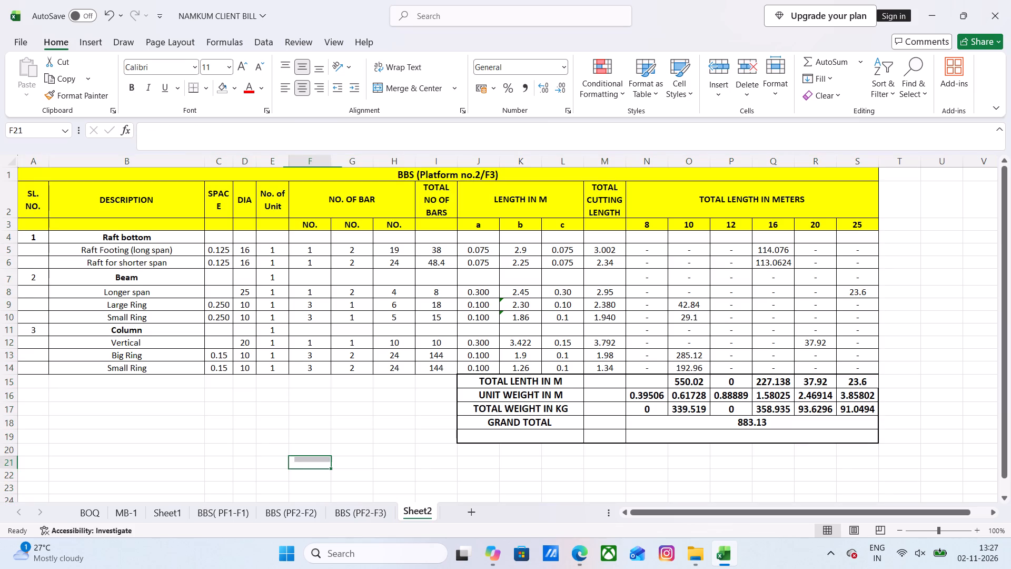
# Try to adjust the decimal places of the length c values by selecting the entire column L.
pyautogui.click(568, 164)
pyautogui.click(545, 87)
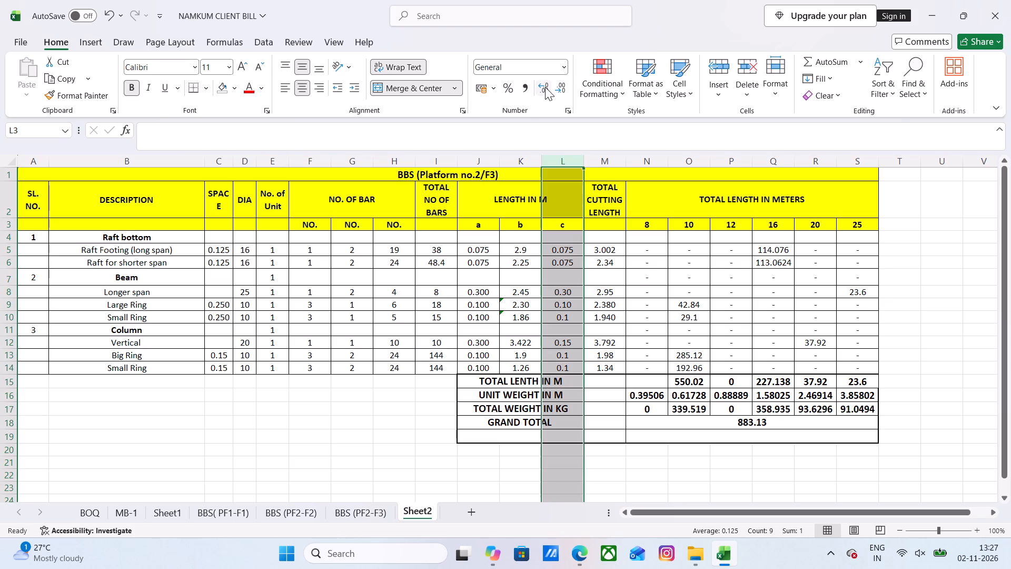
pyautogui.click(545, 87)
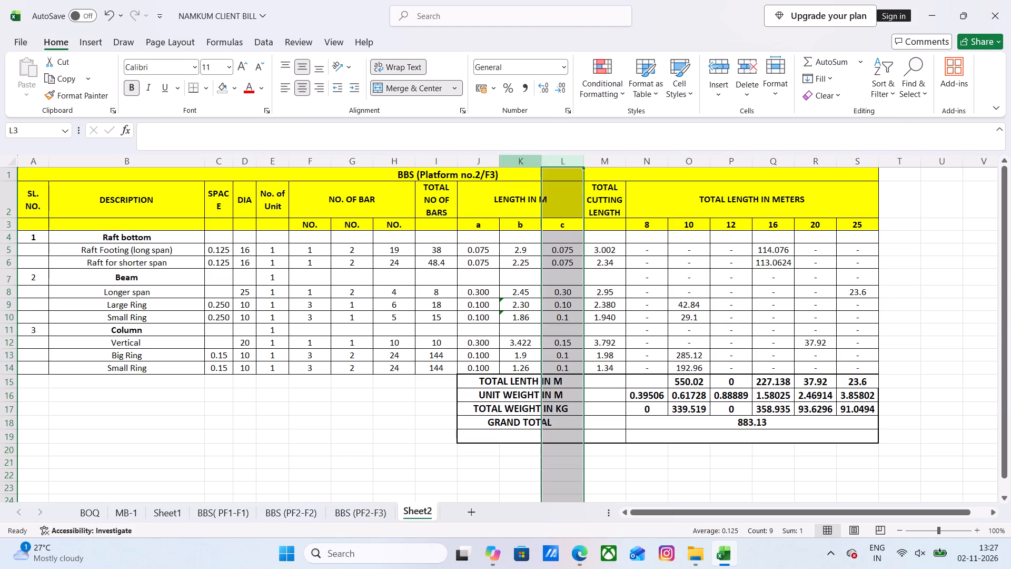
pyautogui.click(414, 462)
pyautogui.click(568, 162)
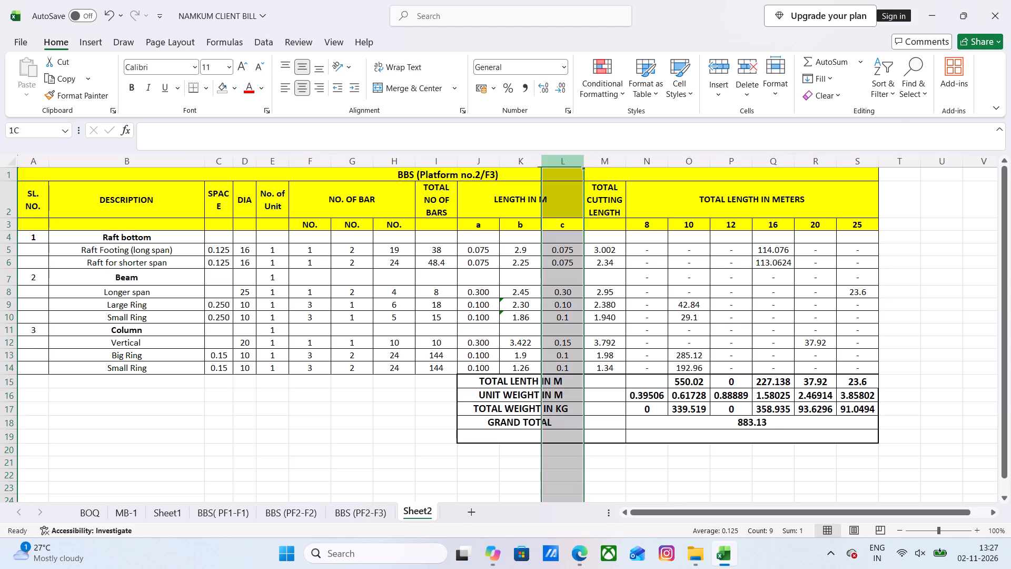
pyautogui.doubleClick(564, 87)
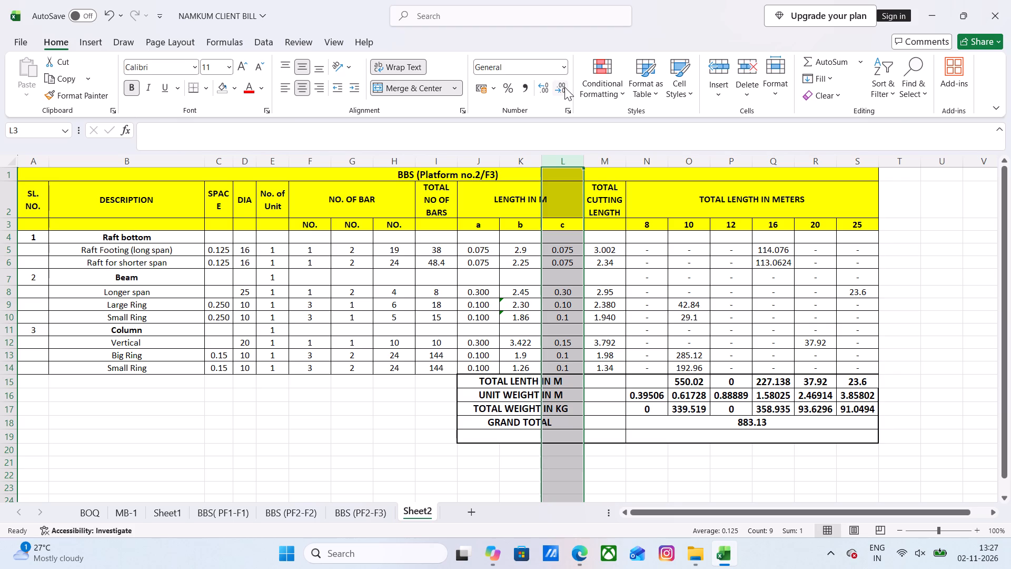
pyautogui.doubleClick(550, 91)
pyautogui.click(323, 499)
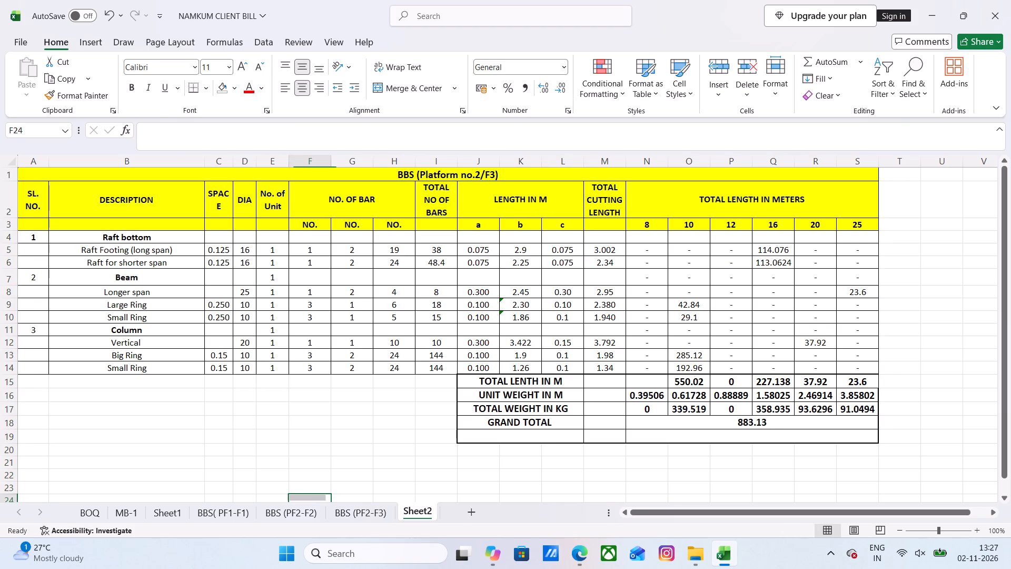
# Select the length c values from the beam's Longer span row to the column's Small Ring row for decimal formatting.
pyautogui.moveTo(563, 290); pyautogui.dragTo(559, 371)
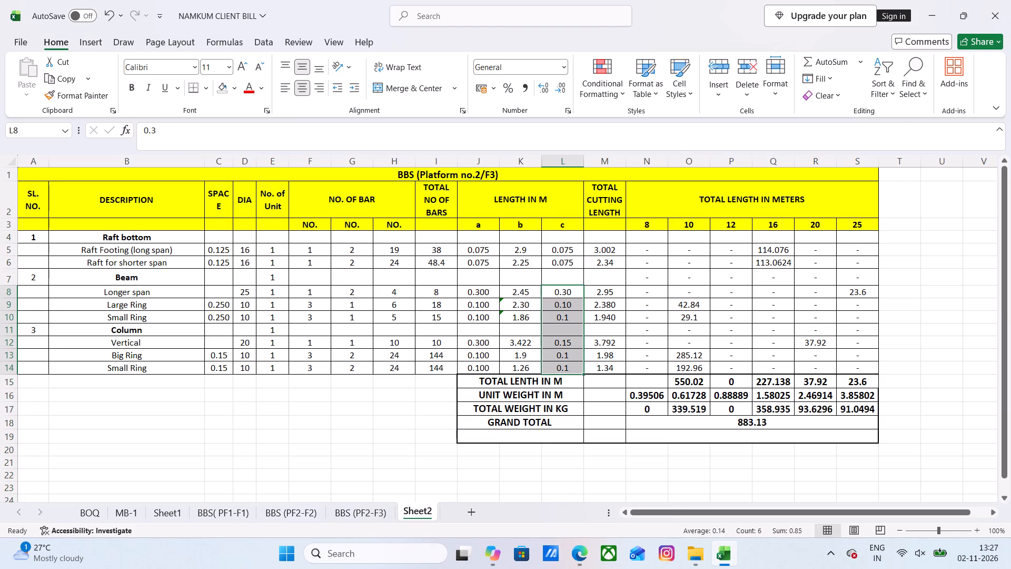
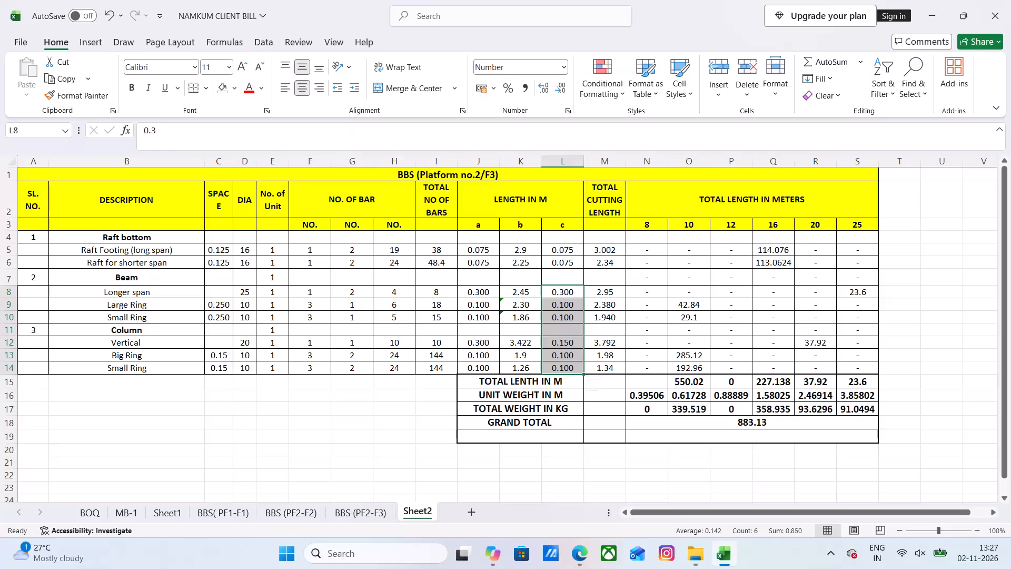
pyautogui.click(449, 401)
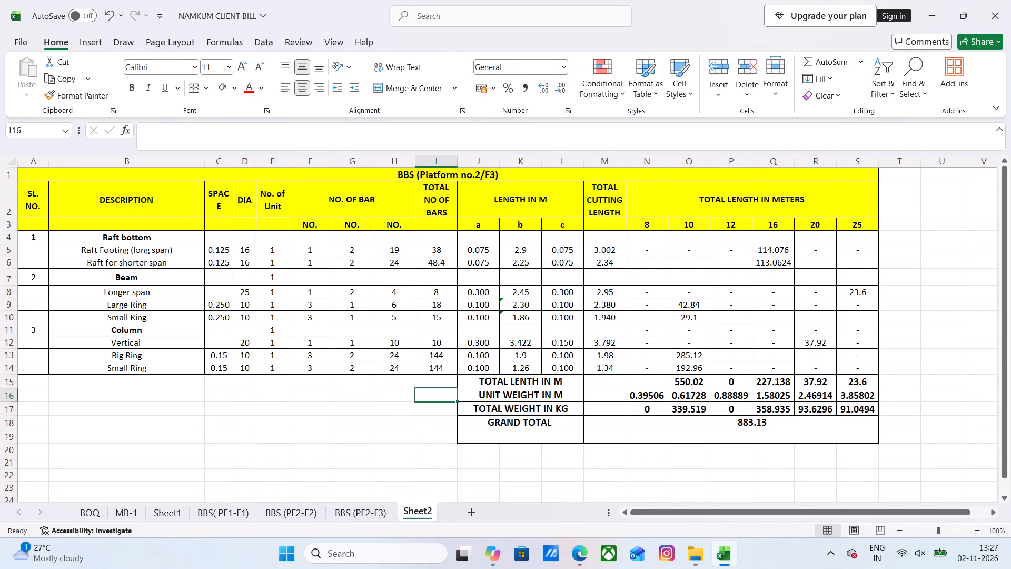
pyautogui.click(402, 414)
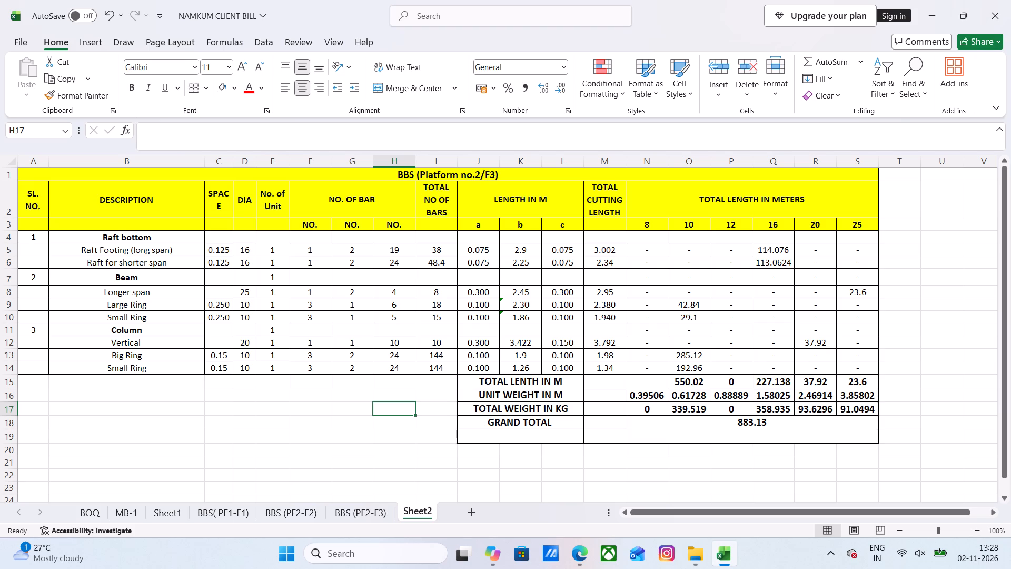
# Change the beam Large Ring's length b formula to =2*(0.5+0.65).
pyautogui.click(511, 294)
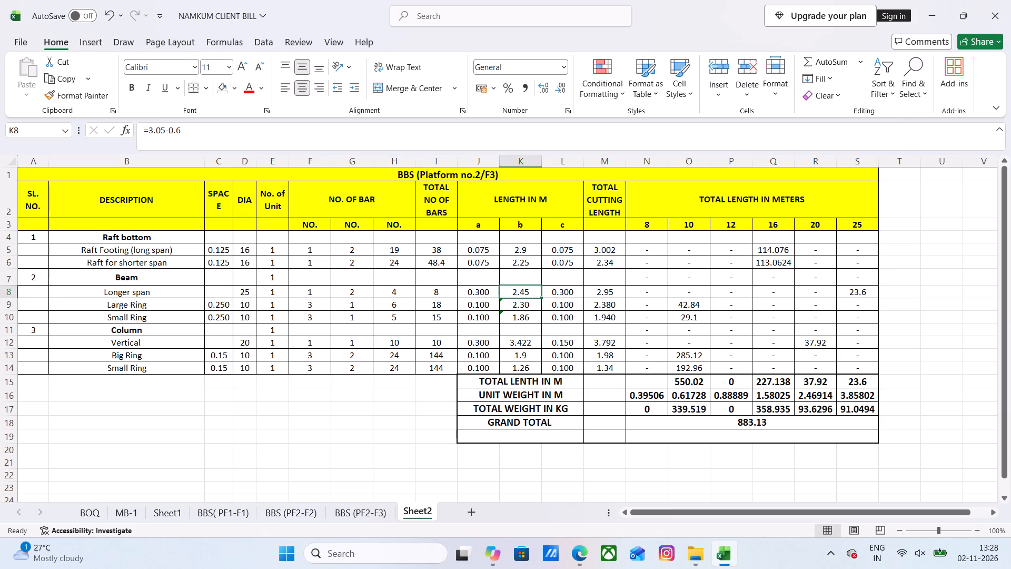
pyautogui.click(511, 303)
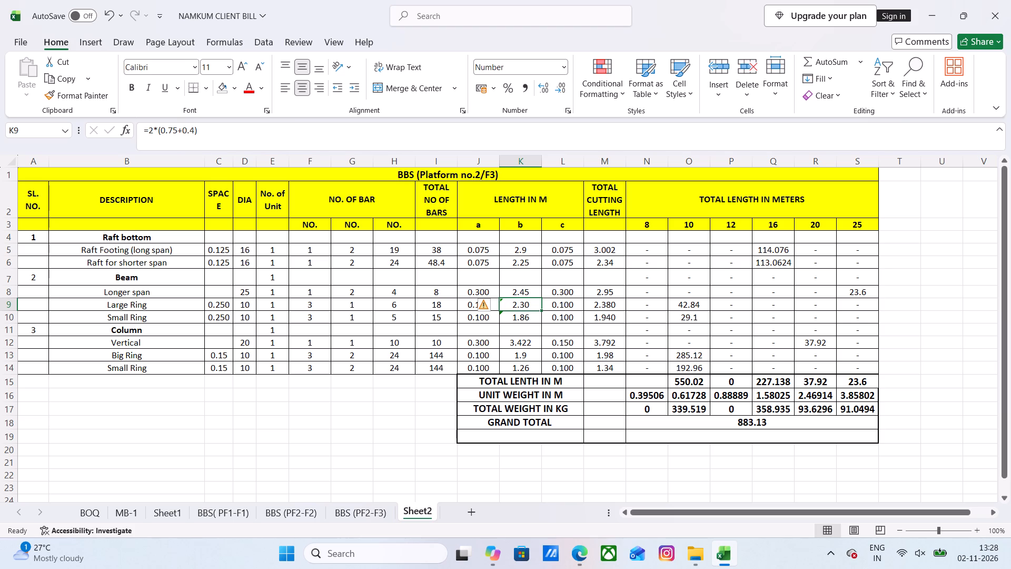
pyautogui.click(177, 129)
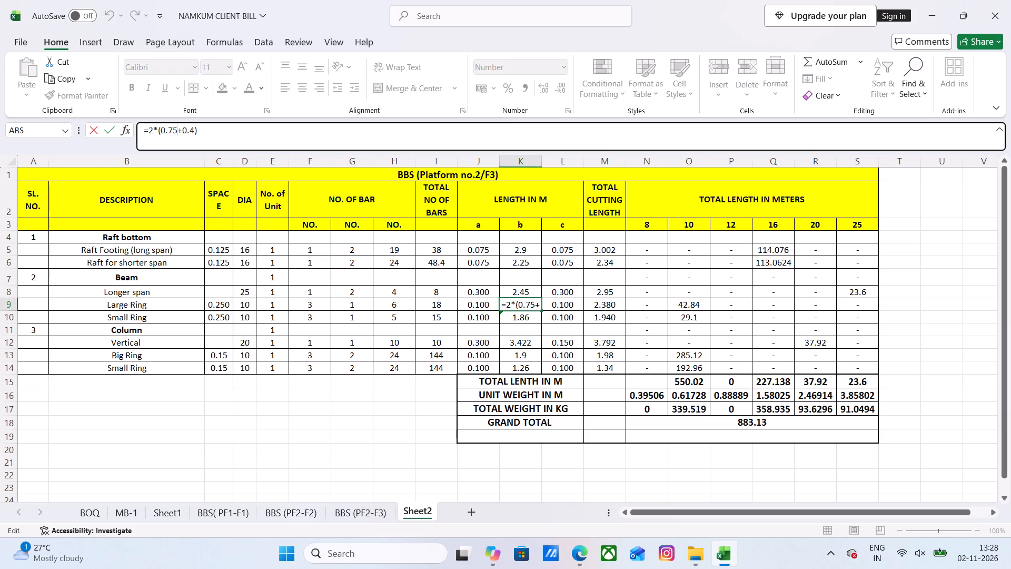
pyautogui.press('BackSpace')
pyautogui.press('BackSpace')
pyautogui.press('5')
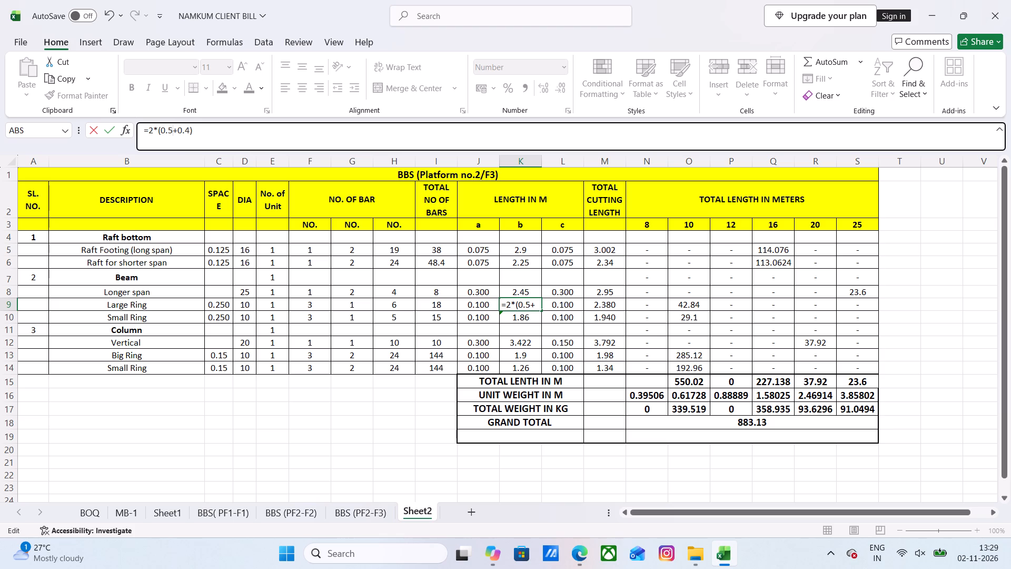
pyautogui.click(191, 130)
pyautogui.click(190, 132)
pyautogui.press('BackSpace')
pyautogui.write('65')
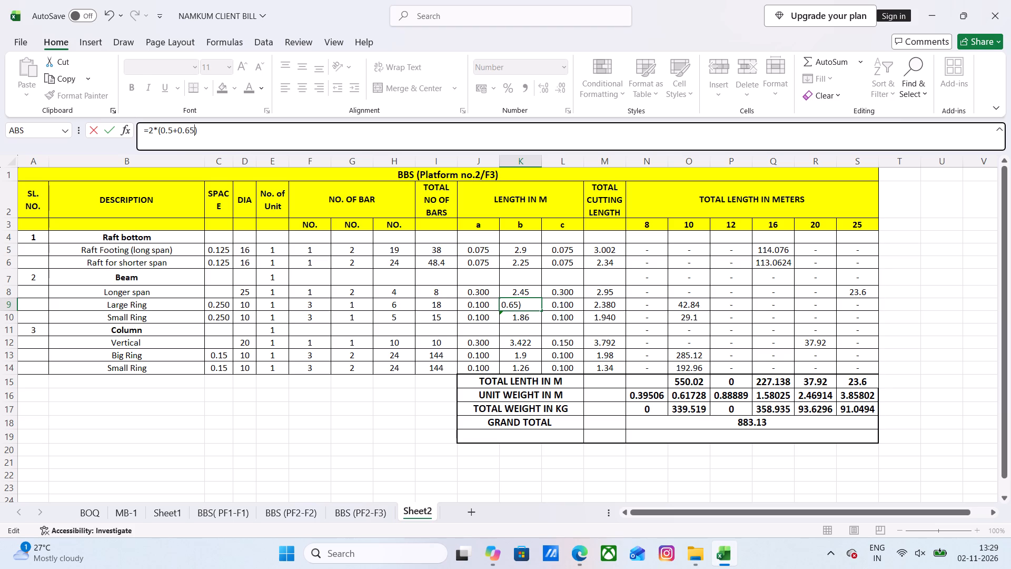
pyautogui.press('Return')
pyautogui.click(523, 304)
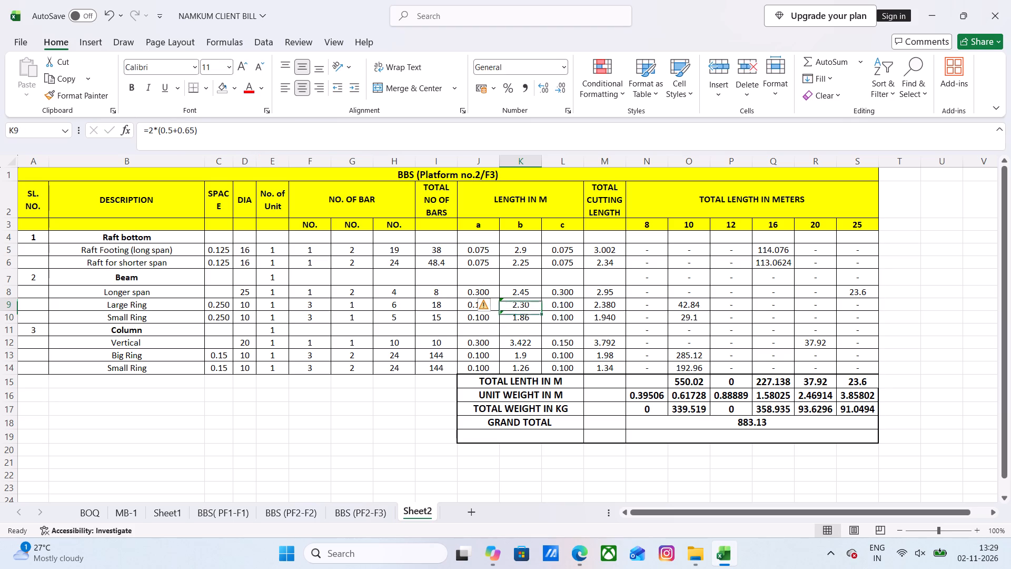
# Change the beam Small Ring's length b formula to =2*(0.65+0.16) and check its total cutting length formula.
pyautogui.click(523, 295)
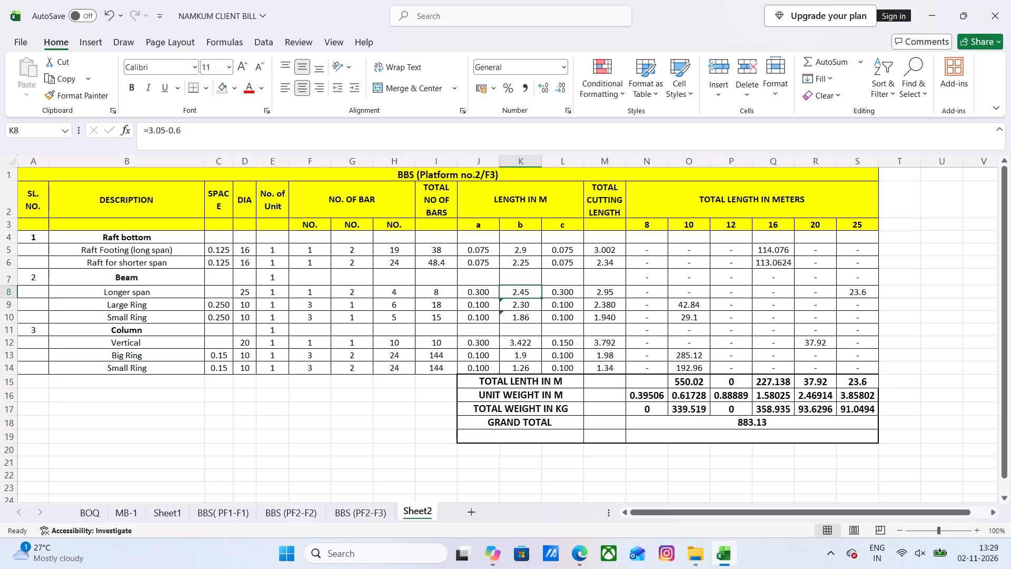
pyautogui.click(524, 305)
pyautogui.click(524, 319)
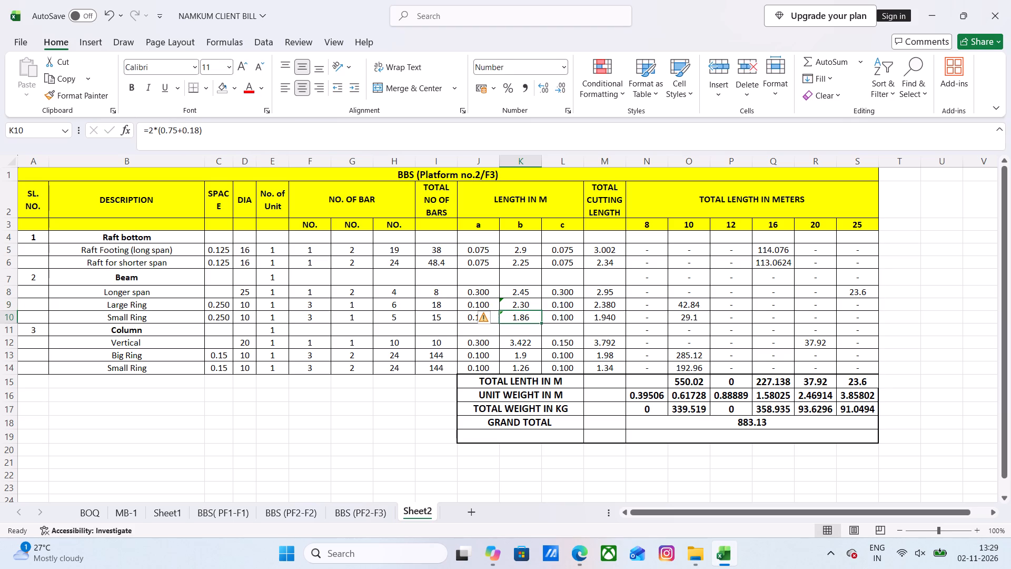
pyautogui.click(524, 307)
pyautogui.click(527, 319)
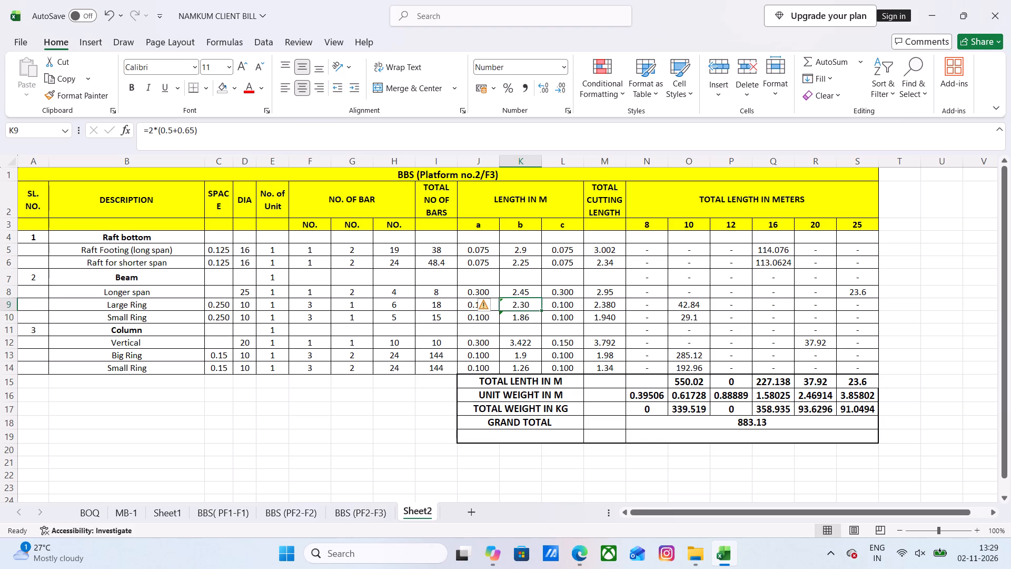
pyautogui.click(177, 130)
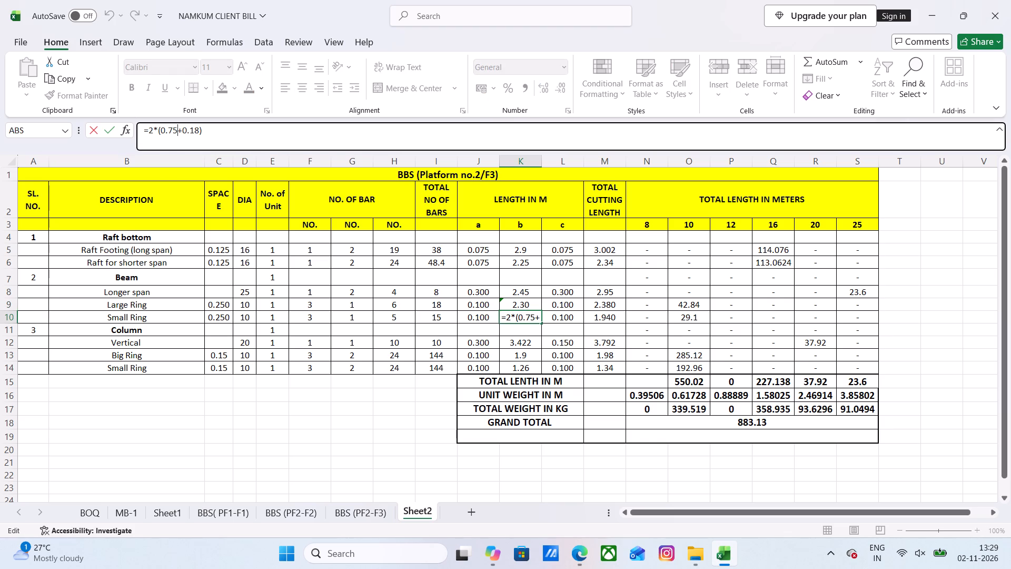
pyautogui.press('BackSpace')
pyautogui.press('BackSpace')
pyautogui.write('65')
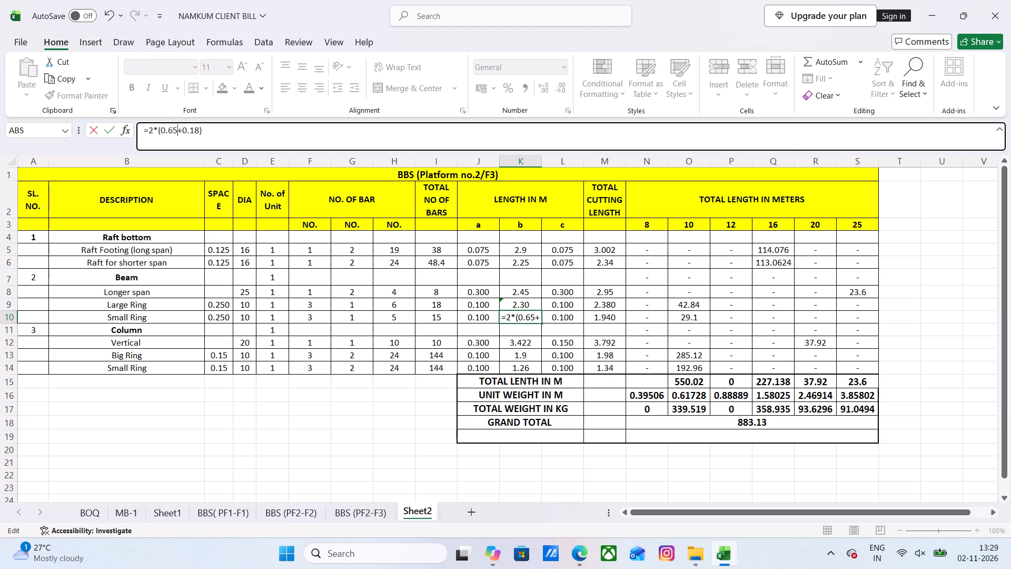
pyautogui.click(197, 131)
pyautogui.press('BackSpace')
pyautogui.press('6')
pyautogui.press('Return')
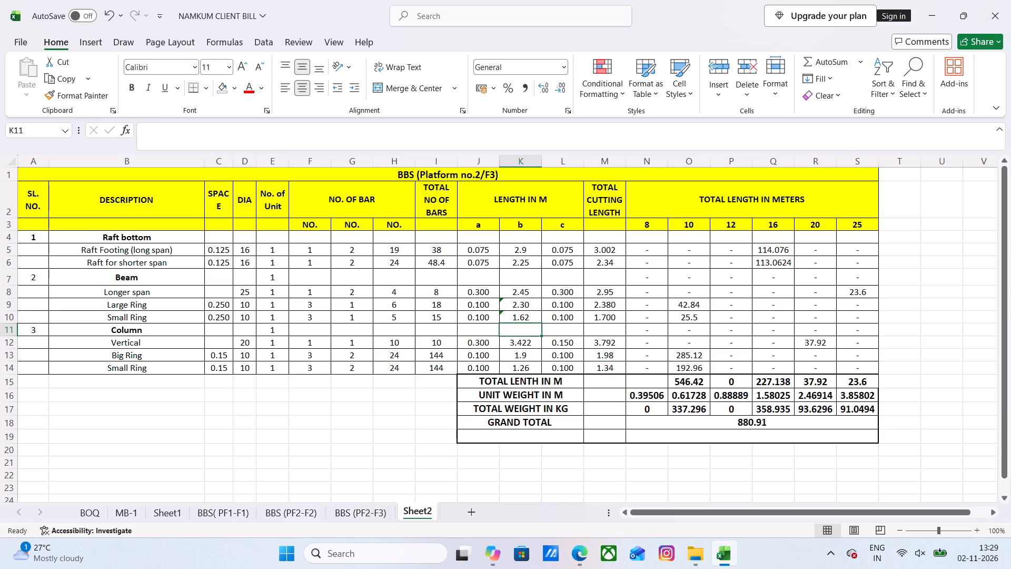
pyautogui.click(522, 320)
pyautogui.doubleClick(607, 318)
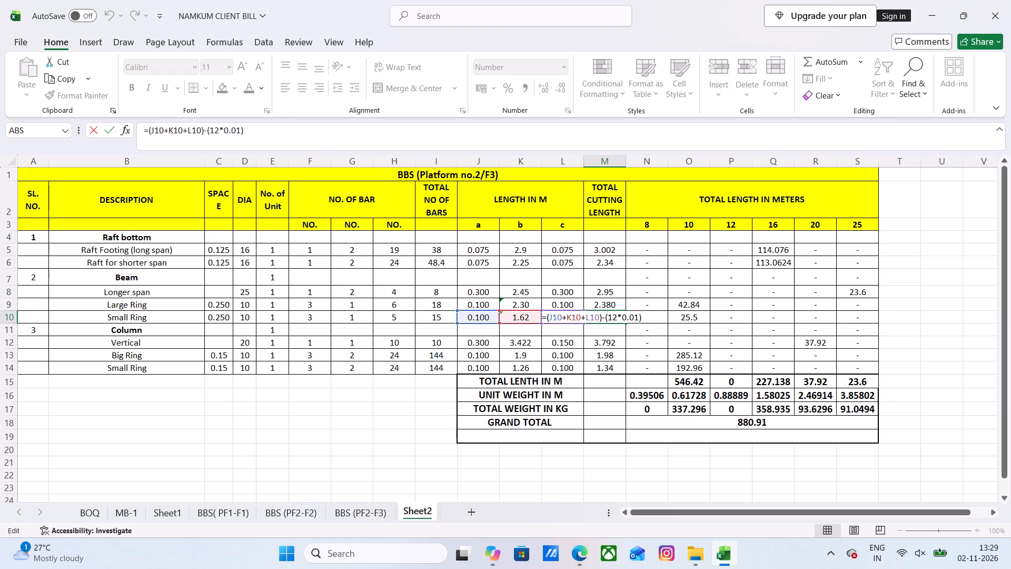
pyautogui.press('Escape')
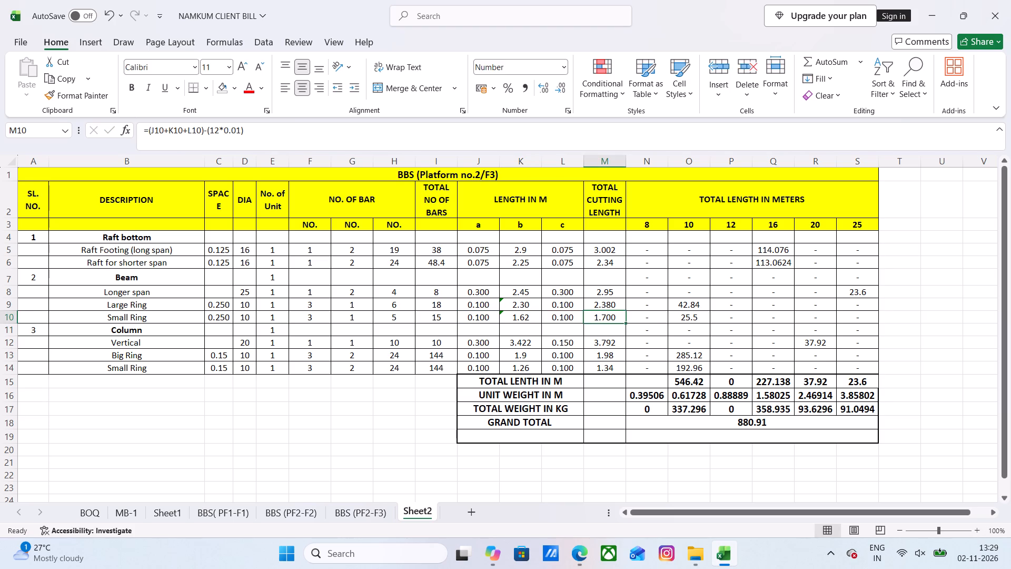
pyautogui.click(382, 416)
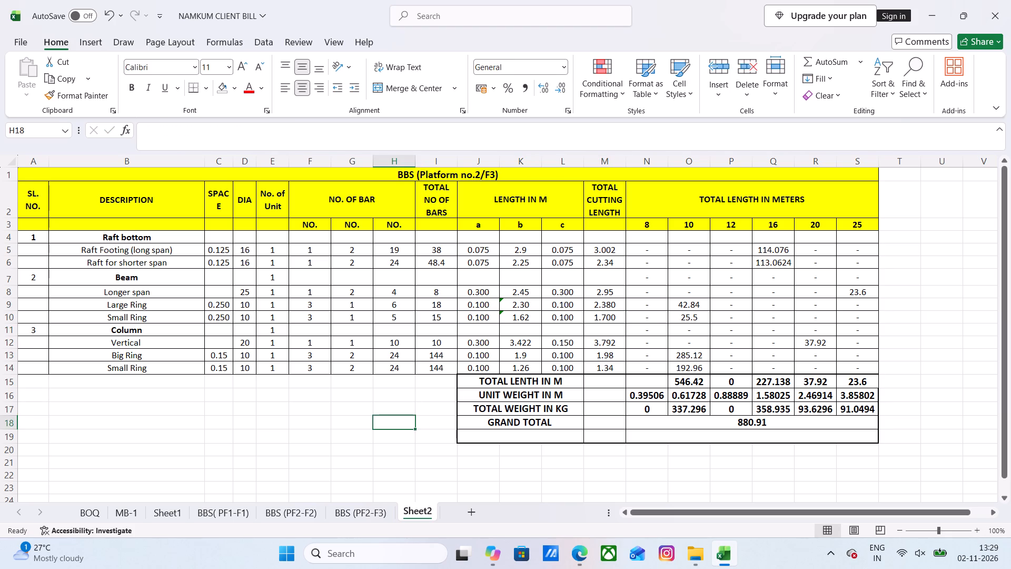
# Change the column Big Ring's length b formula to =2*(0.5+0.5).
pyautogui.click(134, 341)
pyautogui.click(521, 340)
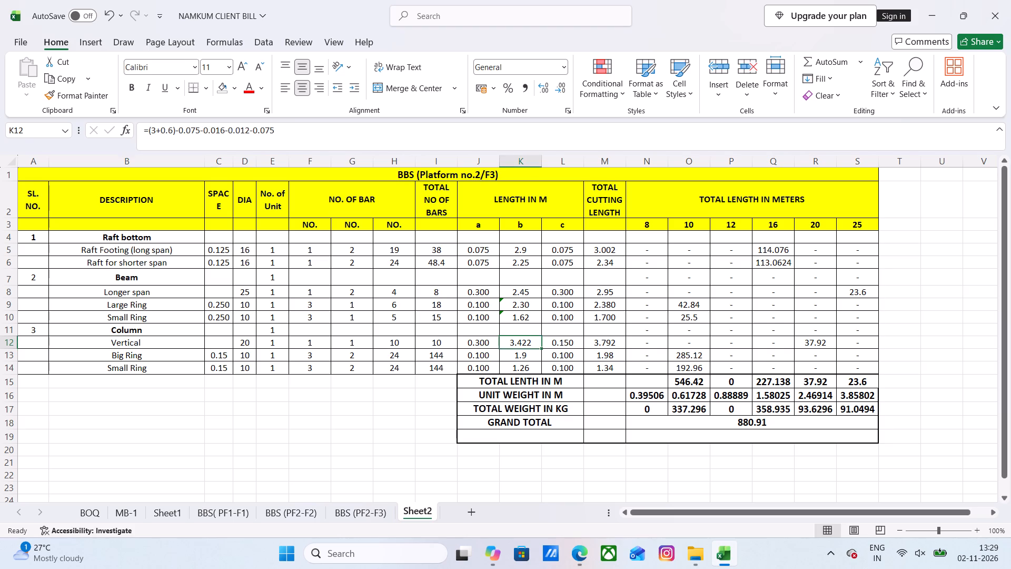
pyautogui.click(517, 354)
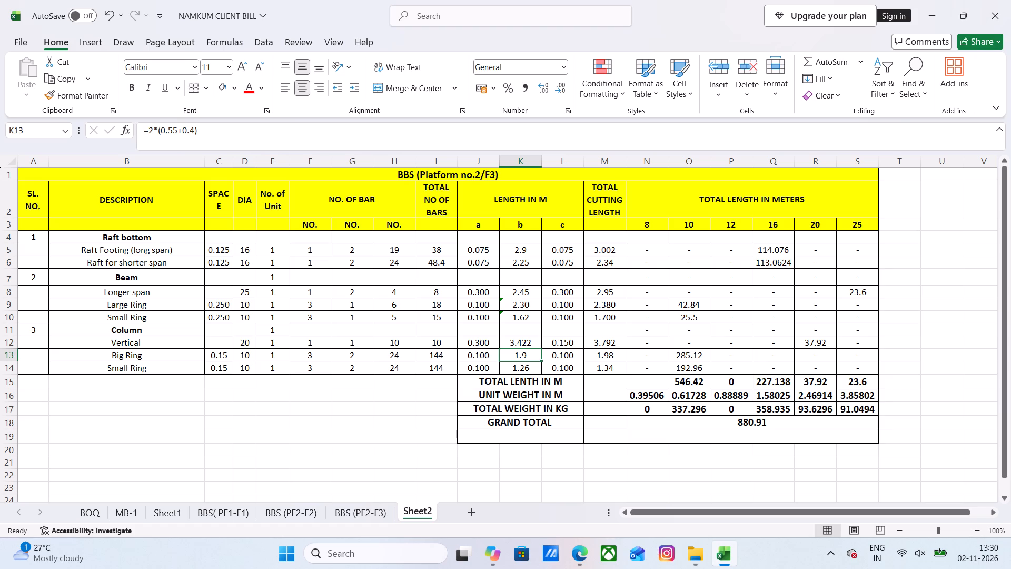
pyautogui.click(521, 352)
pyautogui.click(175, 131)
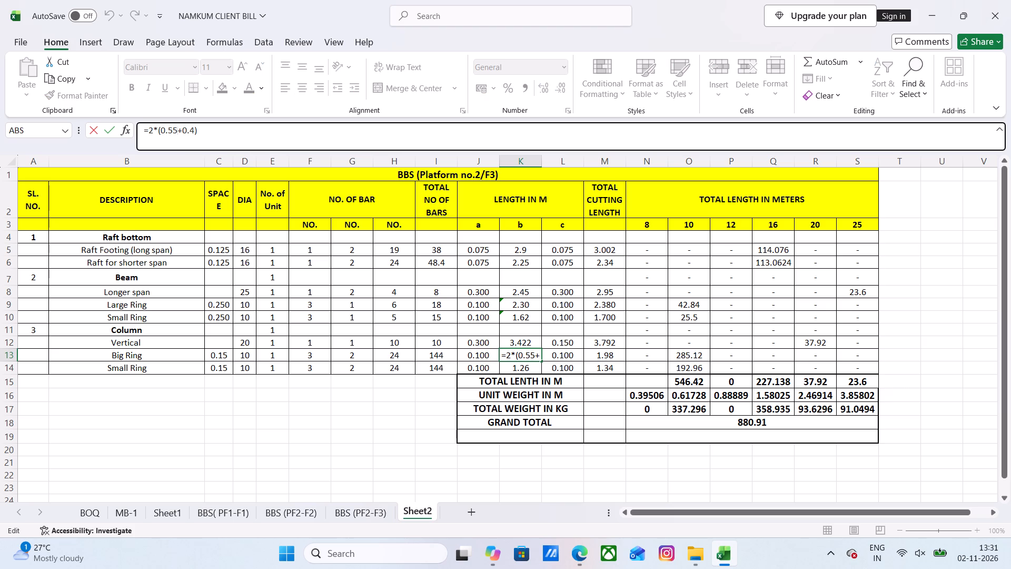
pyautogui.press('BackSpace')
pyautogui.click(189, 131)
pyautogui.press('BackSpace')
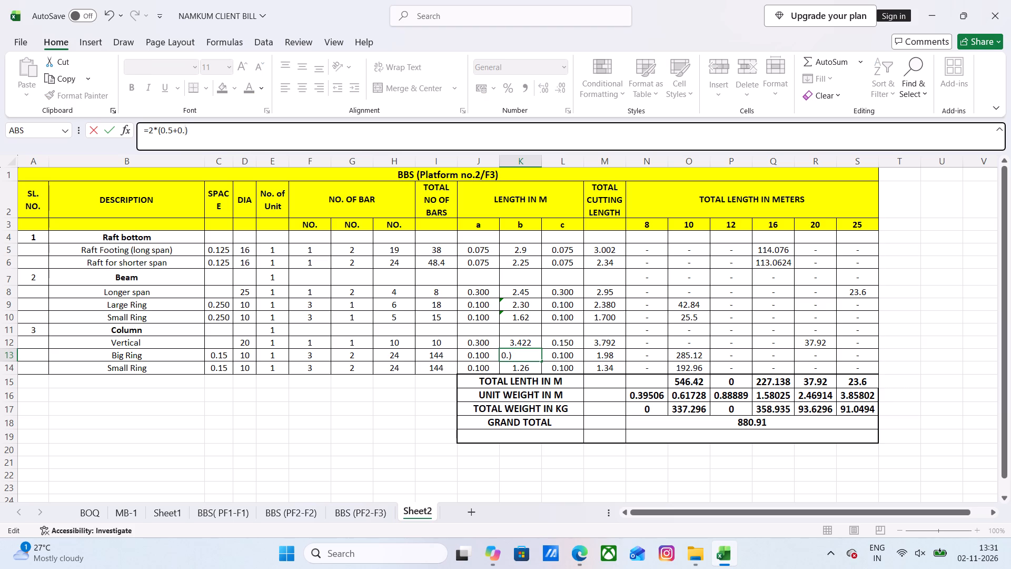
pyautogui.press('5')
pyautogui.click(278, 421)
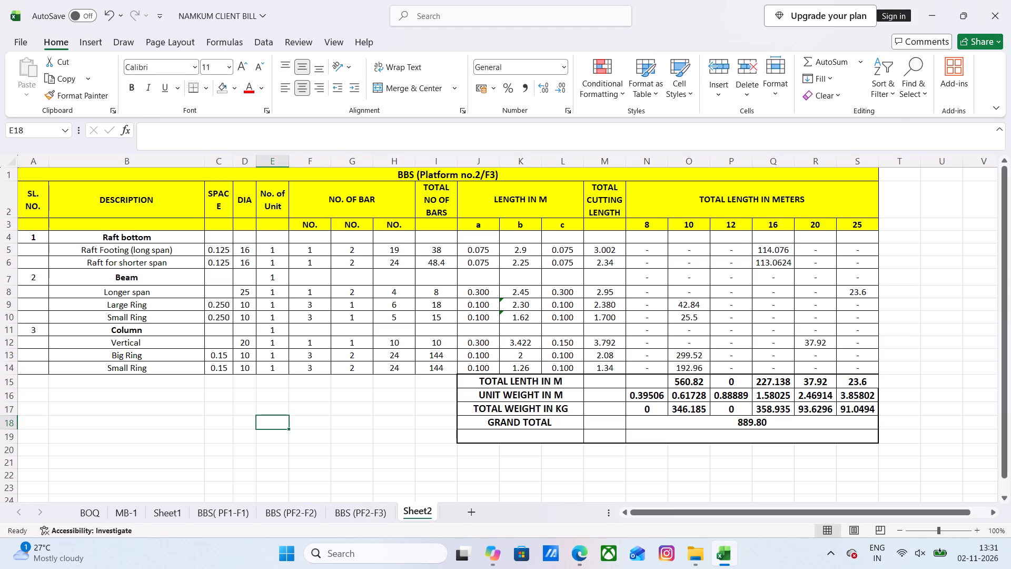
# Change the column Small Ring's length b formula to =2*(0.5+0.16).
pyautogui.click(526, 365)
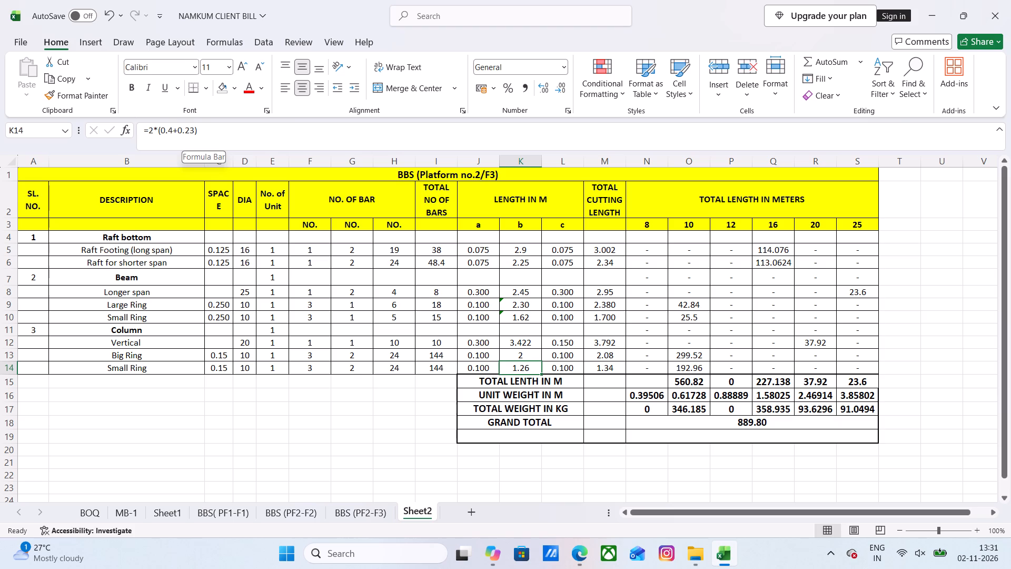
pyautogui.click(171, 129)
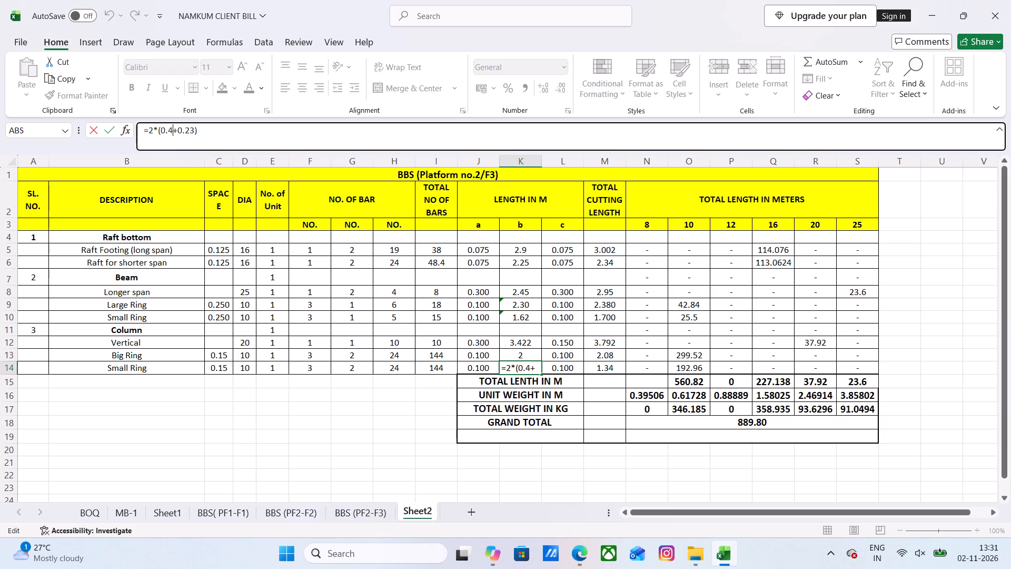
pyautogui.press('BackSpace')
pyautogui.press('5')
pyautogui.click(193, 130)
pyautogui.press('BackSpace')
pyautogui.press('BackSpace')
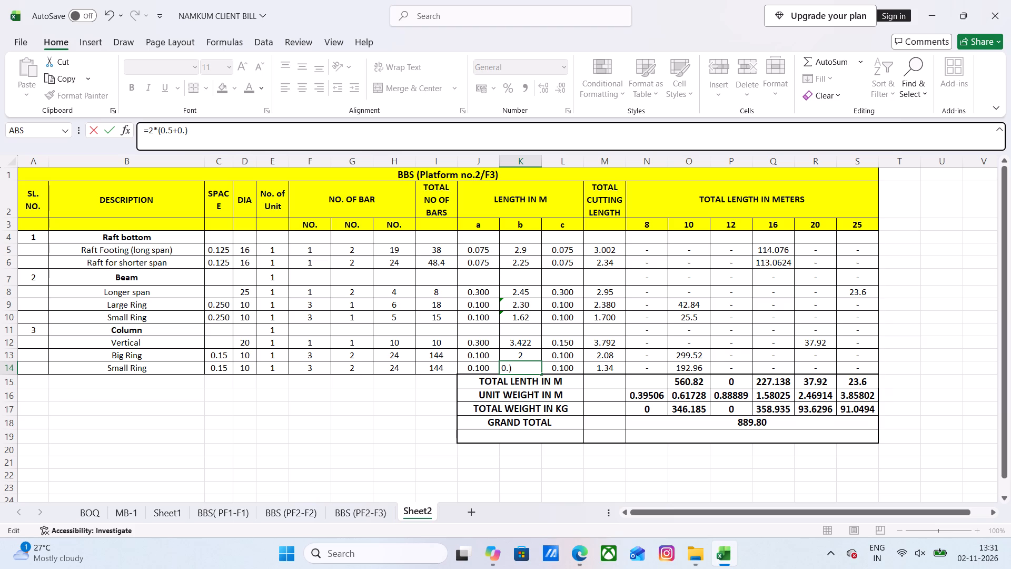
pyautogui.write('16')
pyautogui.press('Return')
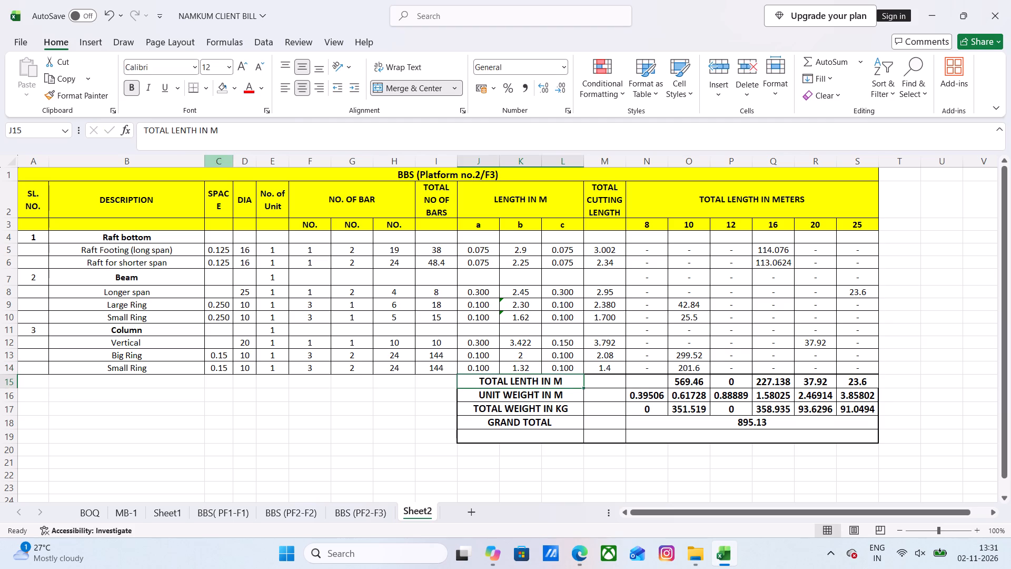
# Review the column Small Ring's total number of bars and its length a and length b formulas.
pyautogui.click(364, 468)
pyautogui.click(515, 367)
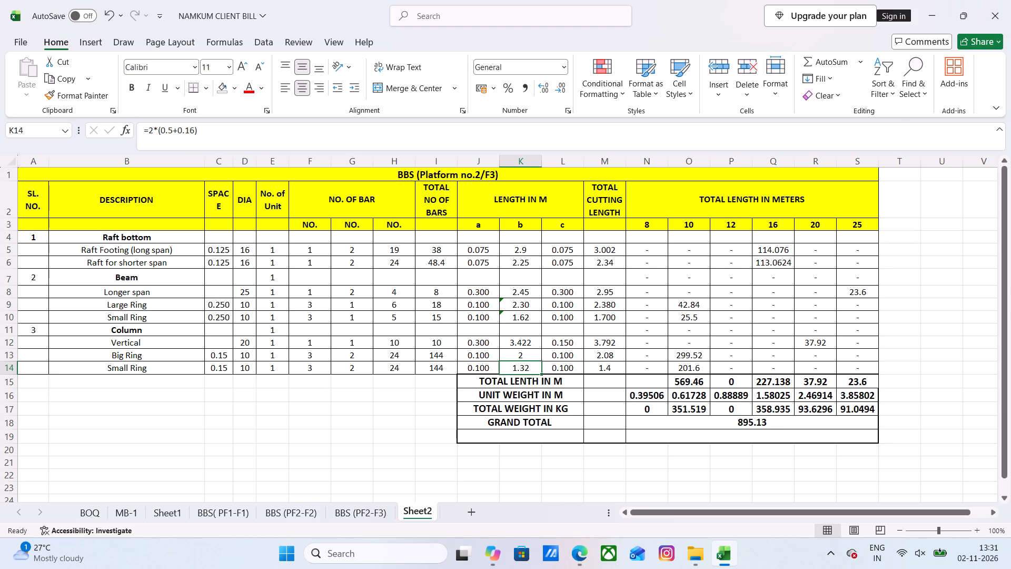
pyautogui.click(342, 444)
pyautogui.click(440, 371)
pyautogui.click(483, 370)
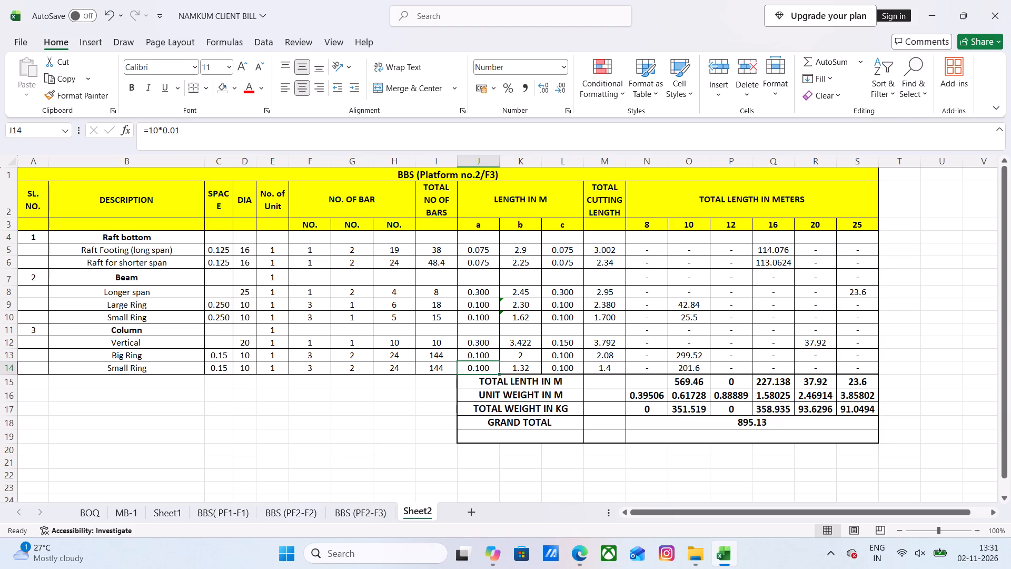
pyautogui.click(522, 371)
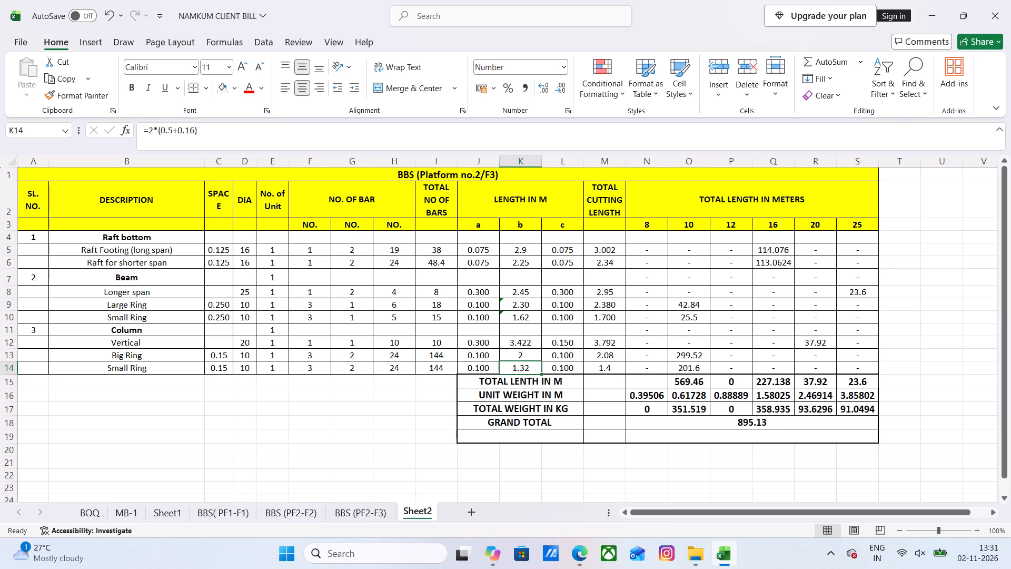
pyautogui.click(520, 370)
pyautogui.click(353, 419)
pyautogui.click(524, 367)
pyautogui.click(393, 400)
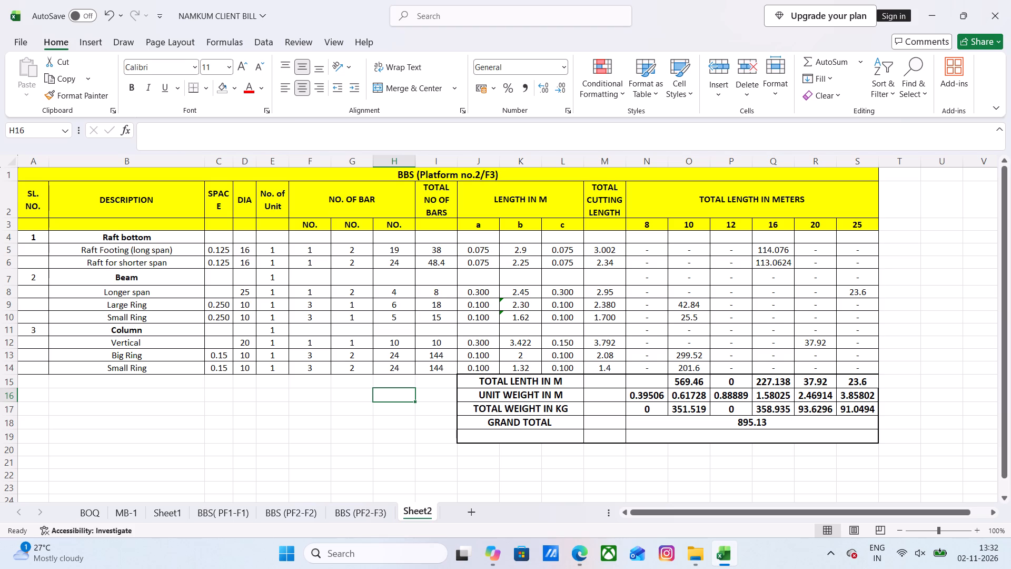
pyautogui.click(378, 451)
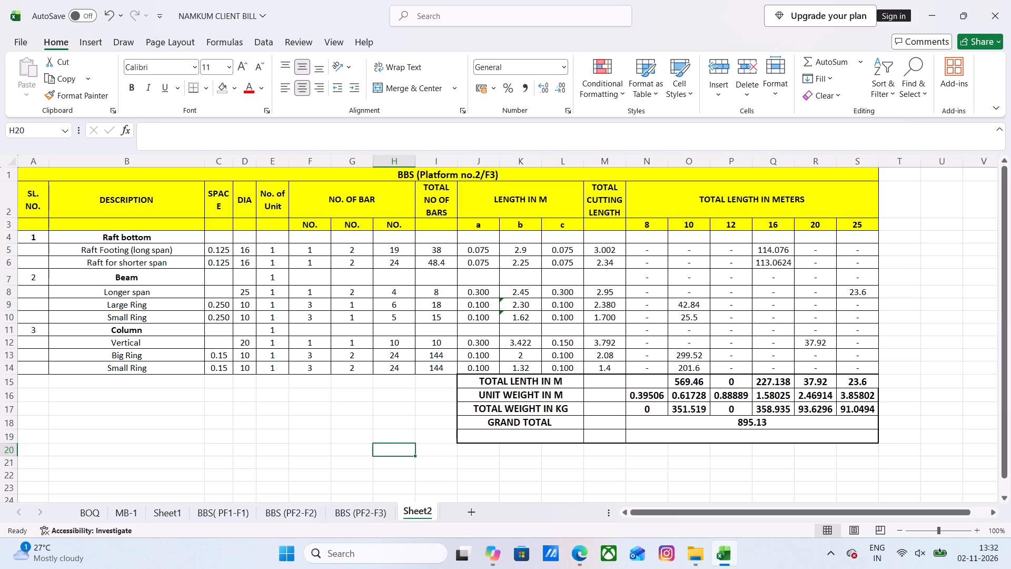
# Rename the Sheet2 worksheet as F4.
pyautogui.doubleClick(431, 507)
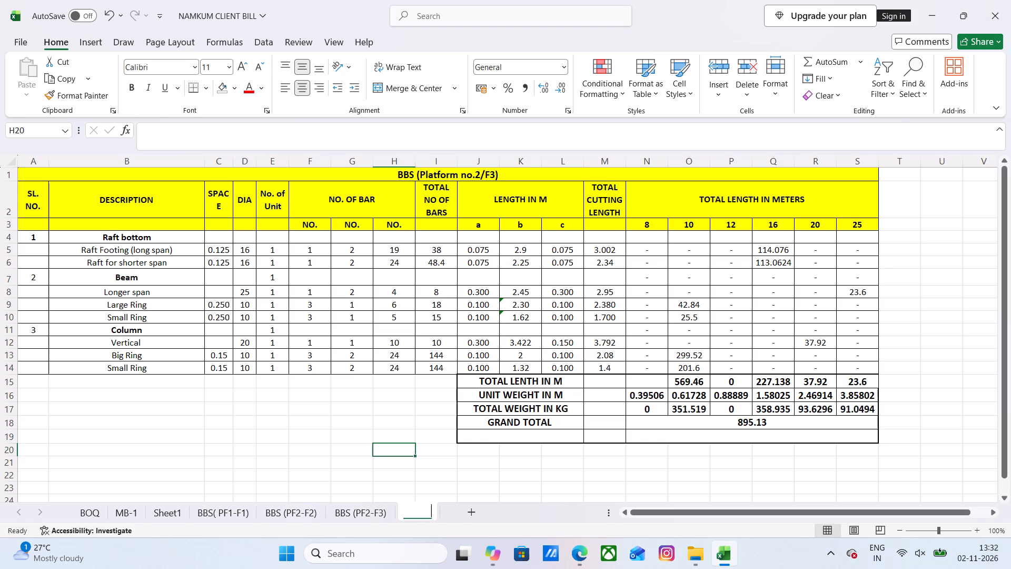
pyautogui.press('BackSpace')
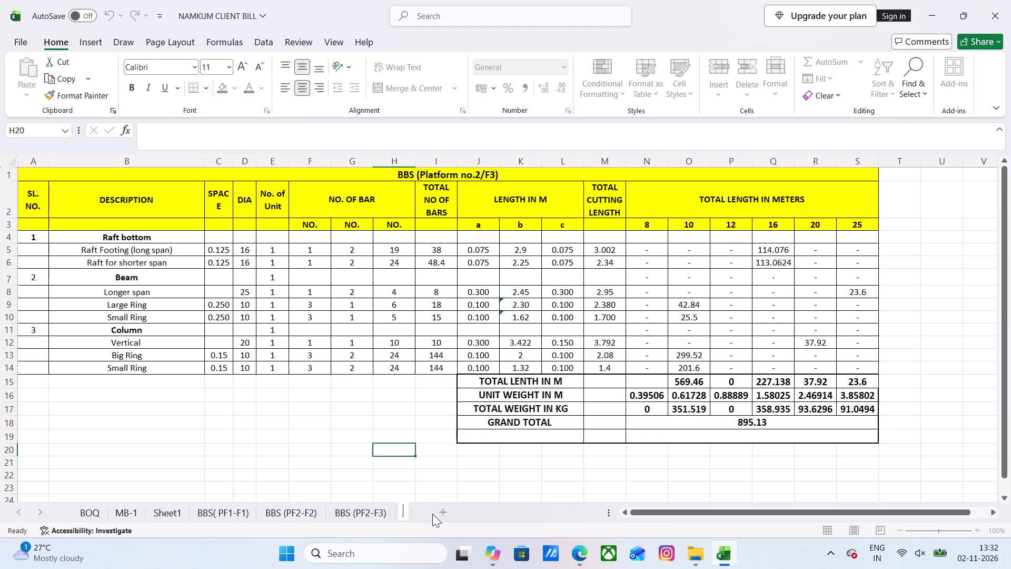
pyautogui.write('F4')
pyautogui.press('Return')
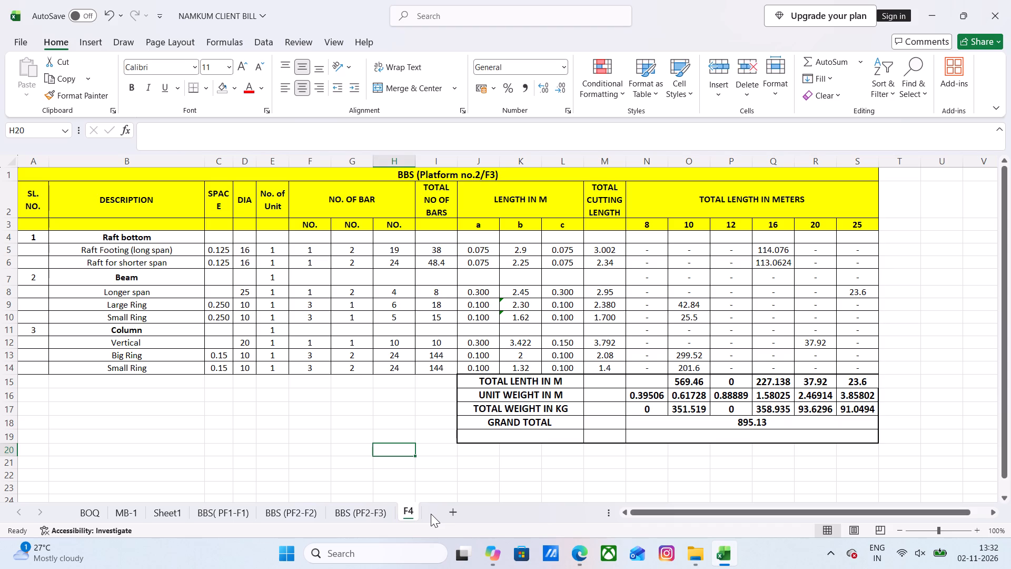
# Rename the current worksheet as BBS (F4), matching the naming style of the other BBS sheets.
pyautogui.doubleClick(412, 509)
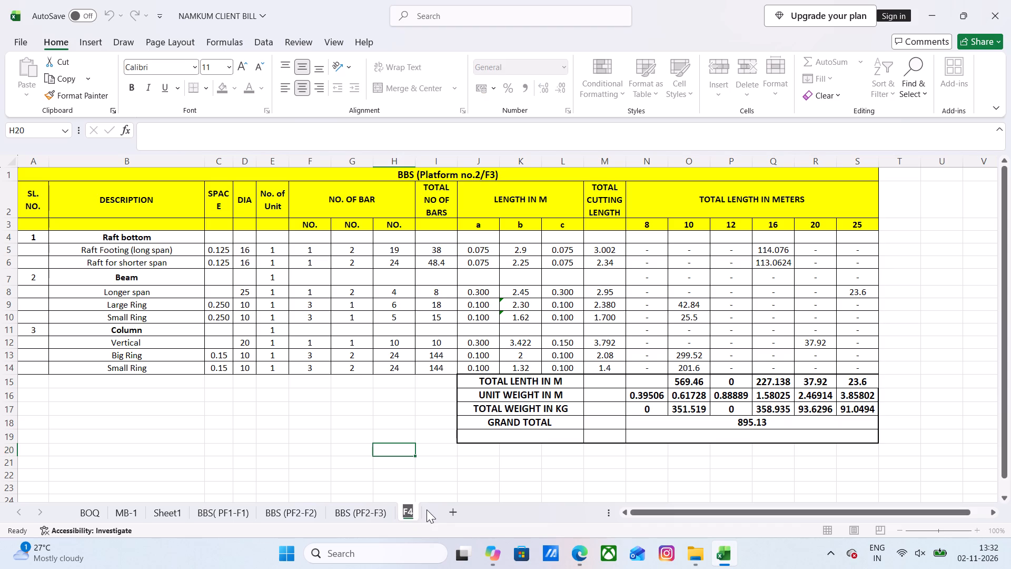
pyautogui.press('BackSpace')
pyautogui.write('BBS F')
pyautogui.press('4')
pyautogui.press('BackSpace')
pyautogui.press('BackSpace')
pyautogui.write('(F4')
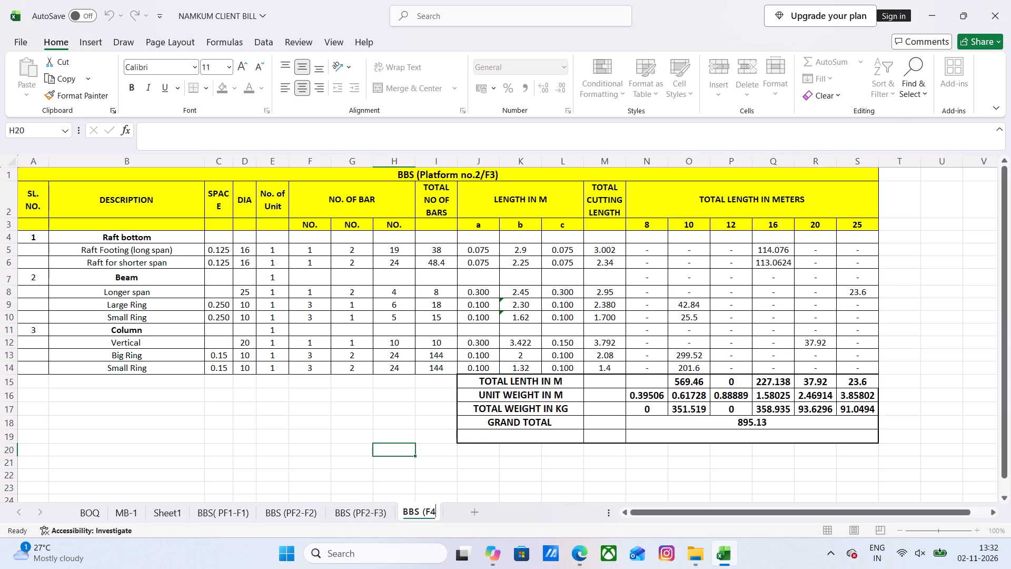
pyautogui.hotkey('shift', ')')
pyautogui.press('Return')
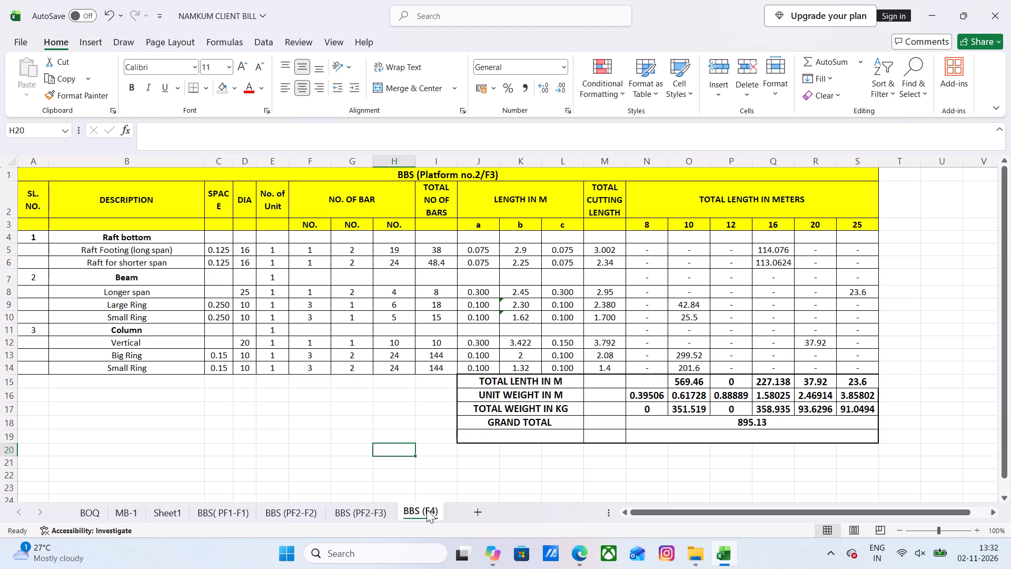
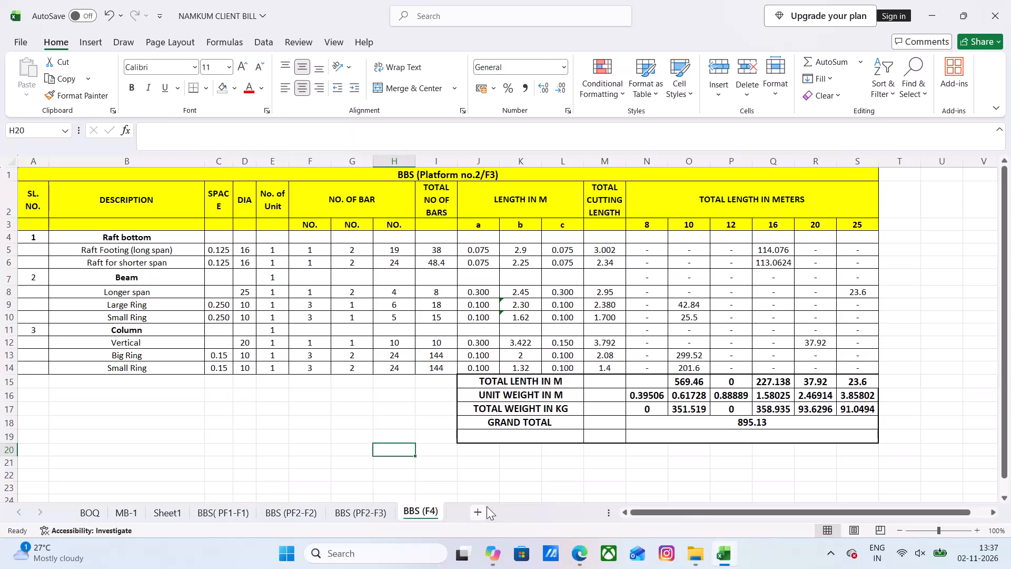
# Add a new sheet after BBS (F4) and name it CARRAGE.
pyautogui.click(480, 516)
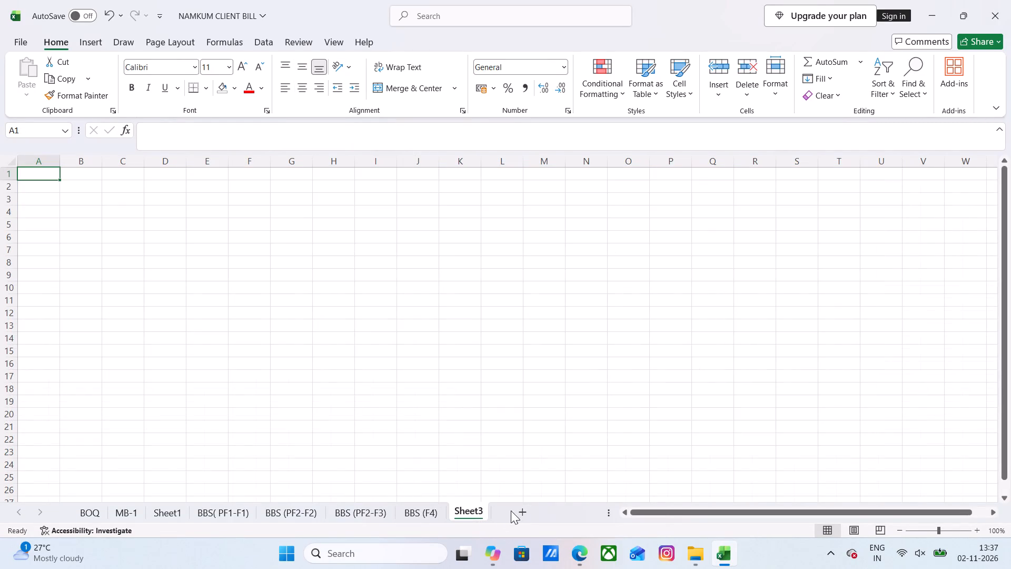
pyautogui.doubleClick(475, 511)
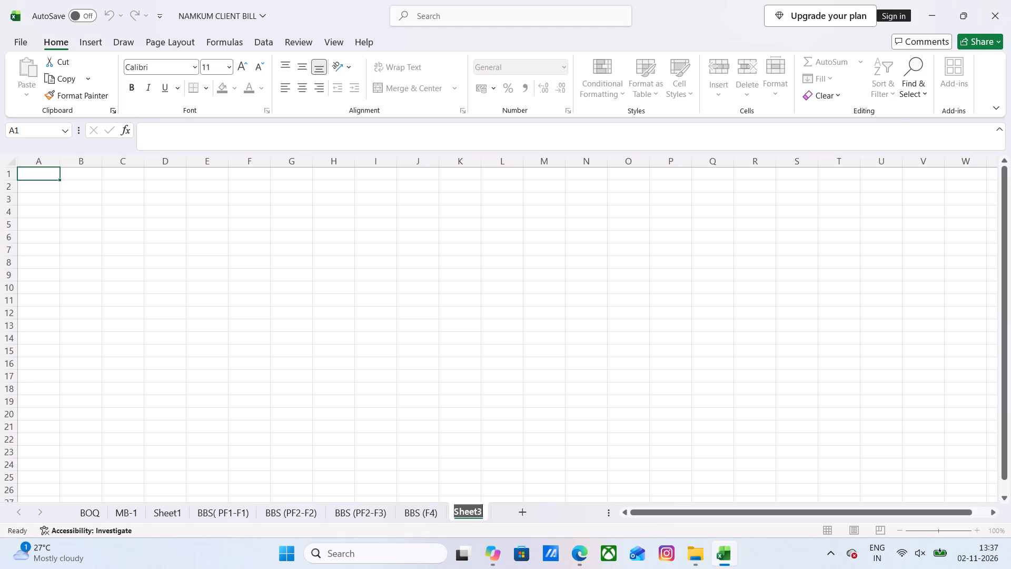
pyautogui.press('BackSpace')
pyautogui.write('CARRAGE')
pyautogui.click(561, 448)
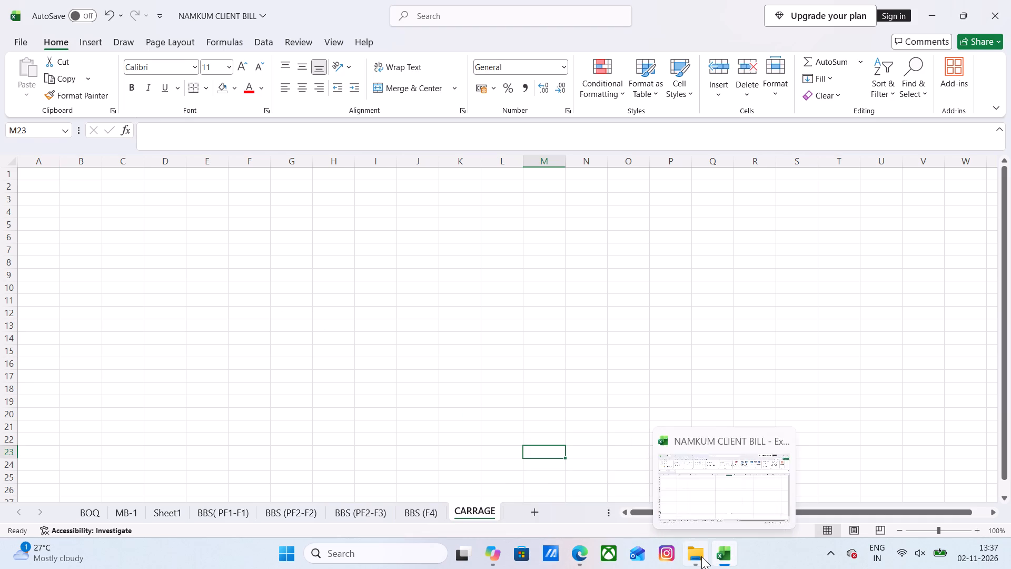
# In File Explorer, go up from the namkom folder to the apc folder and look through its files for a reference workbook.
pyautogui.click(699, 557)
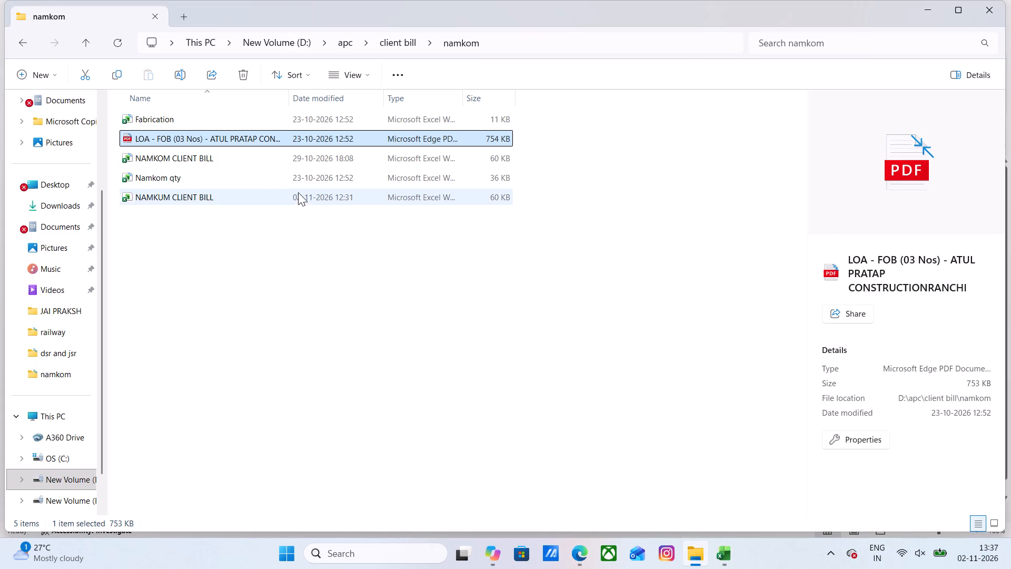
pyautogui.click(77, 44)
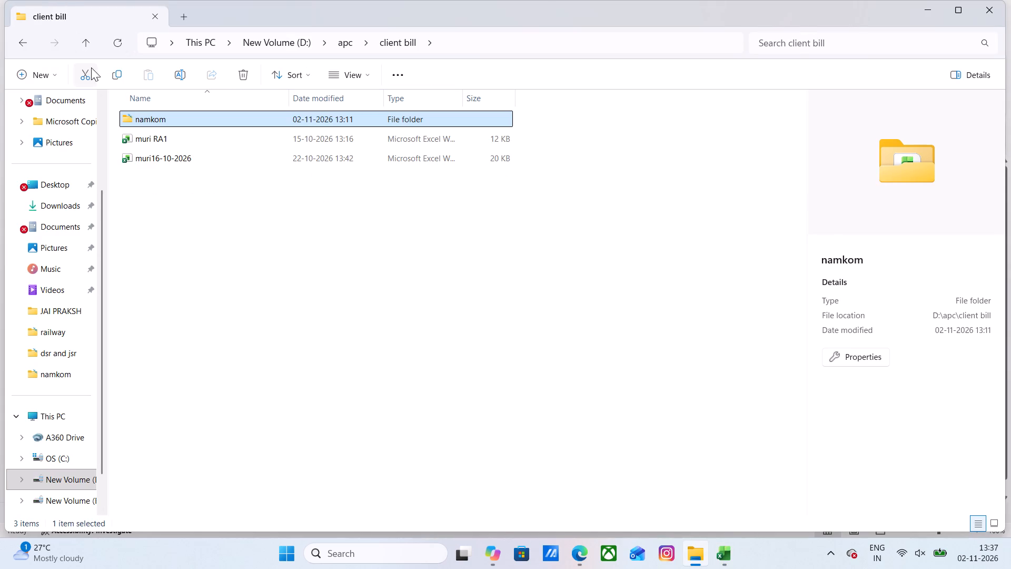
pyautogui.click(89, 46)
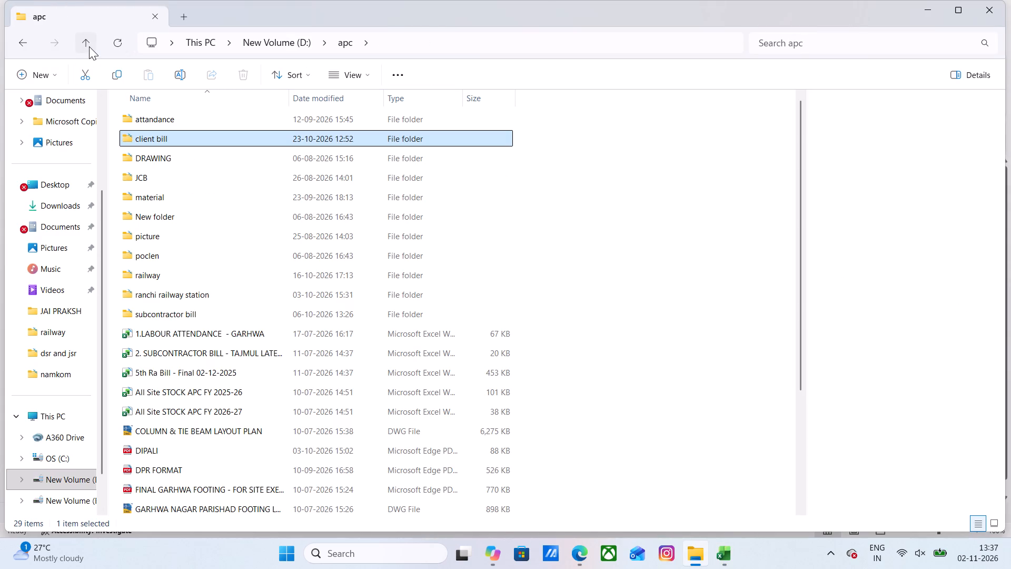
pyautogui.scroll(-1, 234, 277)
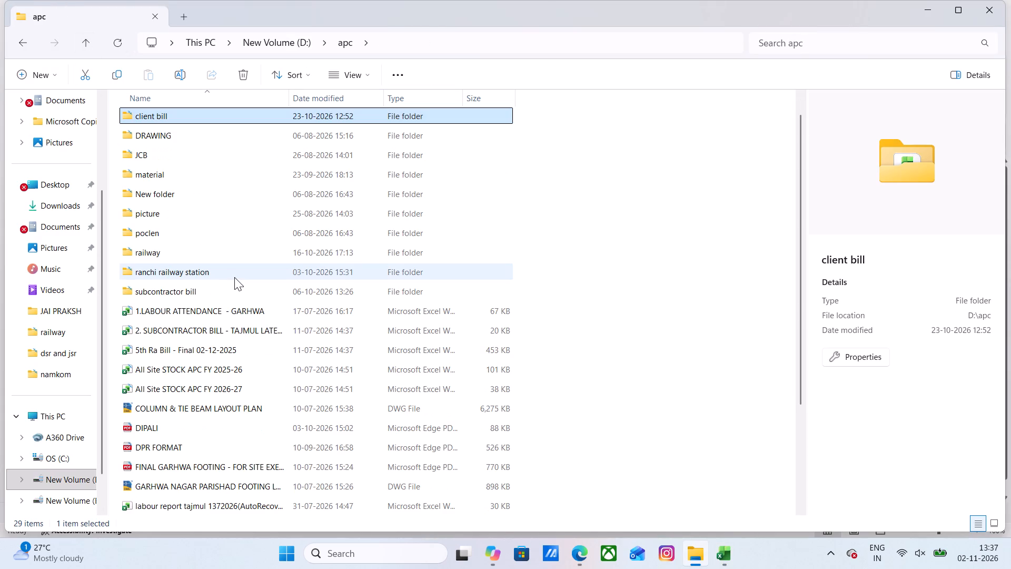
pyautogui.scroll(1, 232, 270)
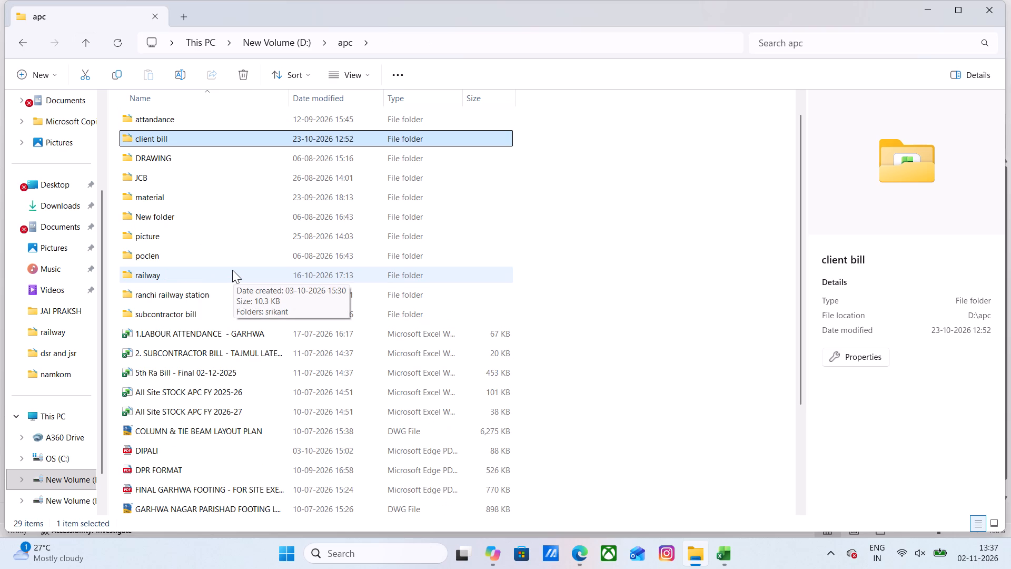
pyautogui.scroll(-4, 232, 270)
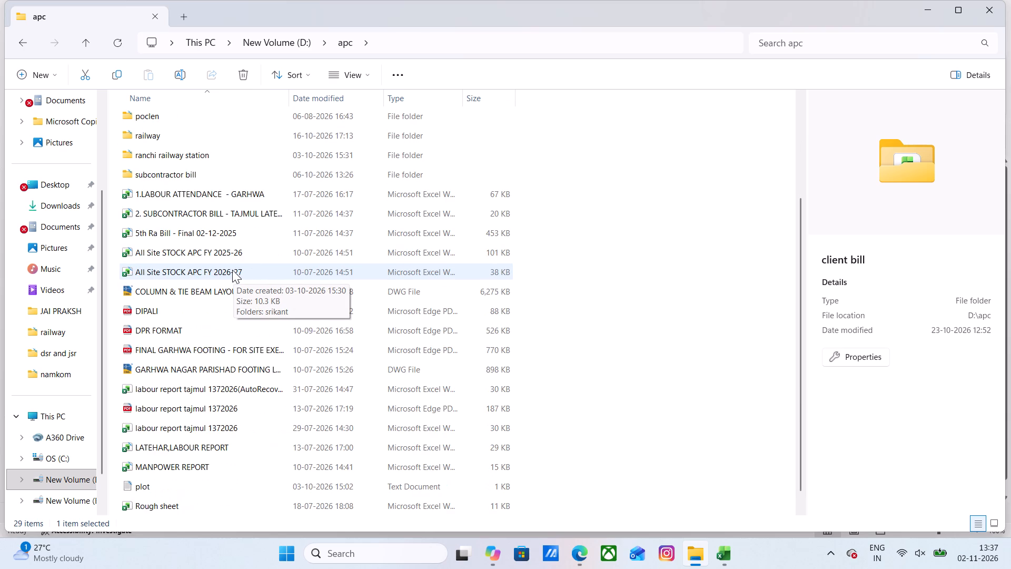
pyautogui.scroll(-5, 232, 270)
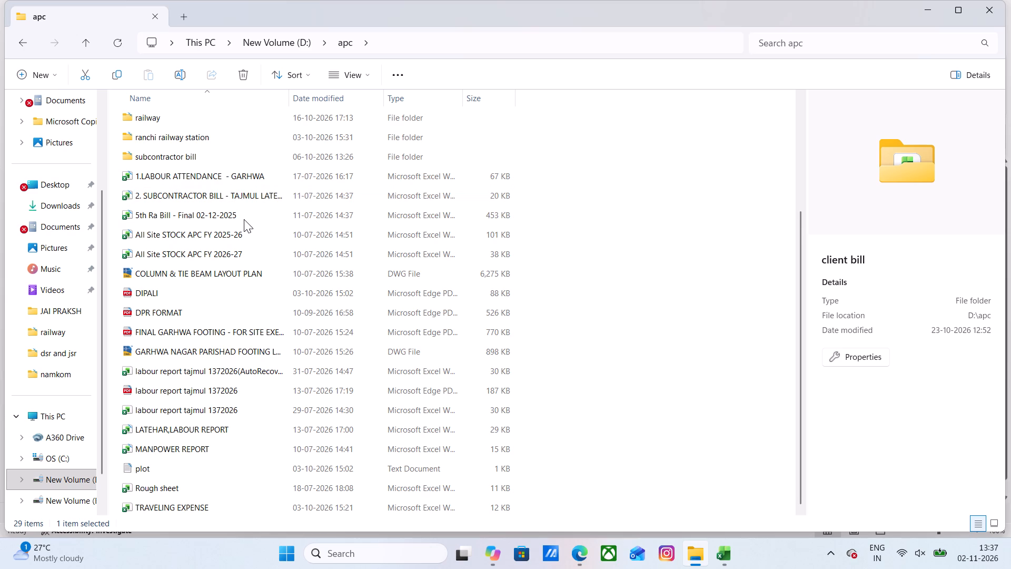
pyautogui.scroll(-3, 245, 218)
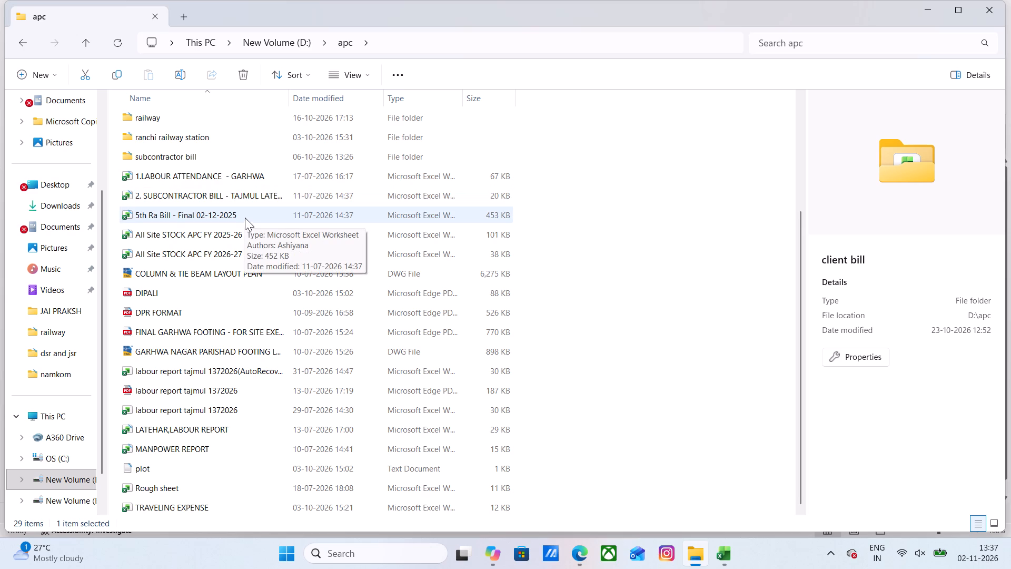
# Open the 1.LABOUR ATTENDANCE - GARHWA workbook, check its sheet names for a carriage sheet, and close it.
pyautogui.doubleClick(214, 174)
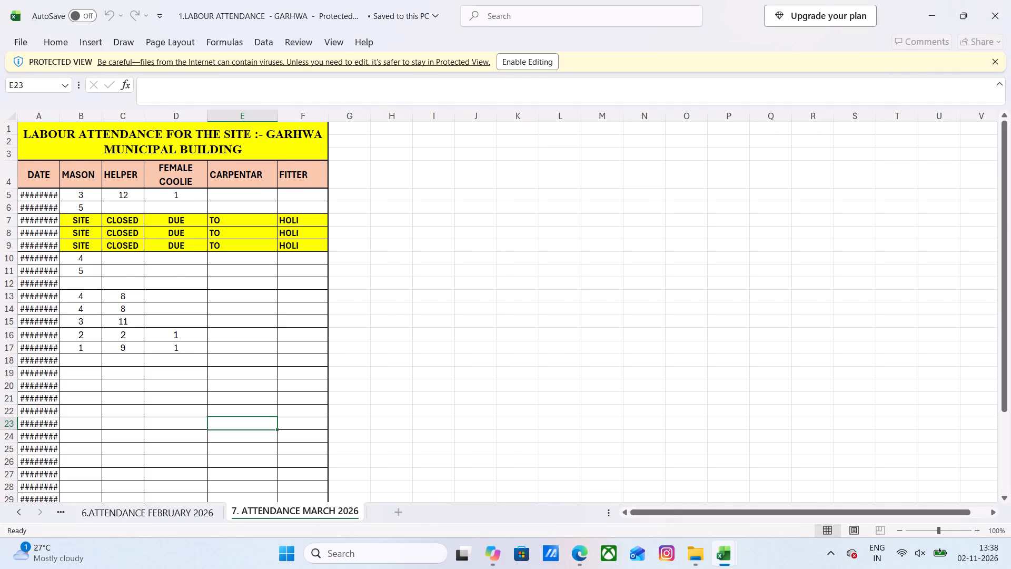
pyautogui.scroll(-2, 136, 399)
pyautogui.scroll(4, 141, 402)
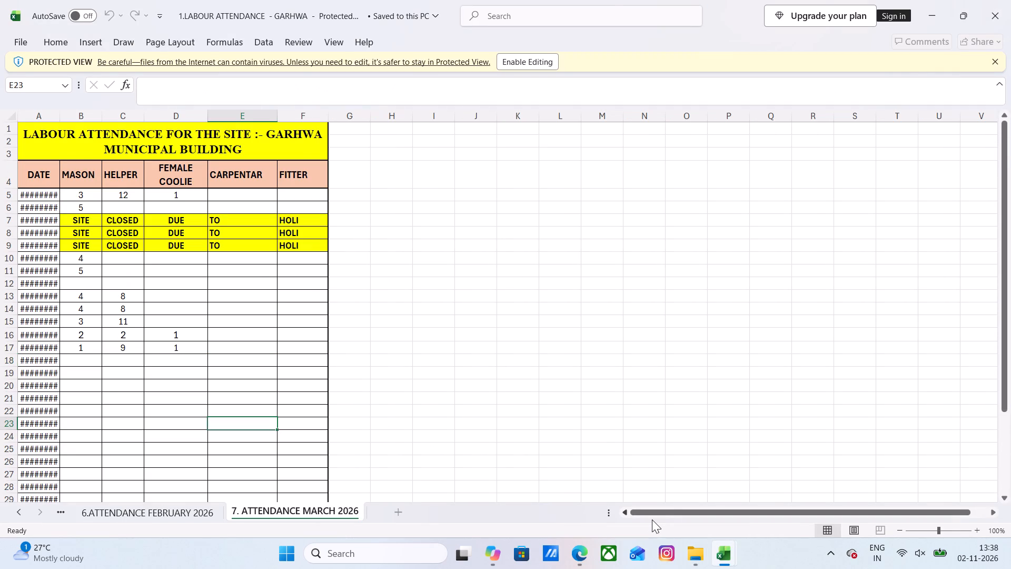
pyautogui.click(26, 510)
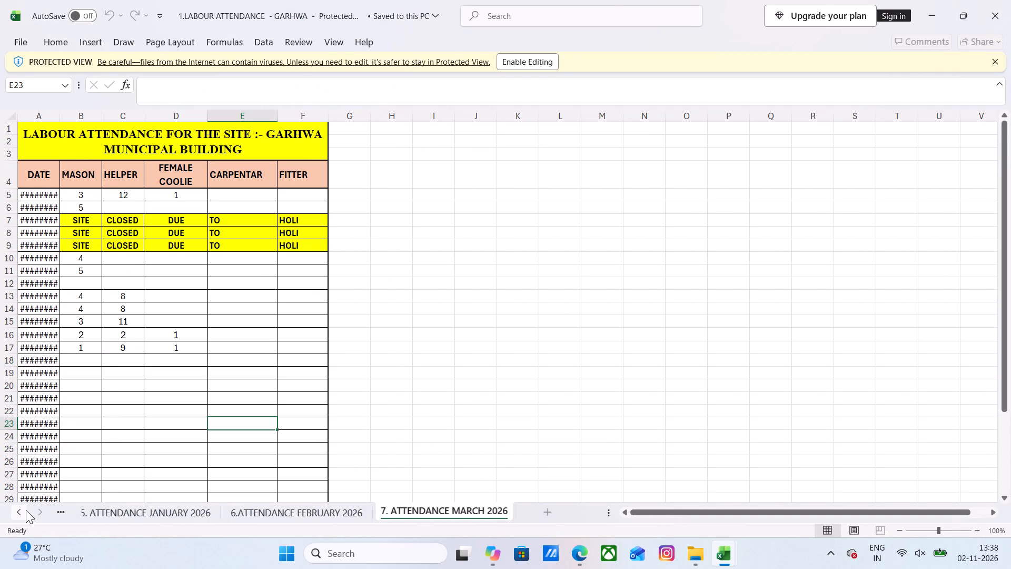
pyautogui.tripleClick(26, 510)
pyautogui.click(26, 509)
pyautogui.tripleClick(26, 509)
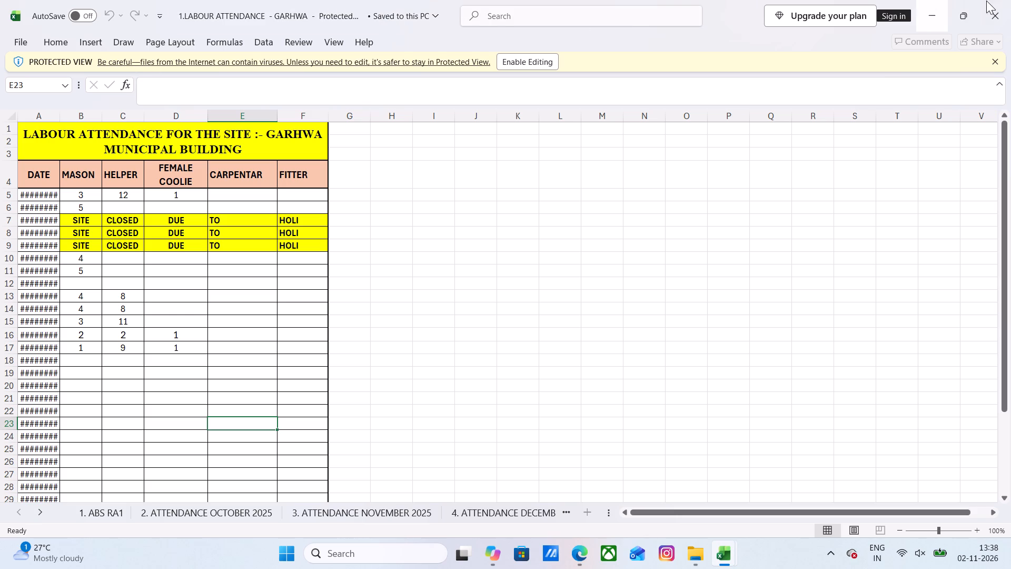
pyautogui.click(988, 16)
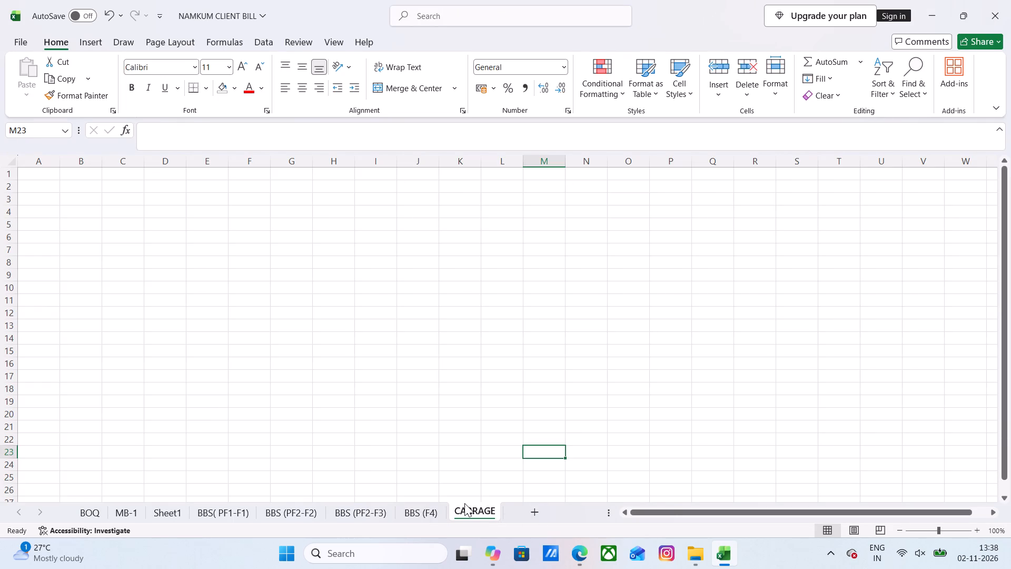
# Open the 5th Ra Bill - Final 02-12-2025 workbook from the apc folder.
pyautogui.click(724, 560)
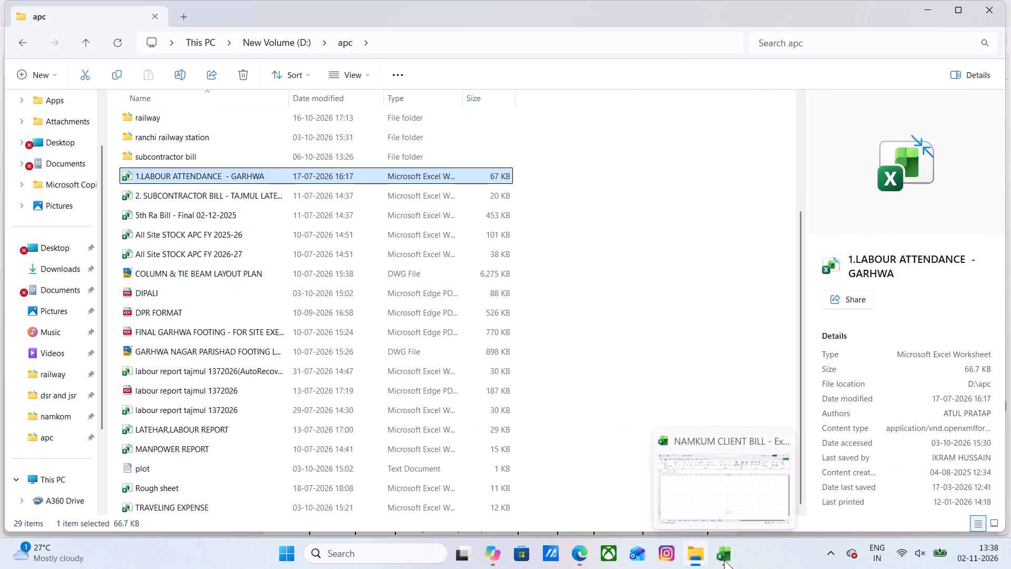
pyautogui.click(187, 213)
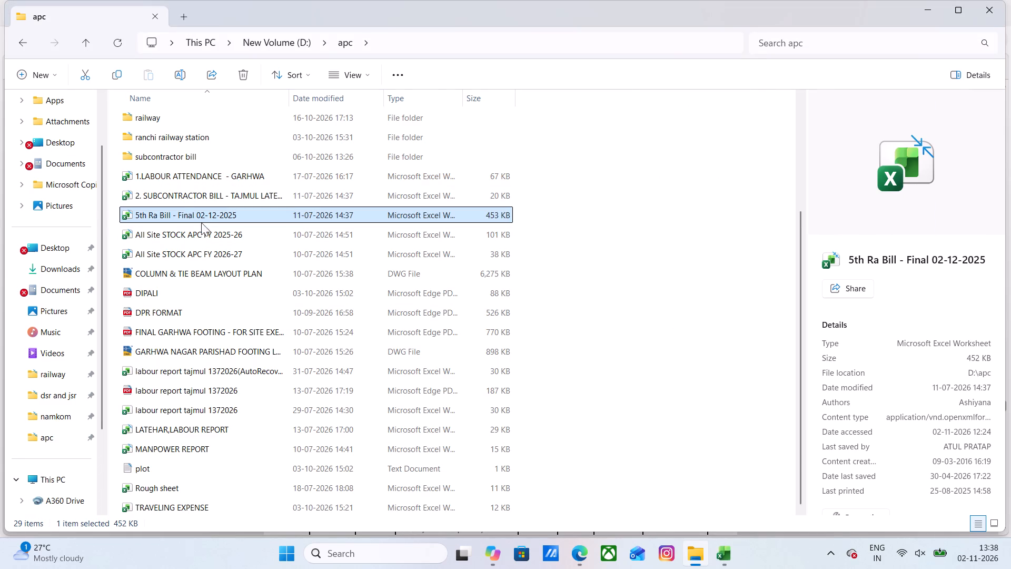
pyautogui.doubleClick(182, 213)
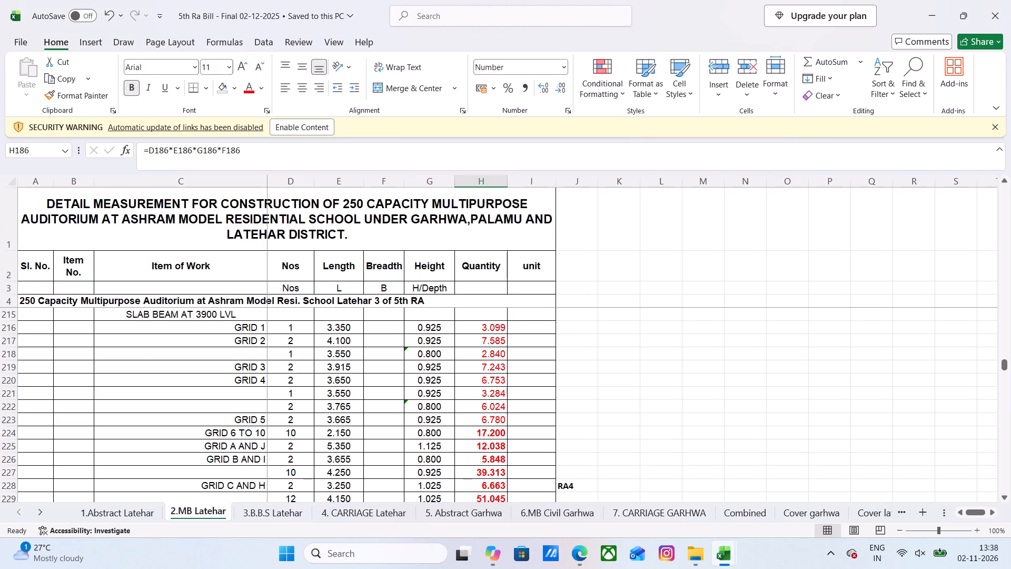
# Bring up the 4. CARRIAGE Latehar sheet and show it in Normal view.
pyautogui.scroll(-3, 376, 273)
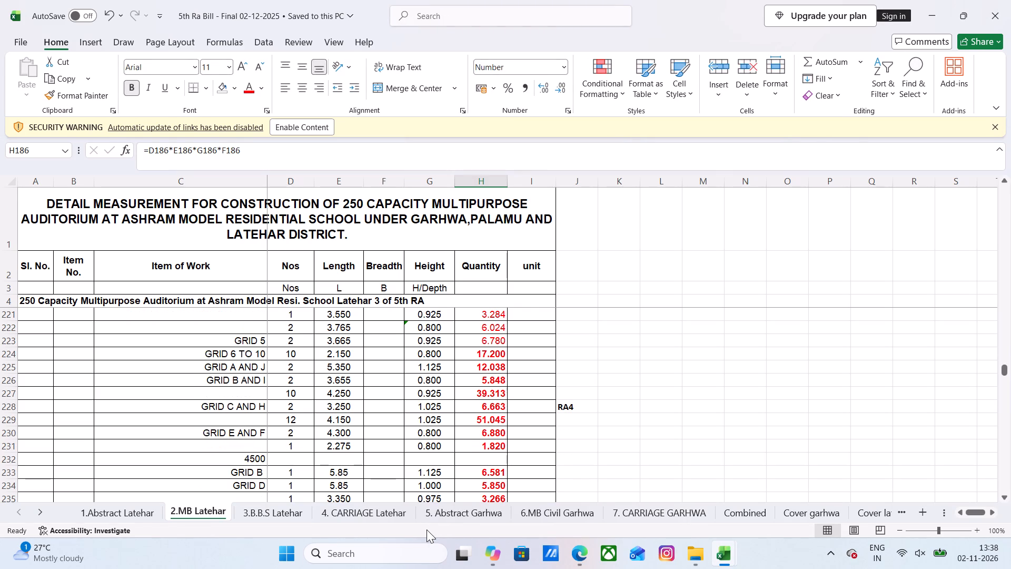
pyautogui.click(389, 513)
pyautogui.click(427, 505)
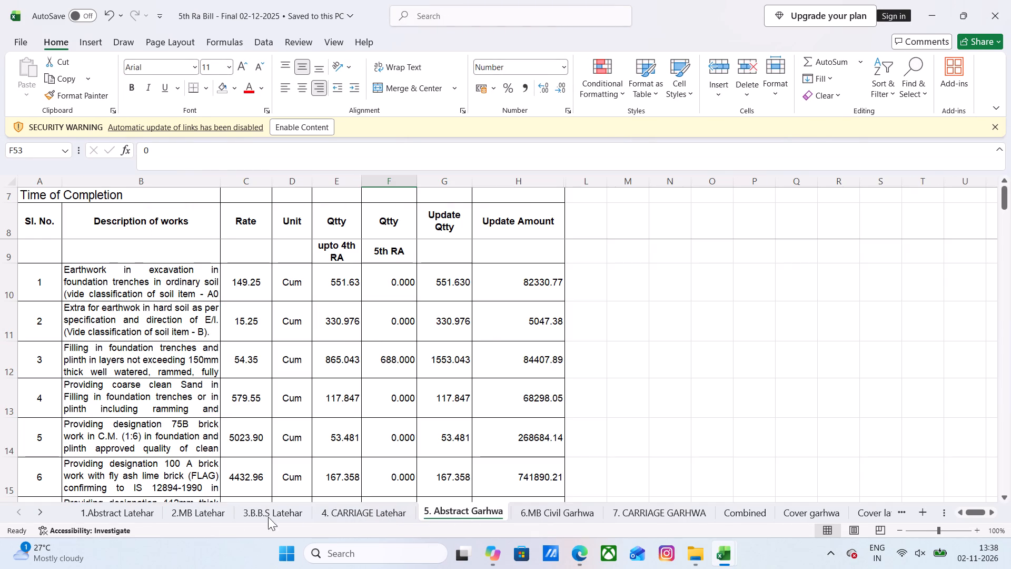
pyautogui.click(136, 509)
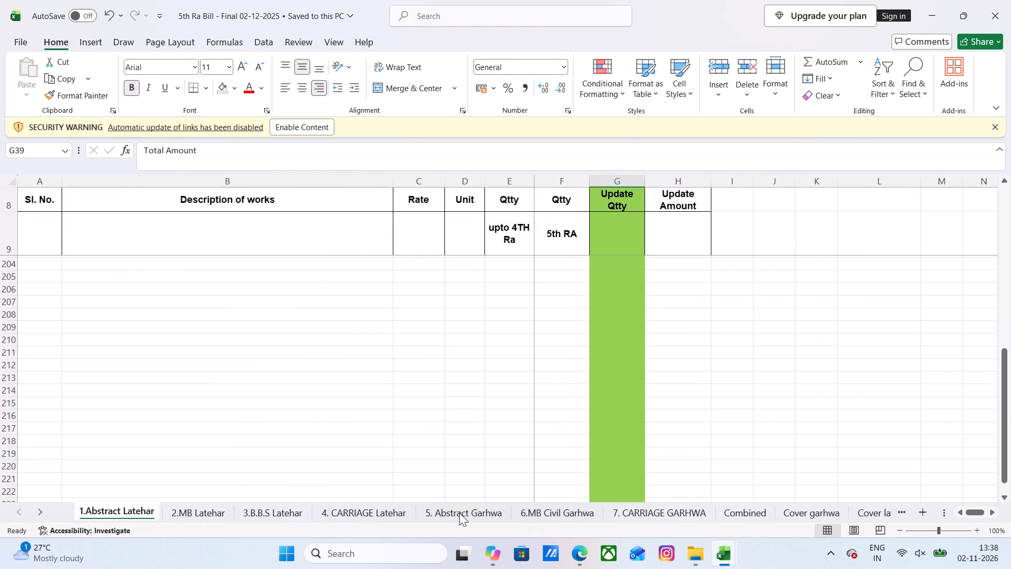
pyautogui.click(365, 513)
pyautogui.click(436, 366)
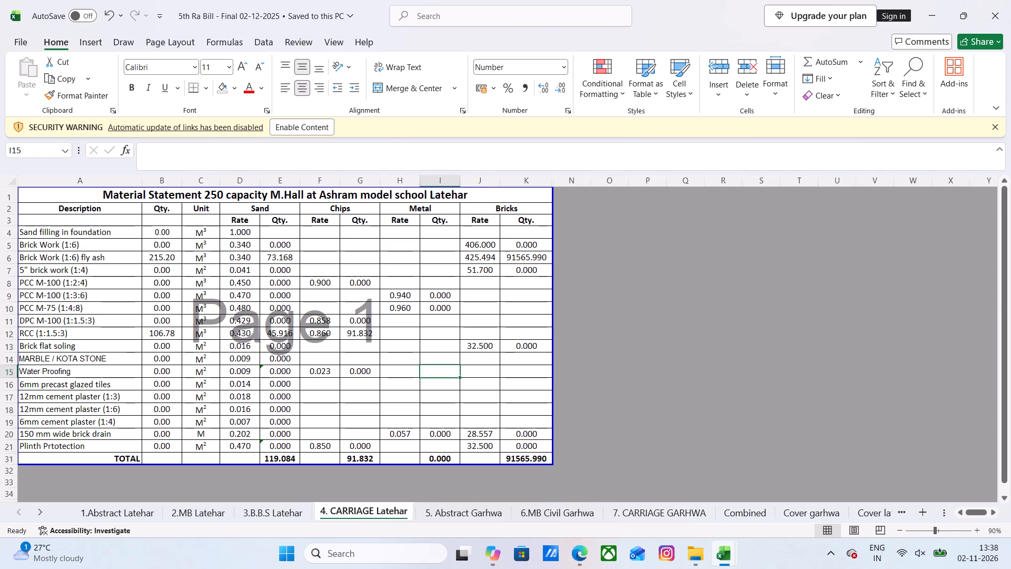
pyautogui.scroll(2, 271, 351)
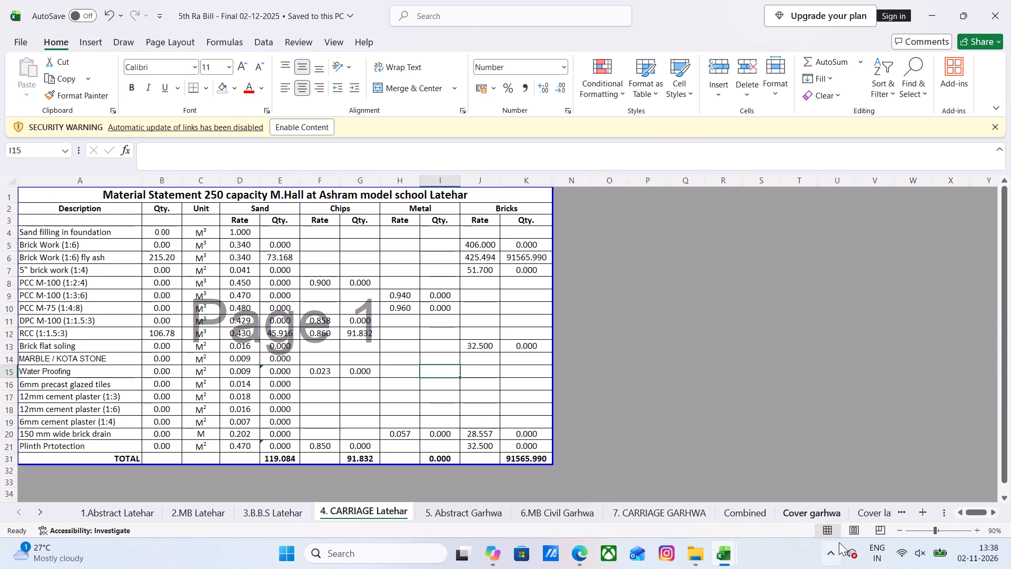
pyautogui.click(825, 530)
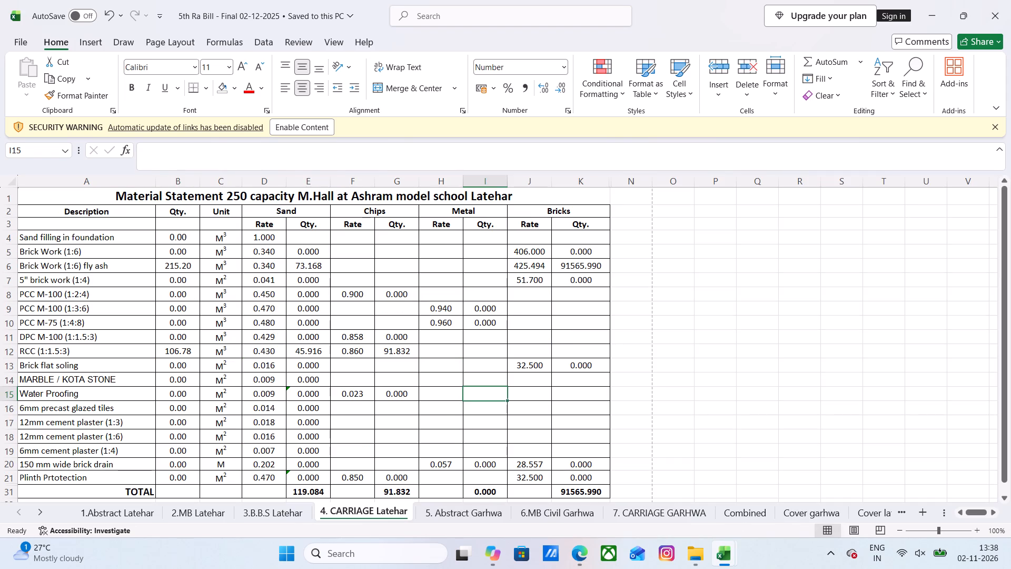
# Copy the material statement's title and header rows, A1:K3, from the 4. CARRIAGE Latehar sheet.
pyautogui.moveTo(9, 193); pyautogui.dragTo(14, 208)
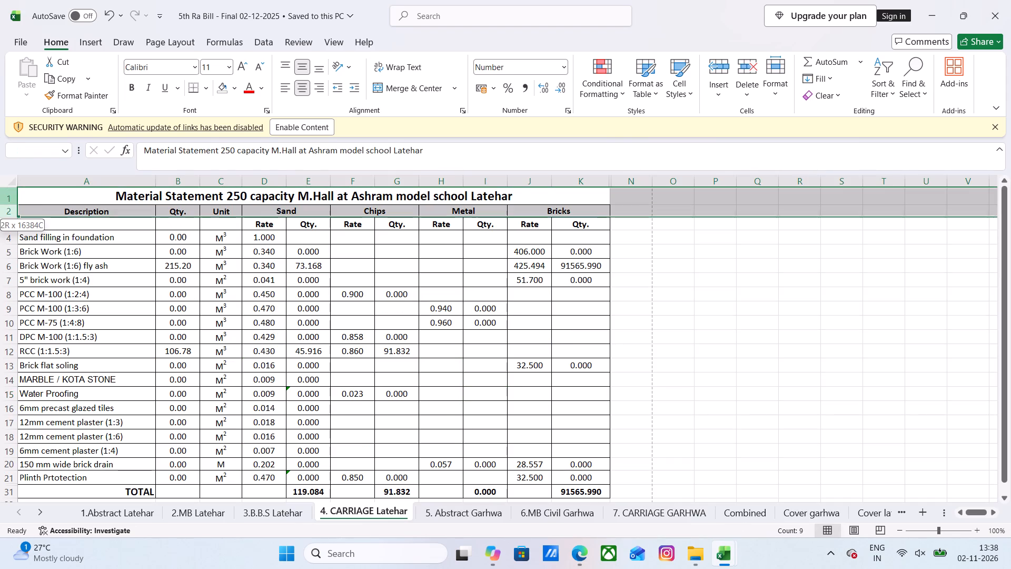
pyautogui.moveTo(14, 208); pyautogui.dragTo(14, 212)
pyautogui.click(647, 273)
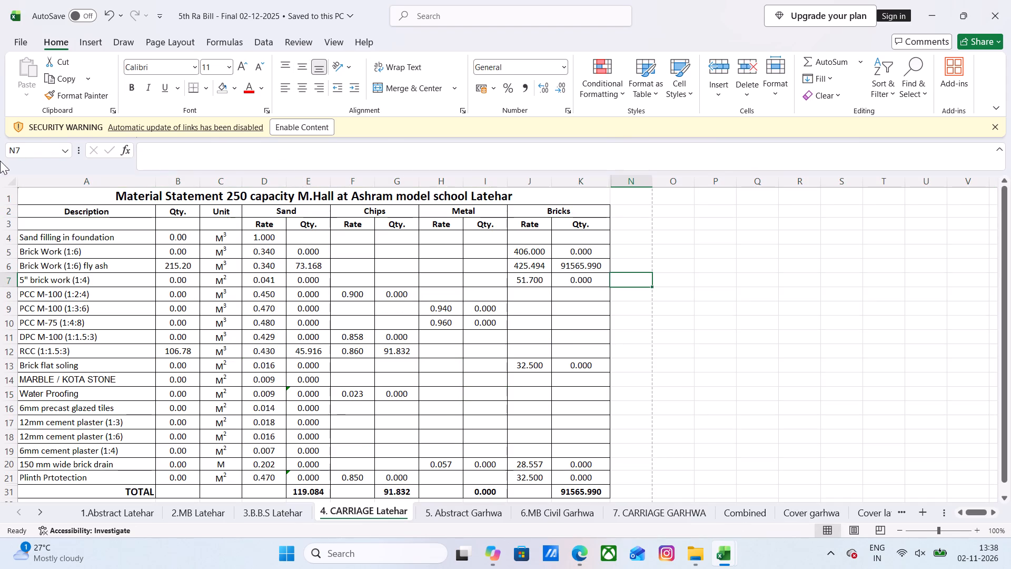
pyautogui.moveTo(45, 196); pyautogui.dragTo(358, 215)
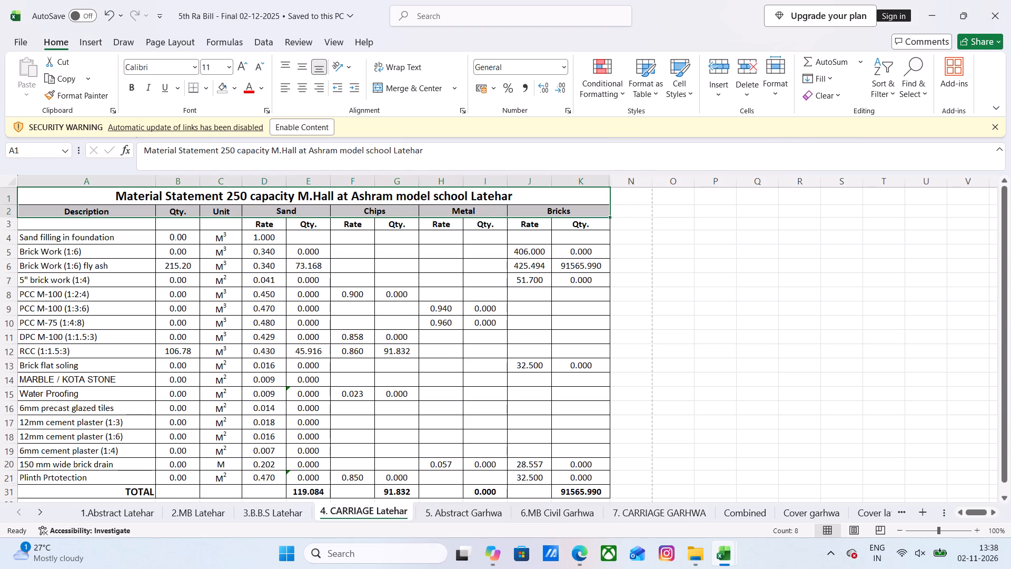
pyautogui.click(744, 296)
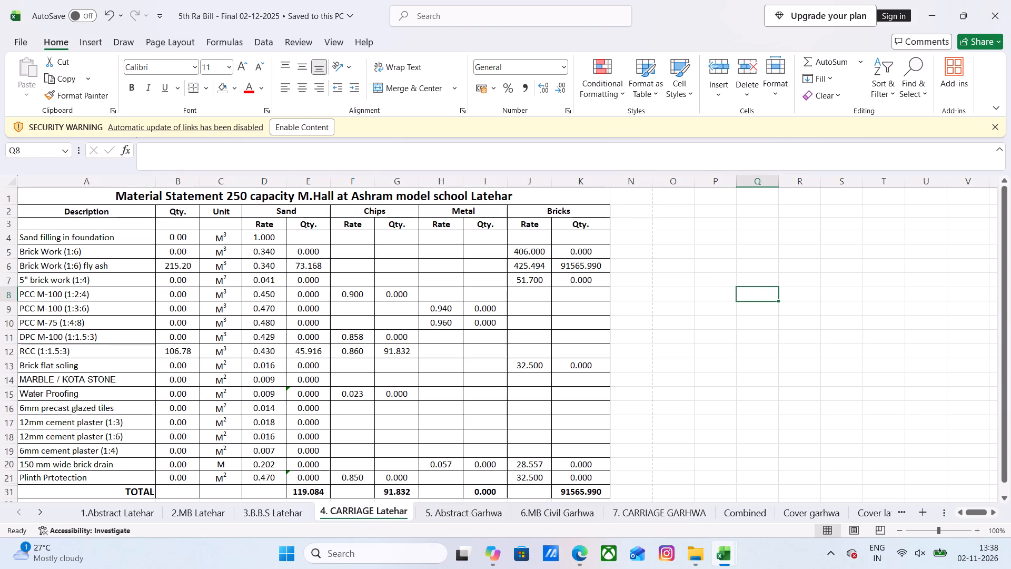
pyautogui.moveTo(35, 194); pyautogui.dragTo(33, 209)
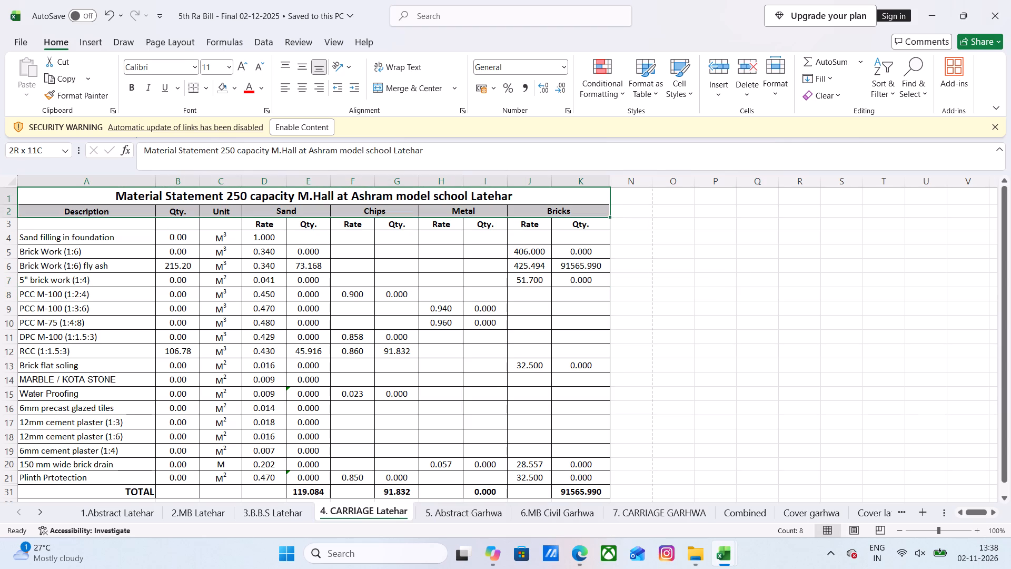
pyautogui.moveTo(33, 209); pyautogui.dragTo(31, 223)
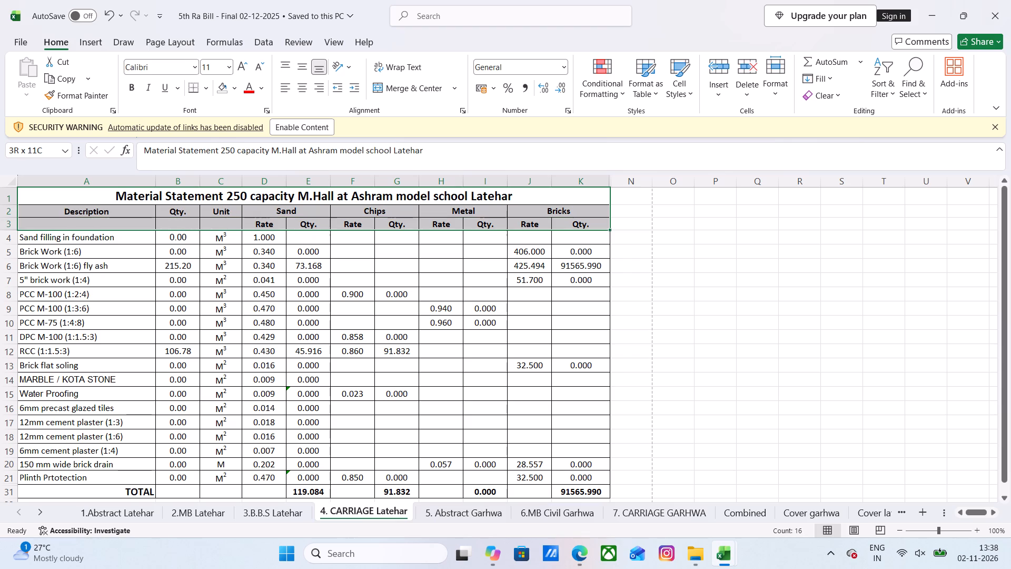
pyautogui.moveTo(31, 223); pyautogui.dragTo(31, 223)
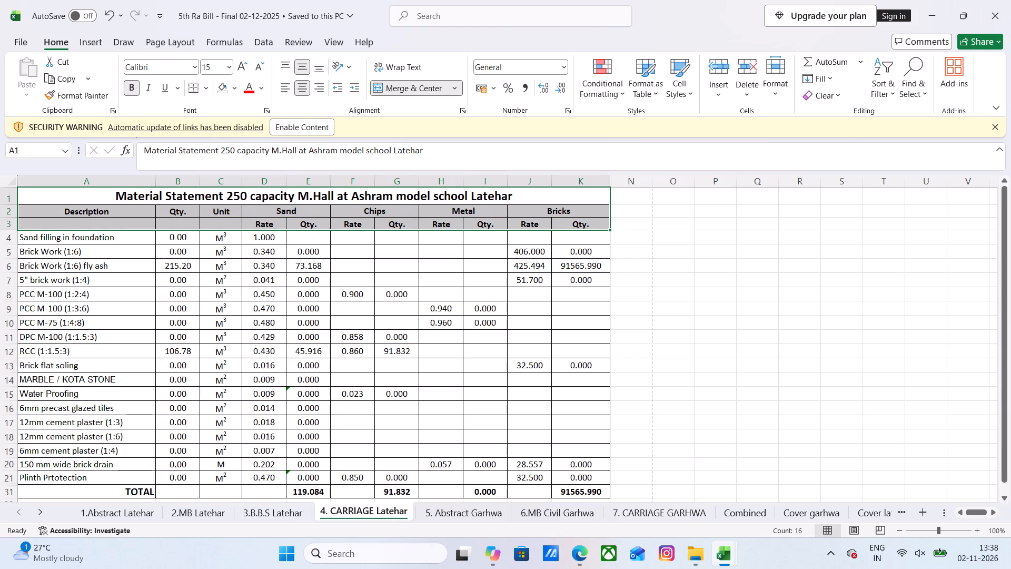
pyautogui.hotkey('ctrl', 'c')
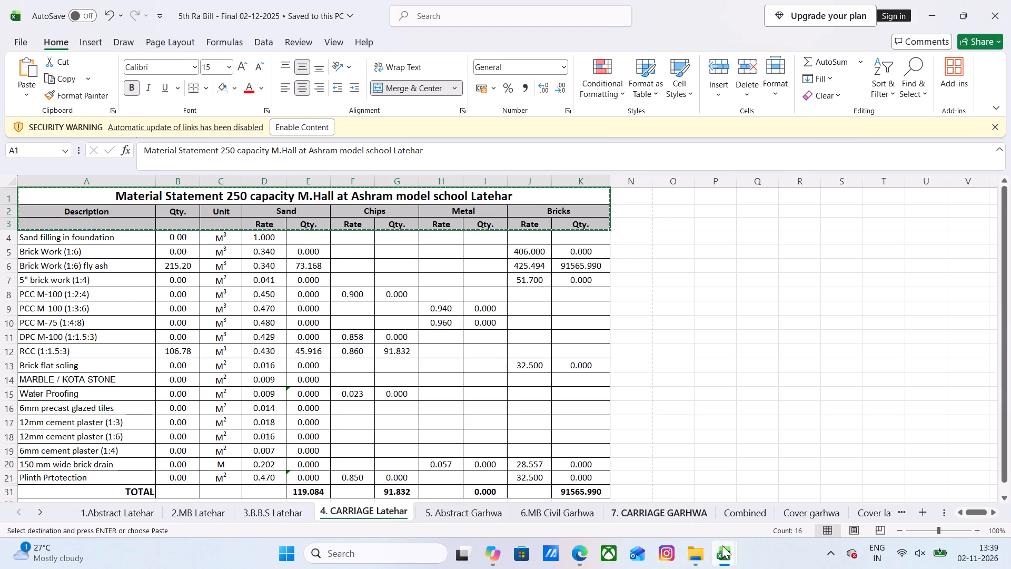
# Switch to the NAMKUM CLIENT BILL workbook and paste the copied material statement title and header rows at A1 of the CARRAGE sheet.
pyautogui.click(692, 555)
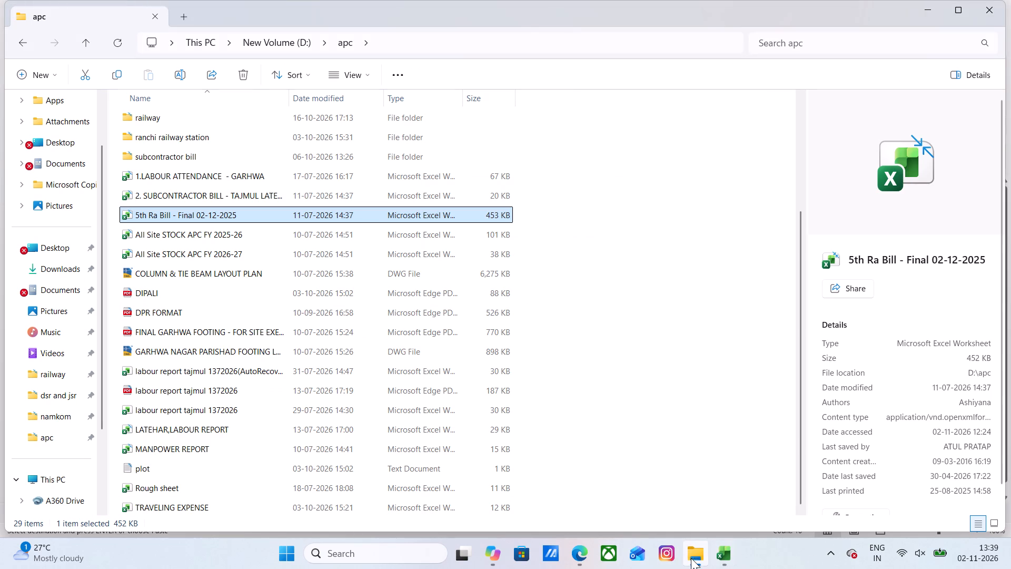
pyautogui.click(672, 502)
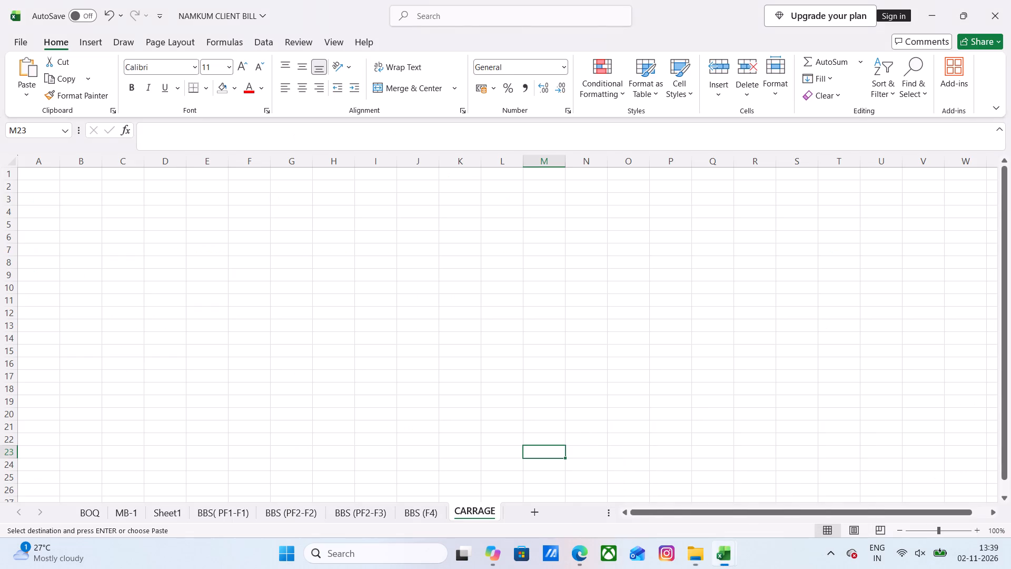
pyautogui.moveTo(271, 278); pyautogui.dragTo(276, 263)
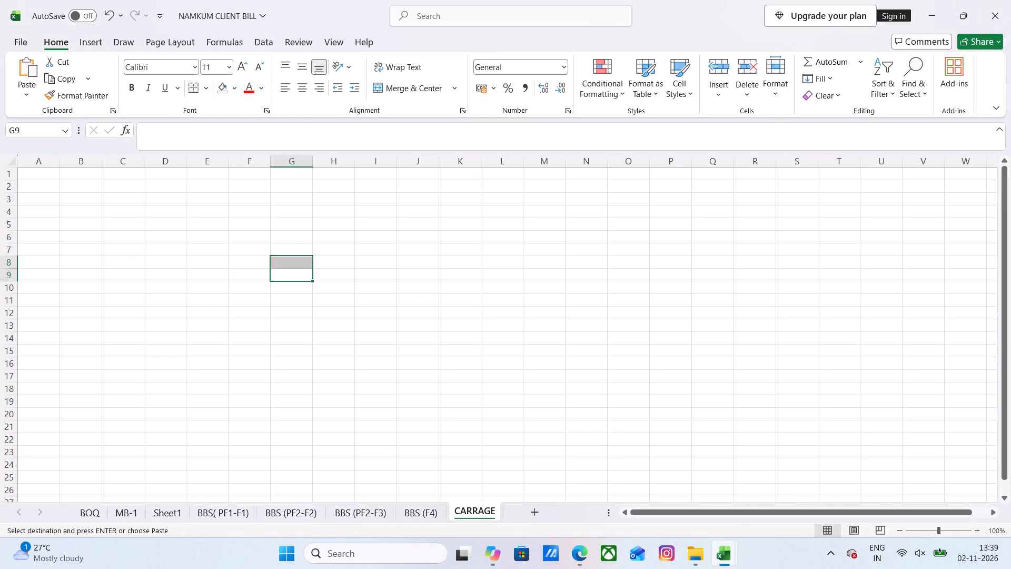
pyautogui.click(44, 171)
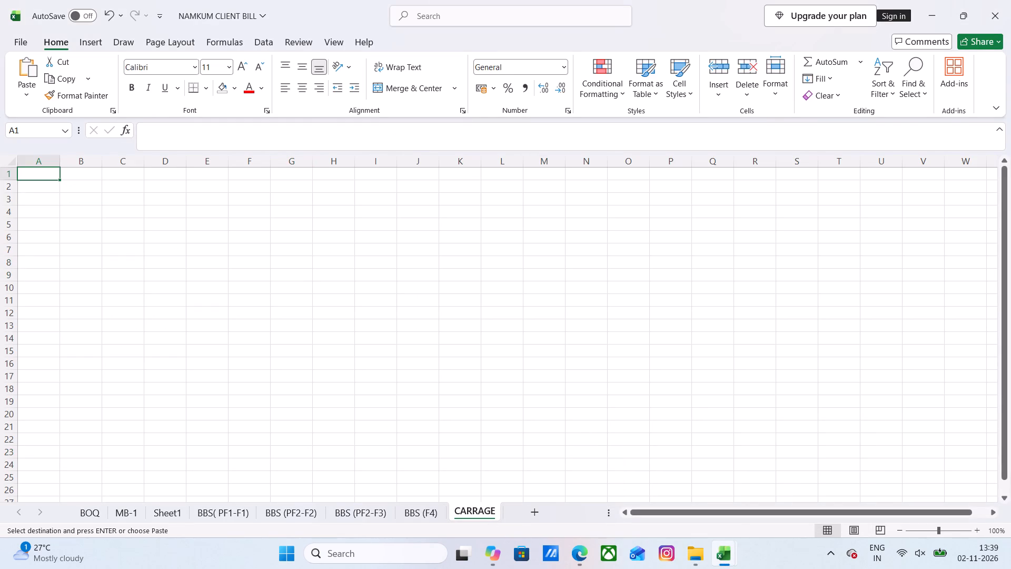
pyautogui.hotkey('ctrl', 'v')
pyautogui.click(194, 323)
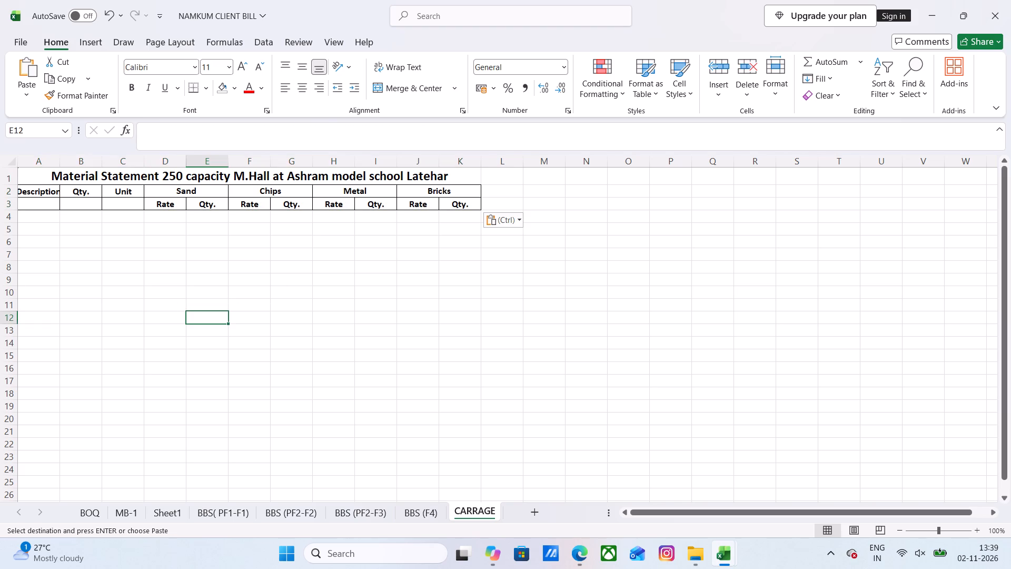
pyautogui.click(419, 267)
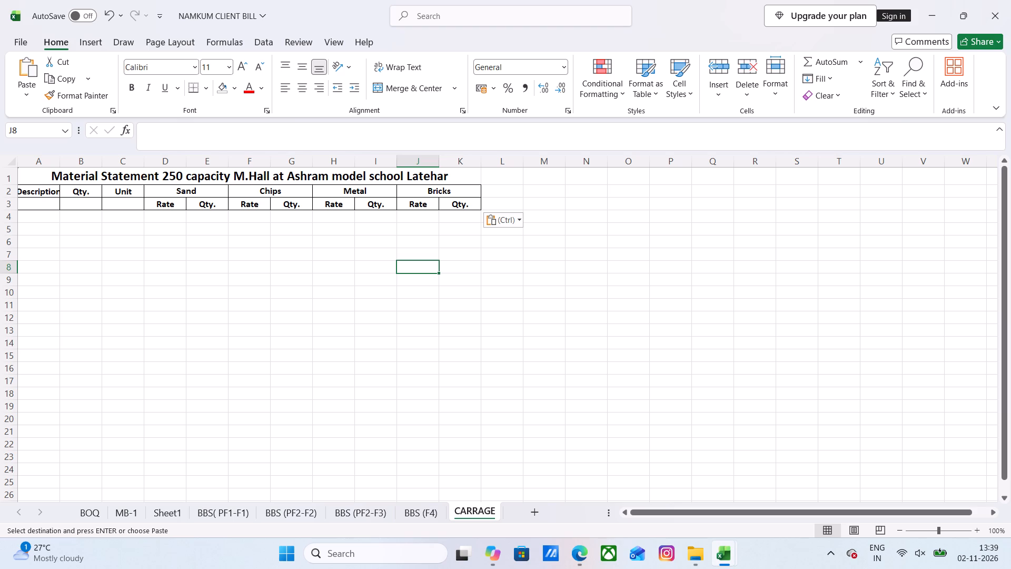
pyautogui.click(339, 328)
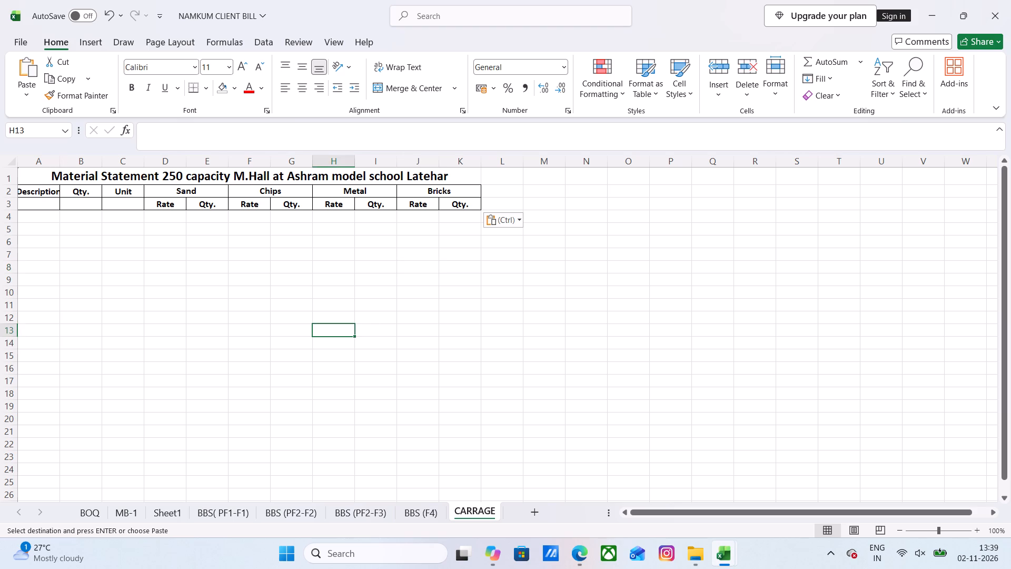
# Widen column A of the CARRAGE sheet to roughly three times its width so the Description heading fits with room for item names.
pyautogui.moveTo(57, 159); pyautogui.dragTo(136, 165)
pyautogui.click(162, 249)
pyautogui.click(218, 228)
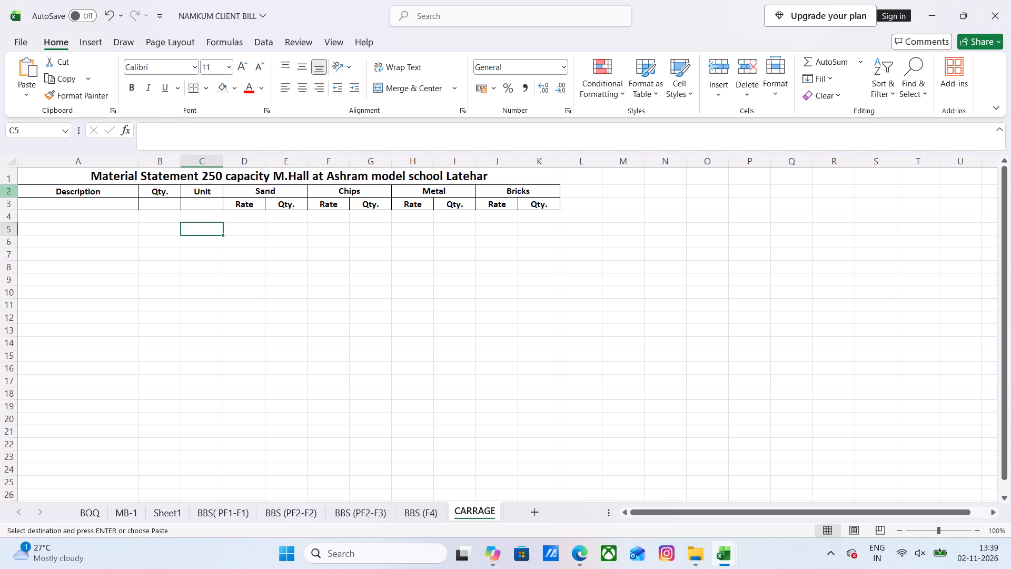
# Apply all borders to the material statement table range A1:K26 on the CARRAGE sheet.
pyautogui.moveTo(37, 173); pyautogui.dragTo(554, 499)
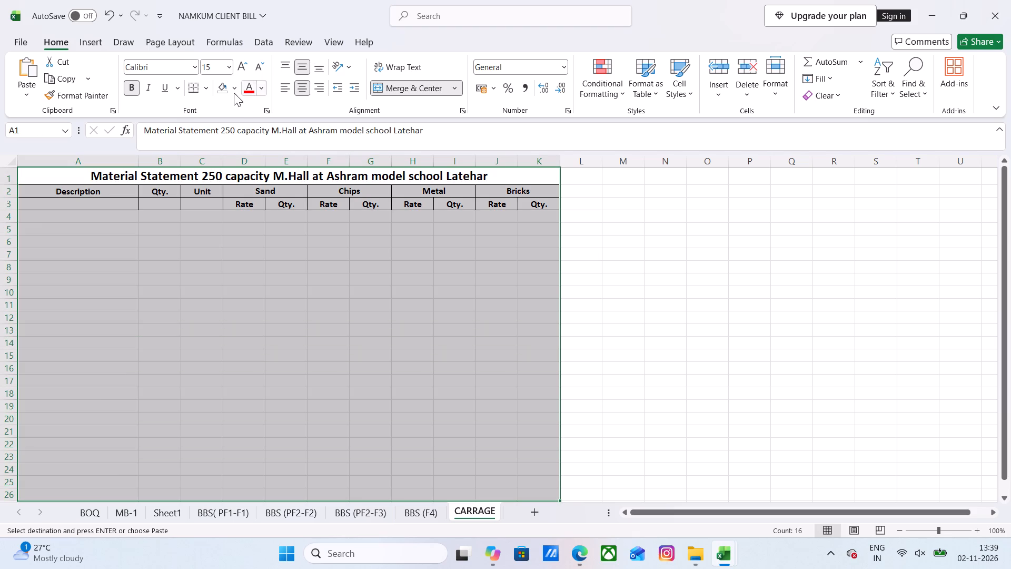
pyautogui.click(206, 90)
pyautogui.click(228, 222)
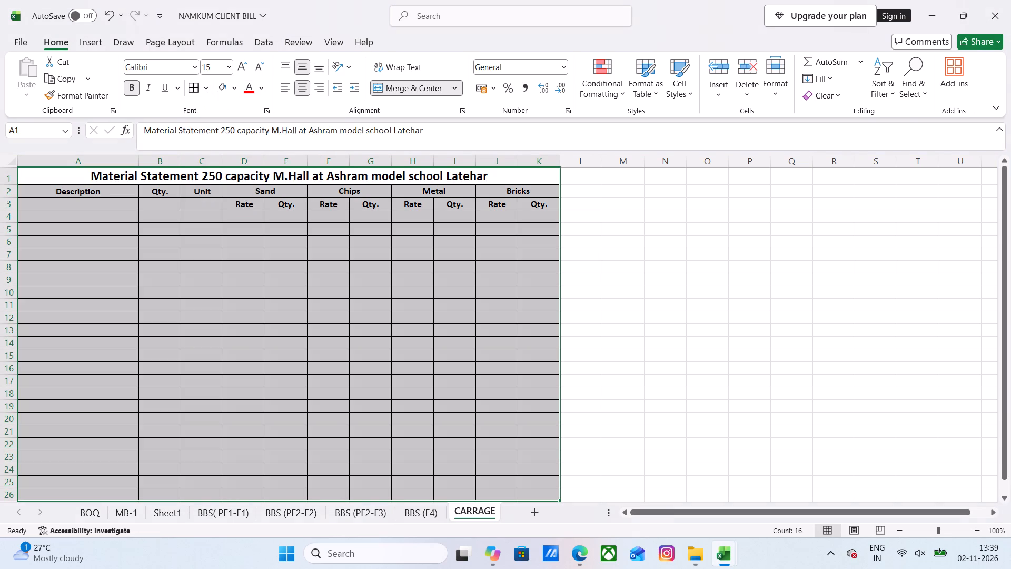
pyautogui.click(671, 259)
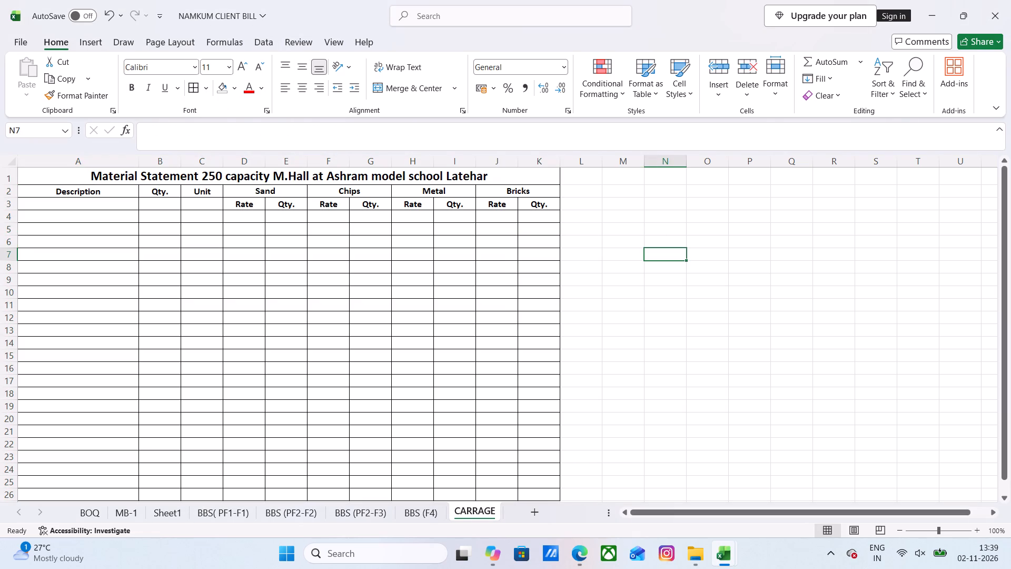
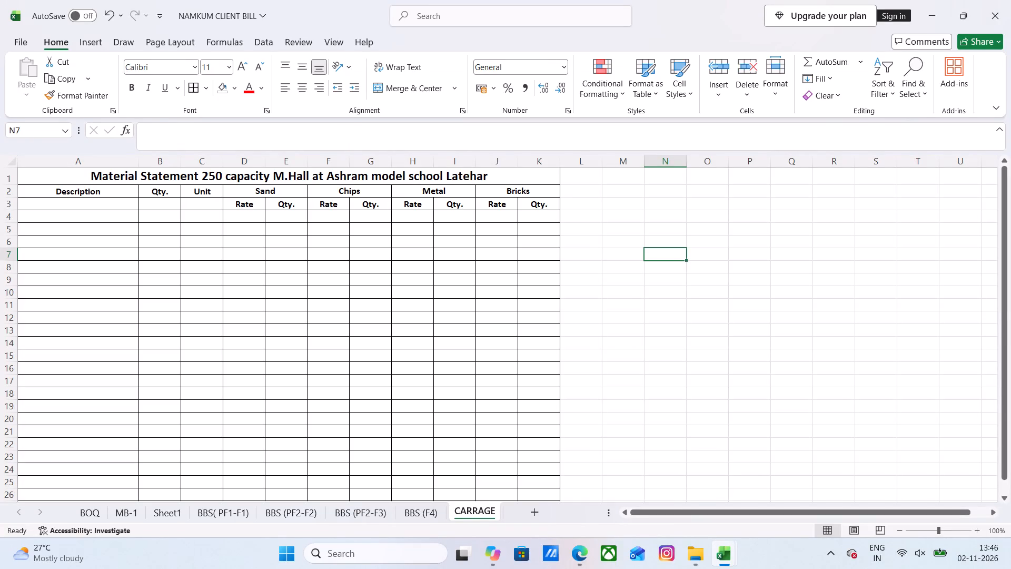
# Switch to the 5th Ra Bill workbook and examine how the Qty. column of the 4. CARRIAGE Latehar sheet is filled, especially the RCC (1:1.5:3) row.
pyautogui.click(80, 217)
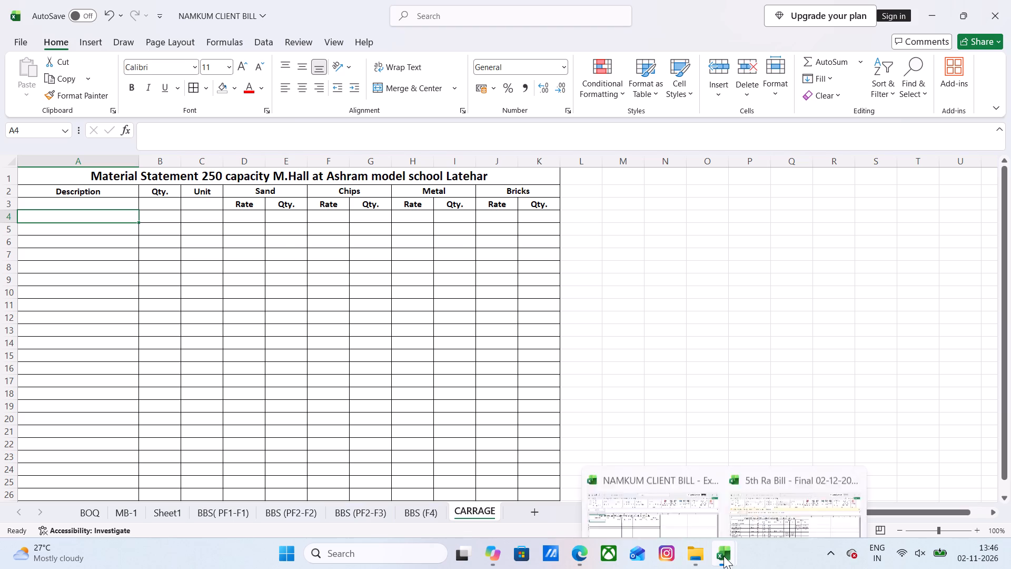
pyautogui.click(787, 495)
pyautogui.click(267, 315)
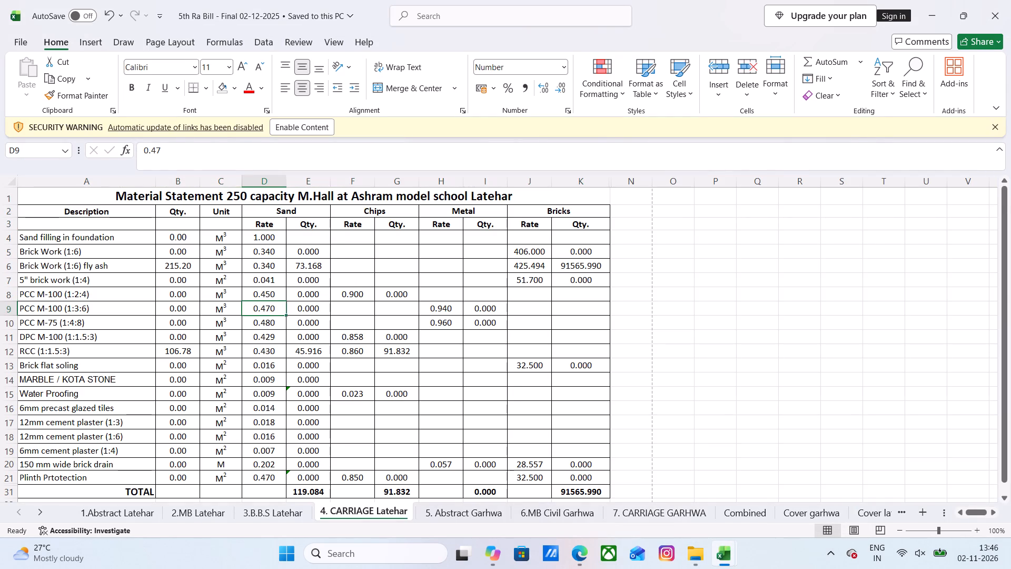
pyautogui.click(179, 296)
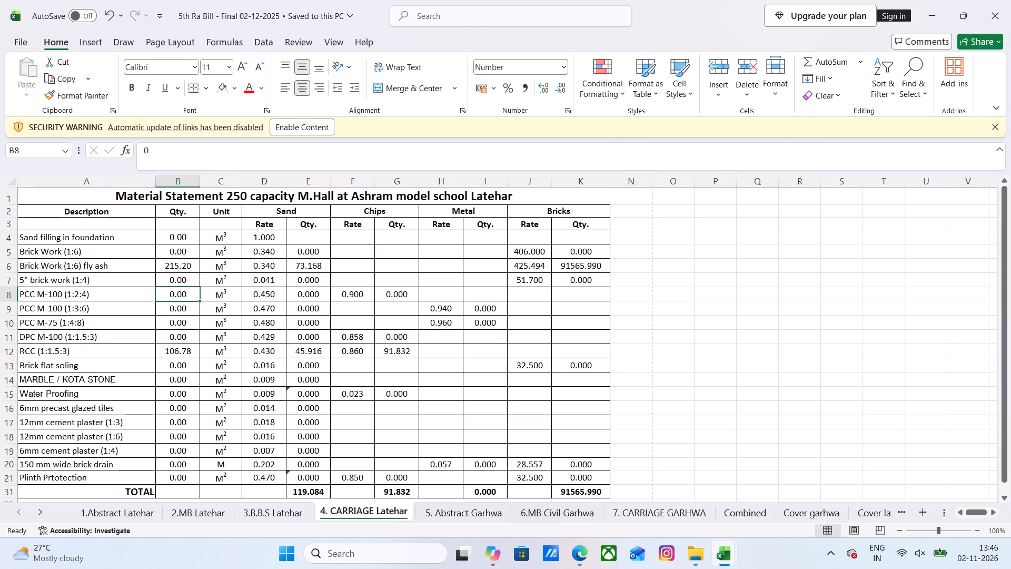
pyautogui.click(181, 325)
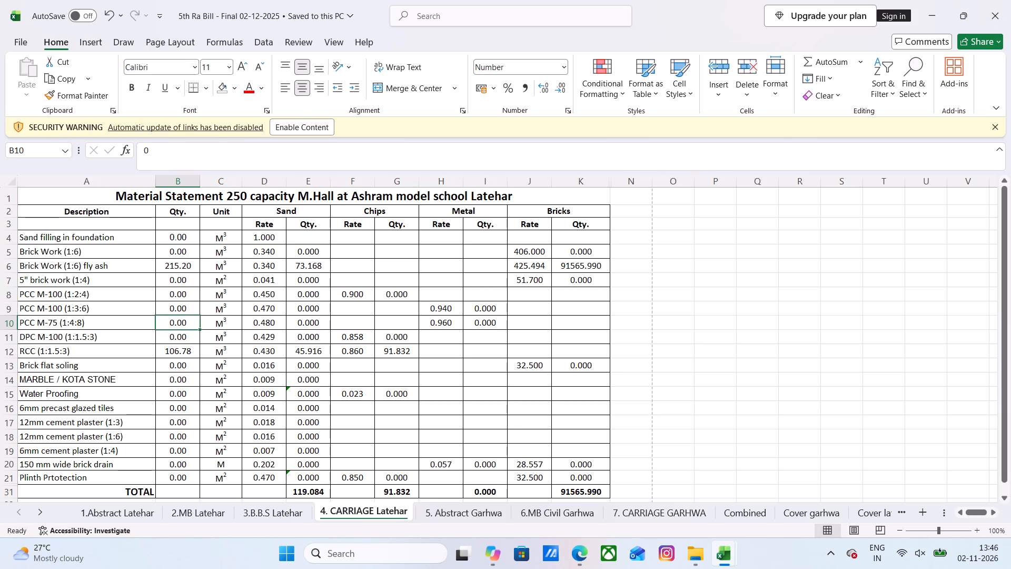
pyautogui.click(176, 339)
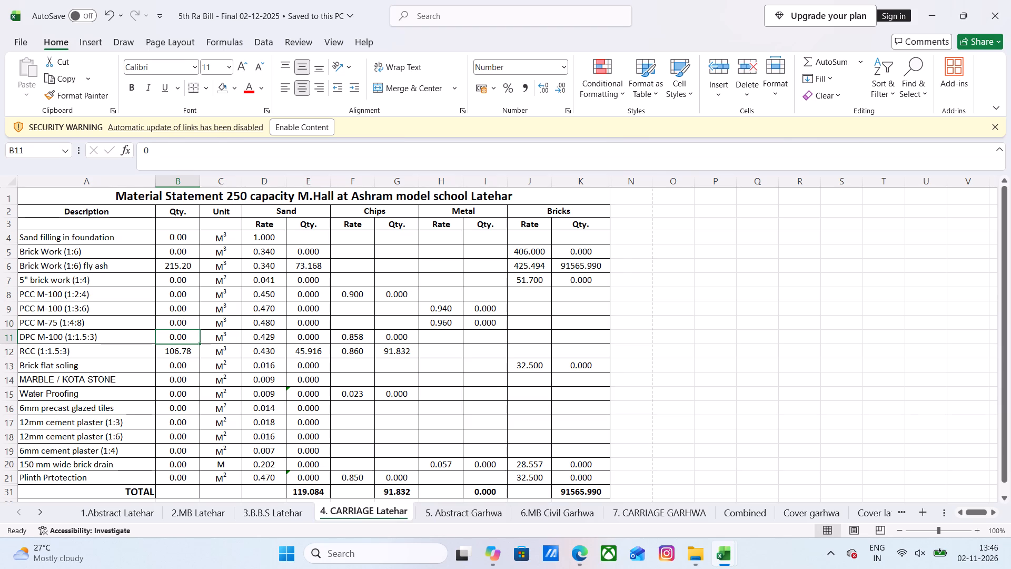
pyautogui.click(173, 353)
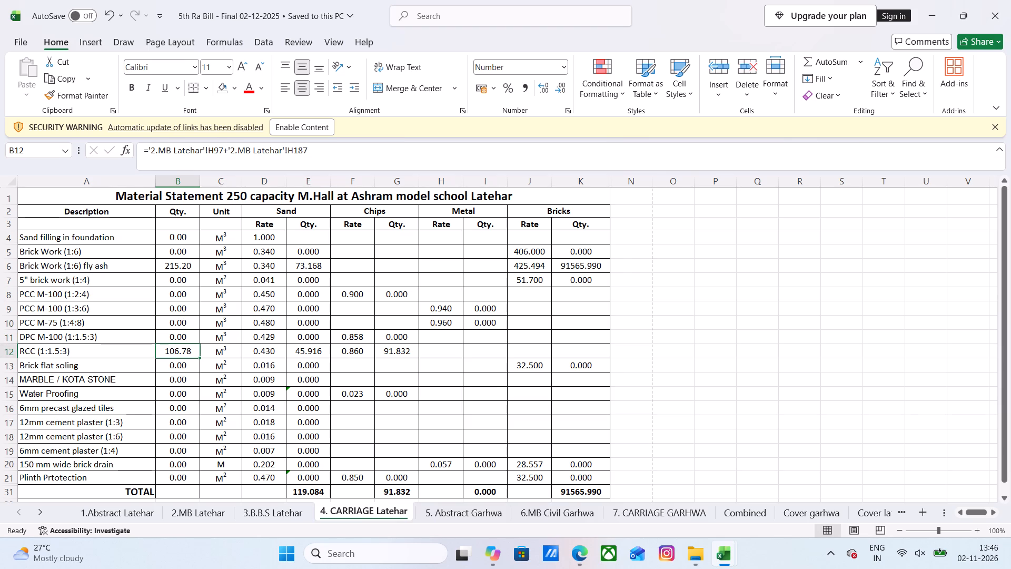
pyautogui.doubleClick(177, 348)
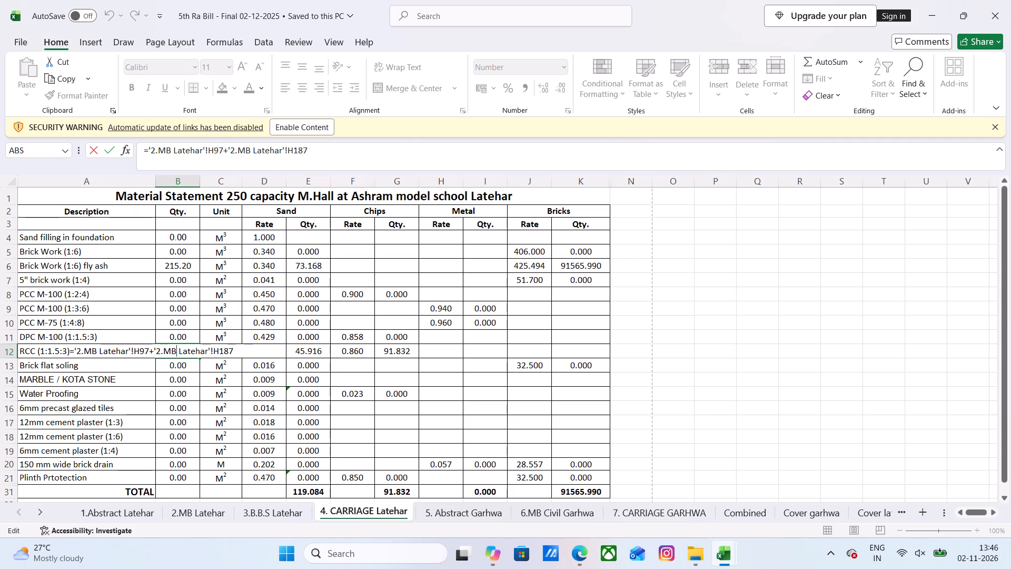
pyautogui.press('Escape')
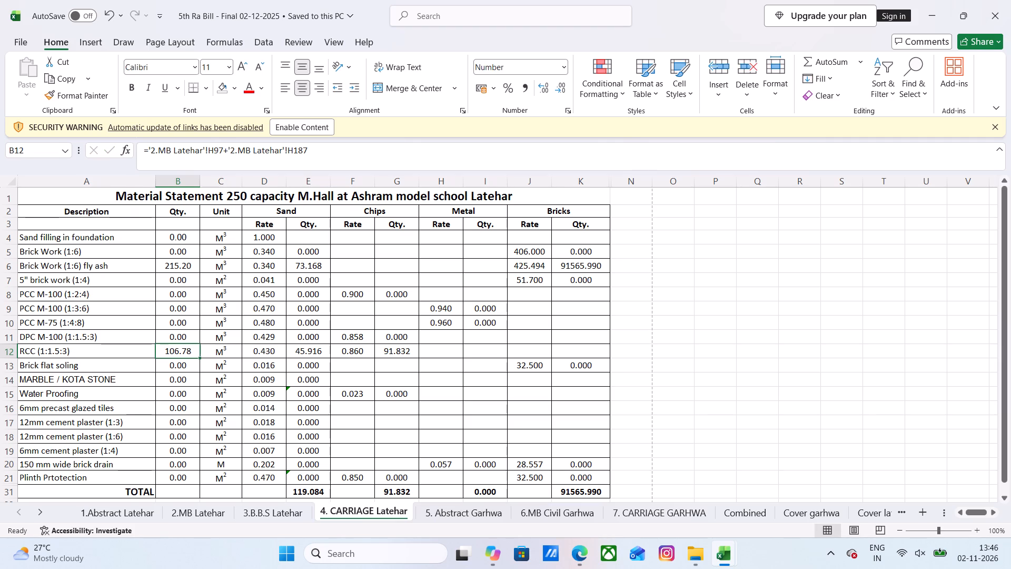
# Examine the sand rate, sand quantity formula and chips rate in the RCC (1:1.5:3) row, D12:F12.
pyautogui.doubleClick(263, 352)
pyautogui.press('Escape')
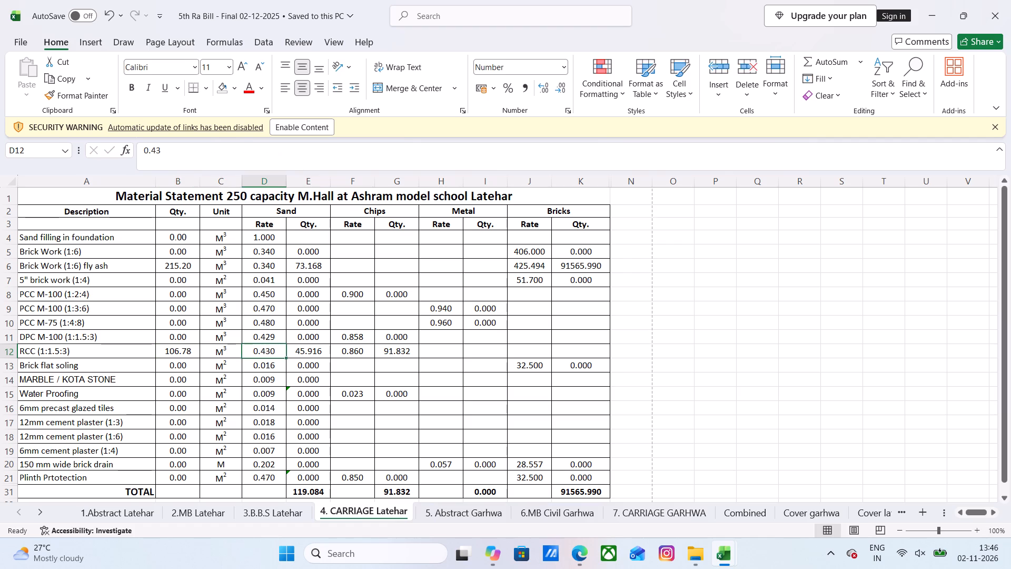
pyautogui.click(304, 351)
pyautogui.click(307, 351)
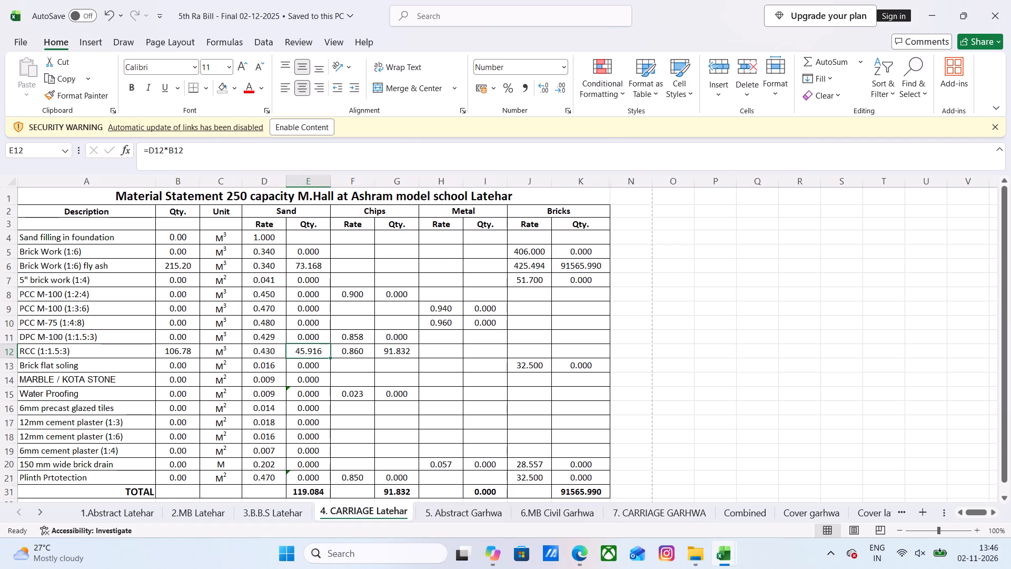
pyautogui.tripleClick(307, 351)
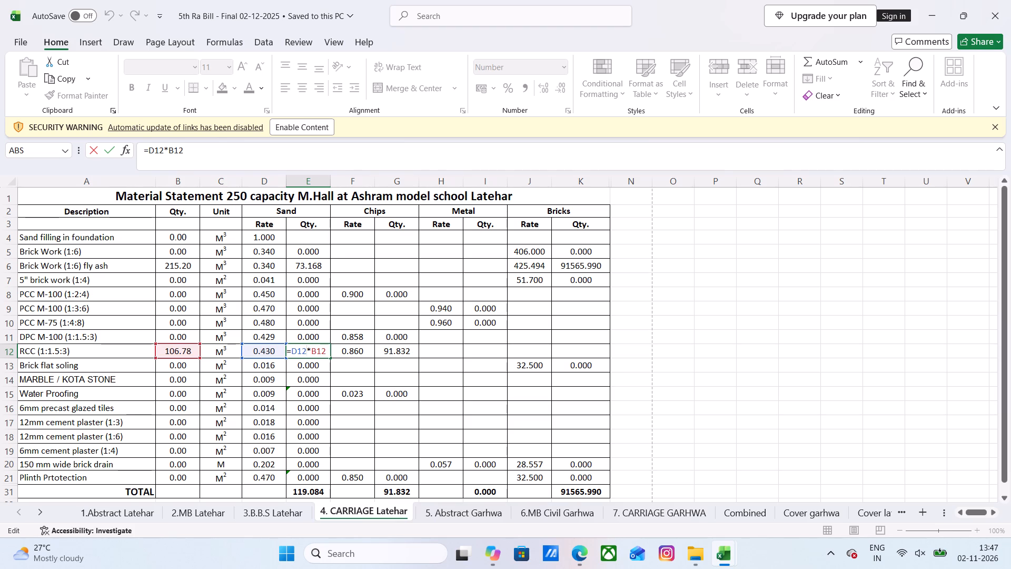
pyautogui.press('Escape')
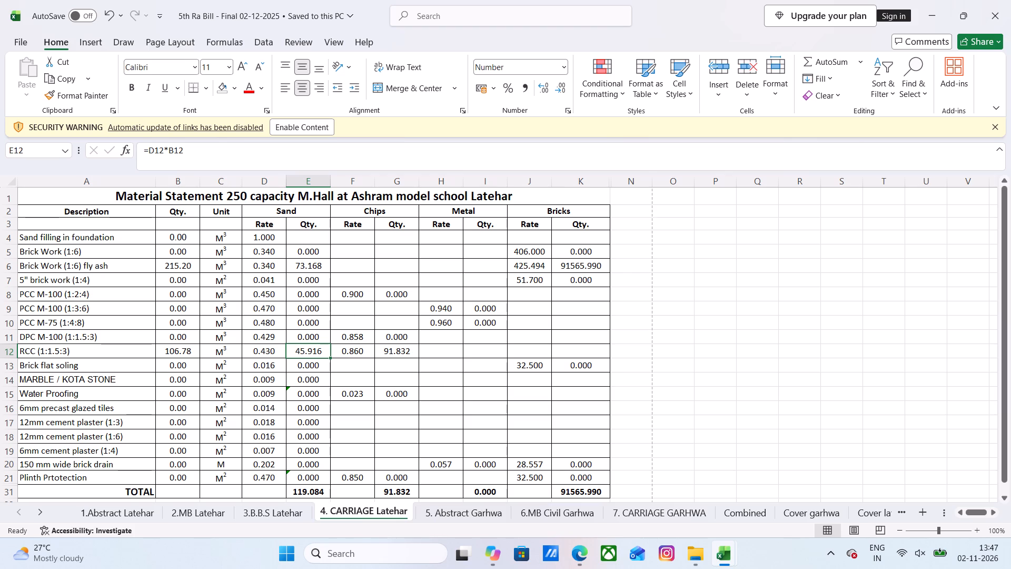
pyautogui.click(175, 355)
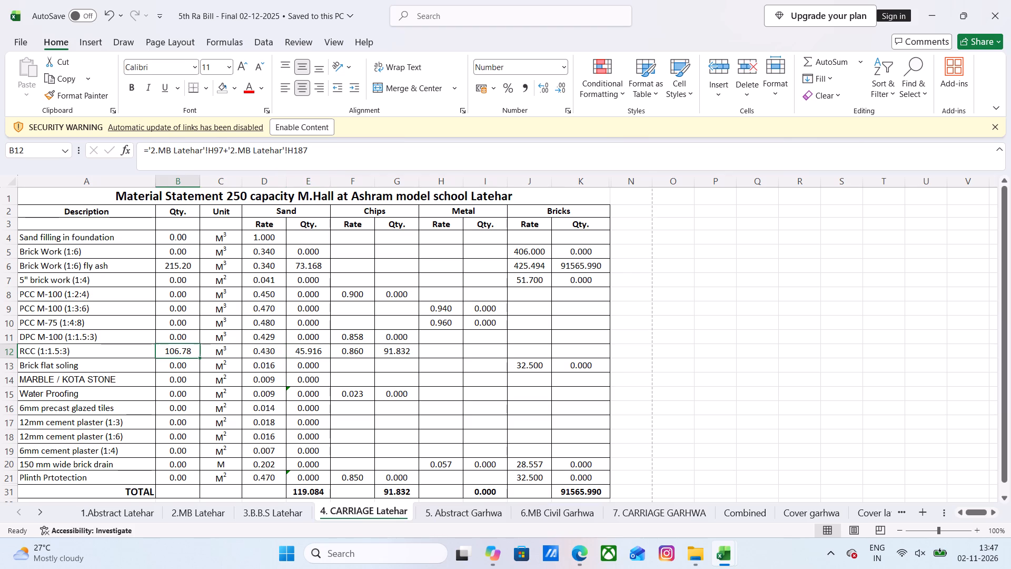
pyautogui.click(299, 354)
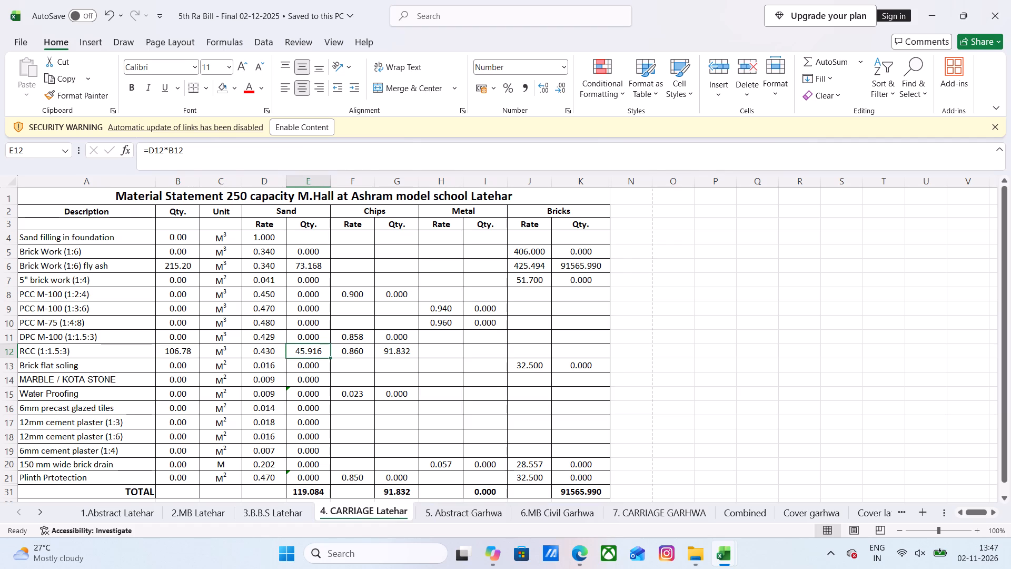
pyautogui.doubleClick(306, 354)
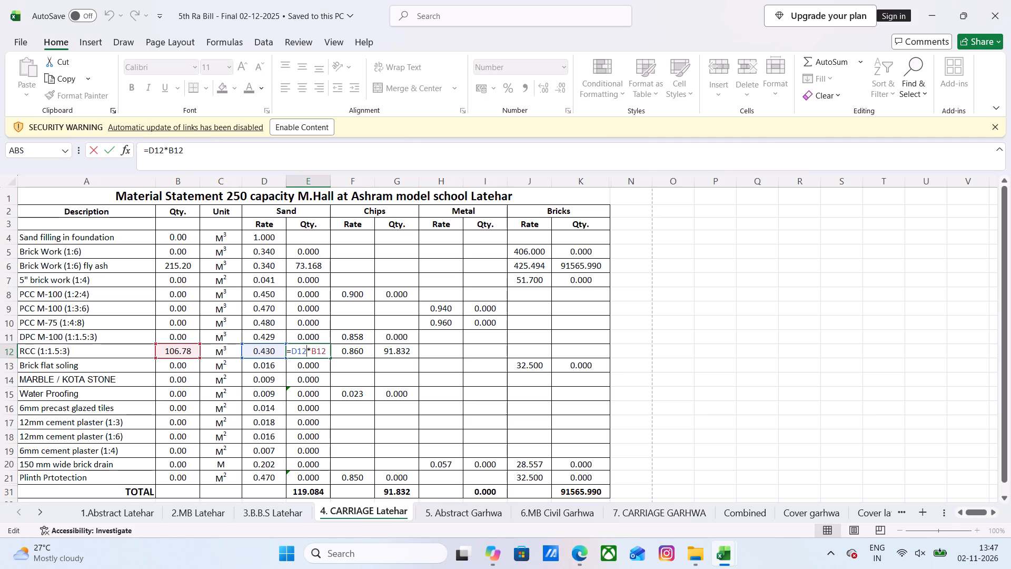
pyautogui.press('Escape')
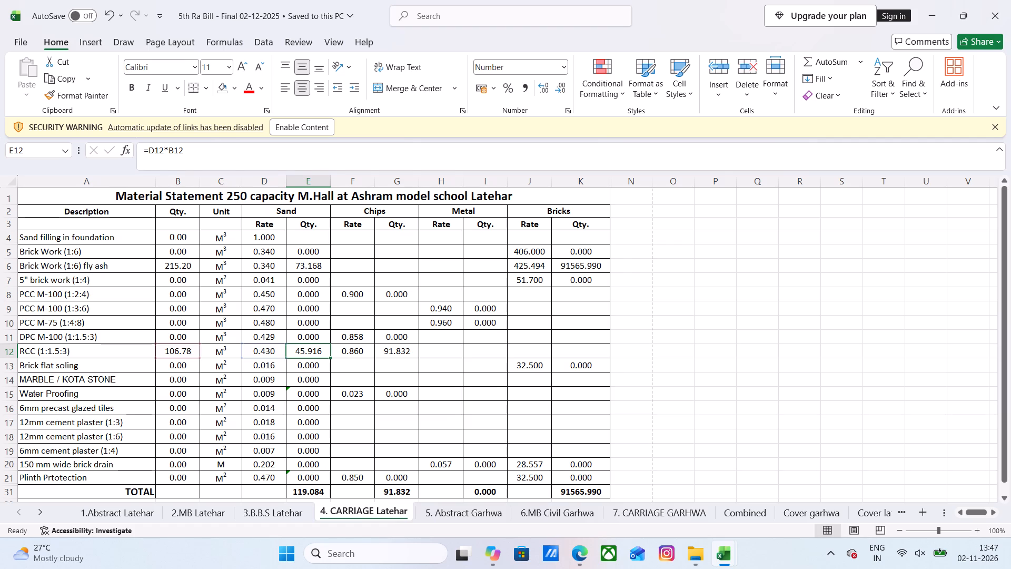
pyautogui.scroll(-2, 400, 365)
pyautogui.scroll(2, 400, 369)
pyautogui.click(348, 350)
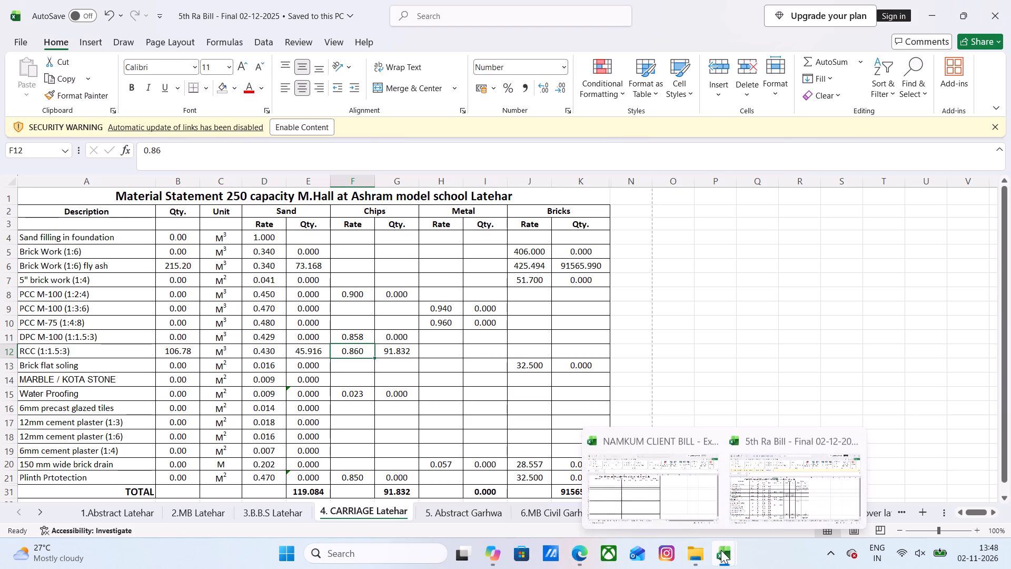
# Switch back to the NAMKUM CLIENT BILL workbook and save it.
pyautogui.click(667, 502)
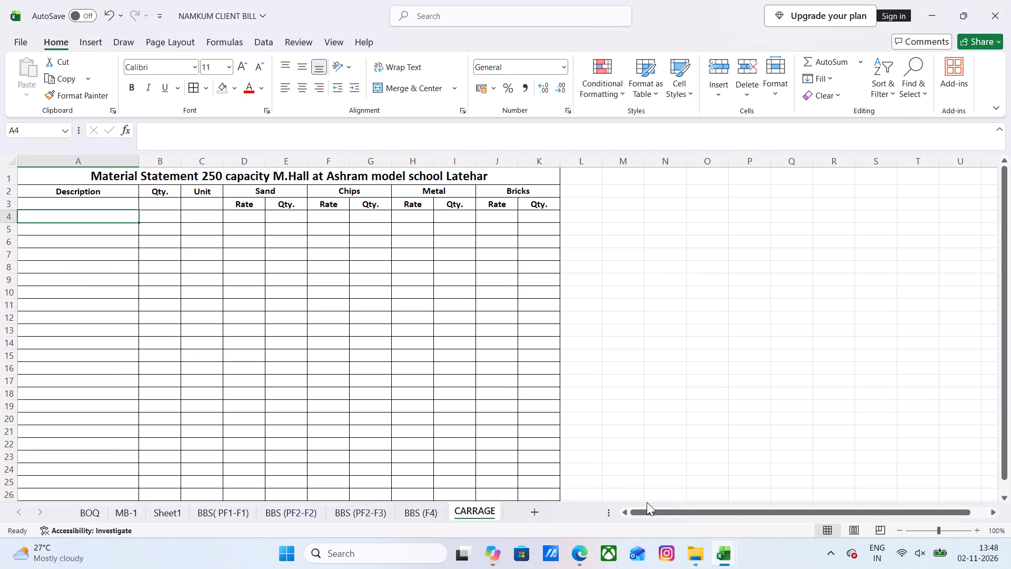
pyautogui.hotkey('ctrl', 's')
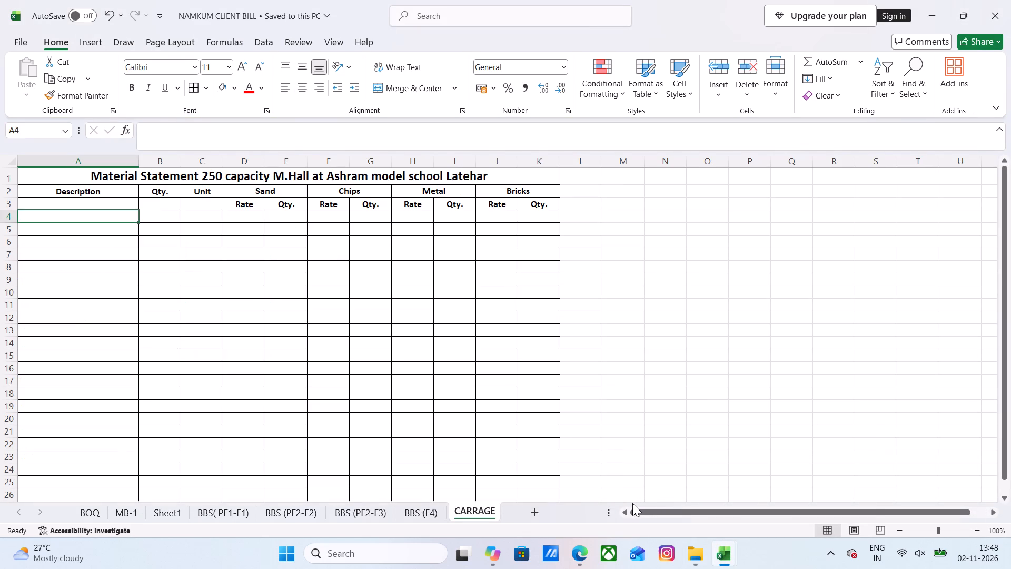
# Replace the material statement title in A1 of the CARRAGE sheet with NAMKUM FOB.
pyautogui.doubleClick(98, 178)
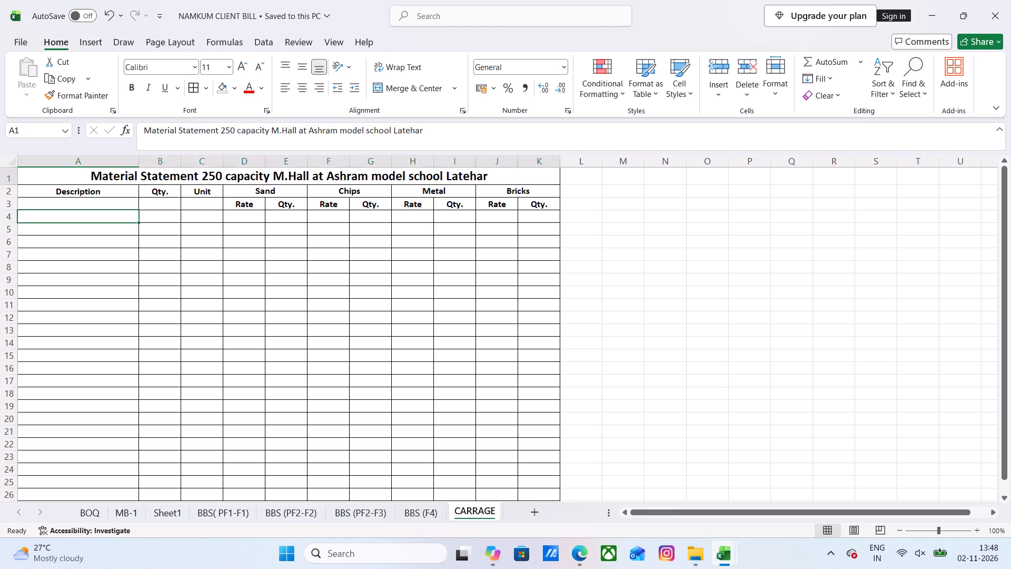
pyautogui.moveTo(485, 173); pyautogui.dragTo(384, 188)
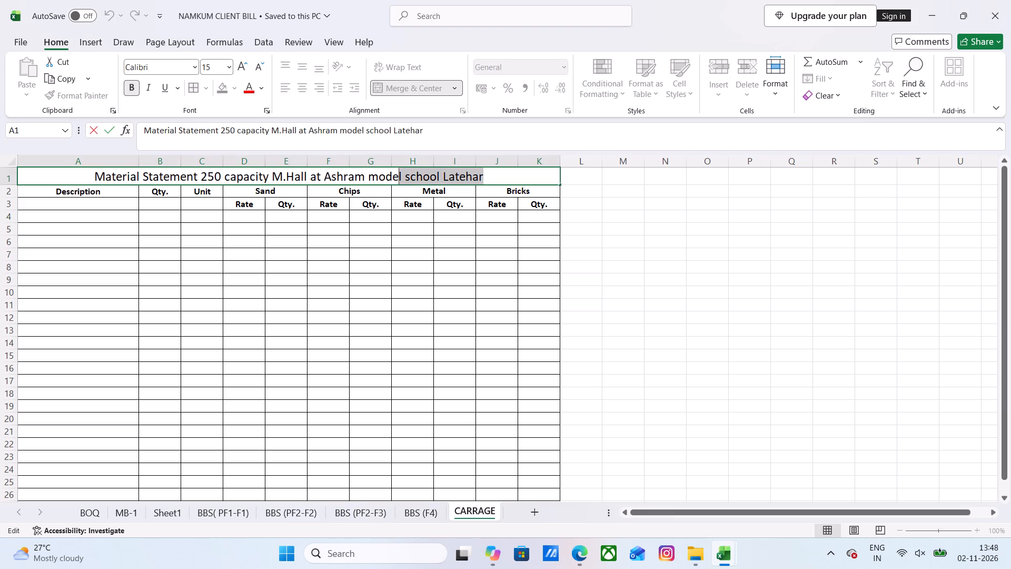
pyautogui.moveTo(384, 188); pyautogui.dragTo(62, 237)
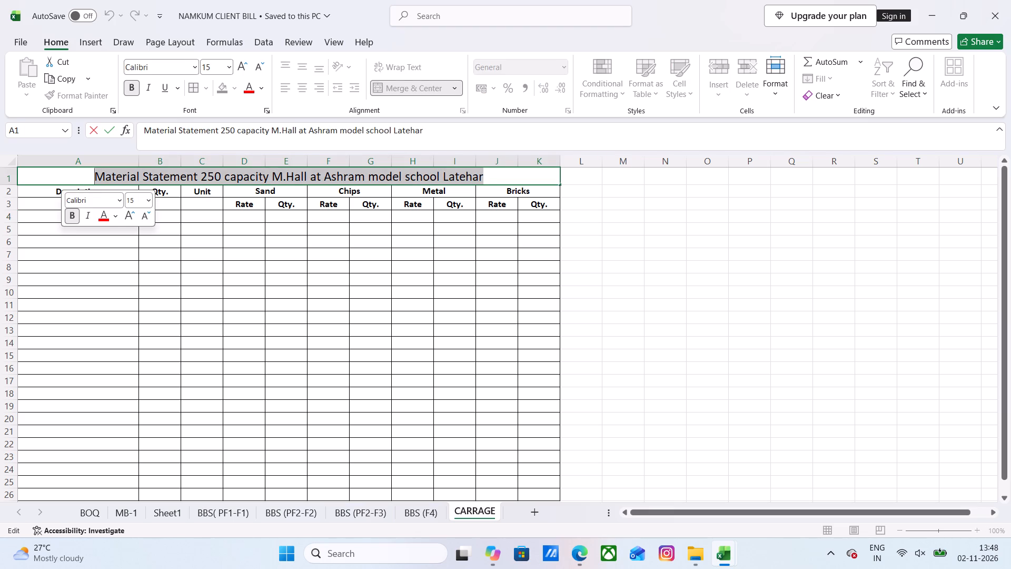
pyautogui.write('NAMKUM')
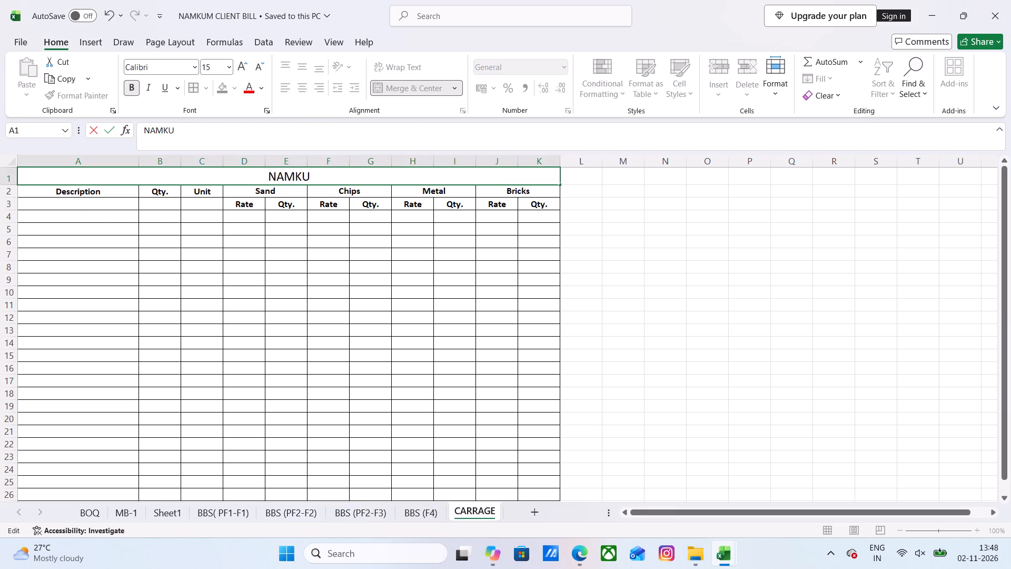
pyautogui.press('space')
pyautogui.write('FOB')
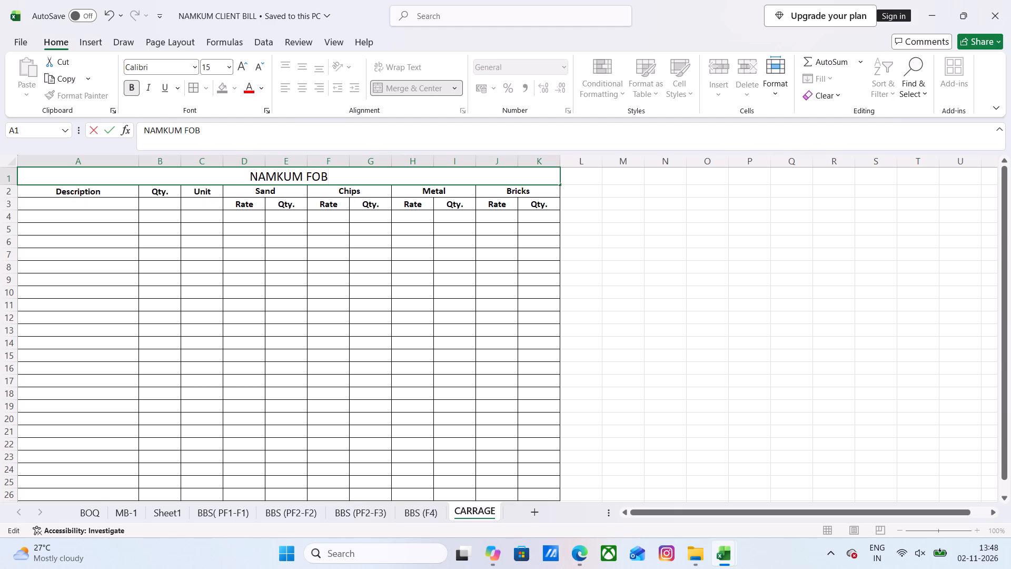
pyautogui.press('Return')
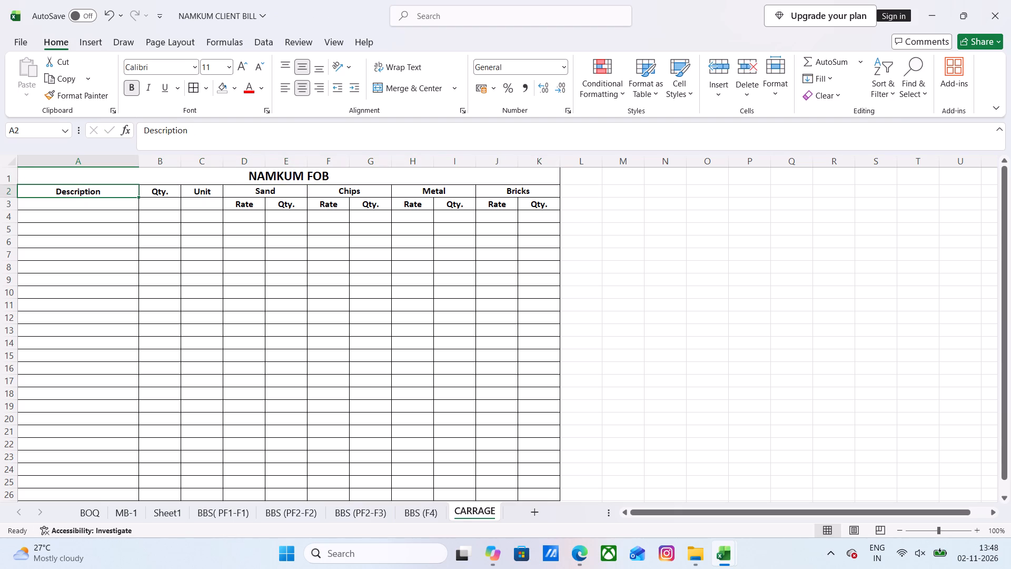
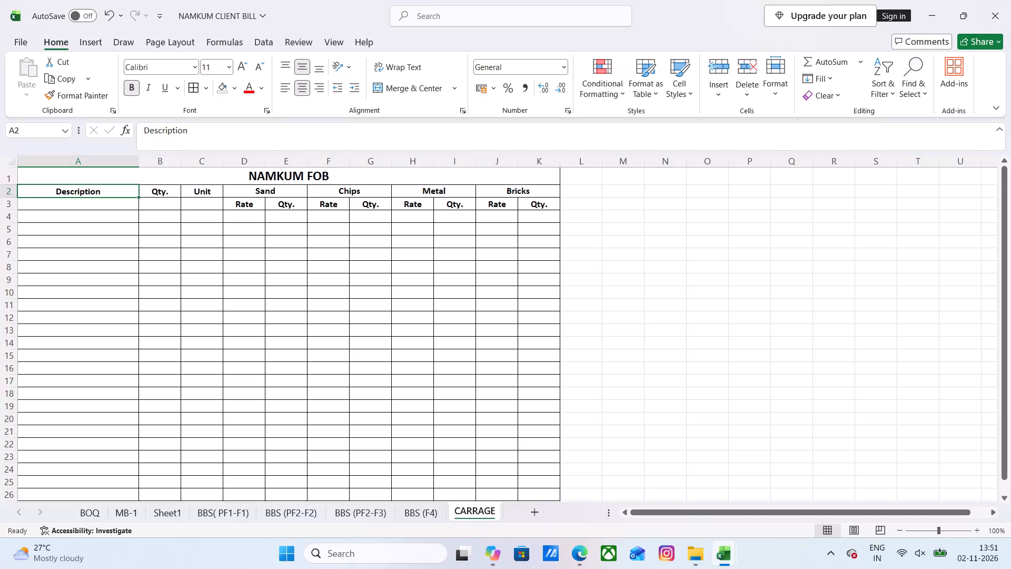
# Save the NAMKUM CLIENT BILL workbook with the retitled CARRAGE sheet.
pyautogui.scroll(6, 127, 308)
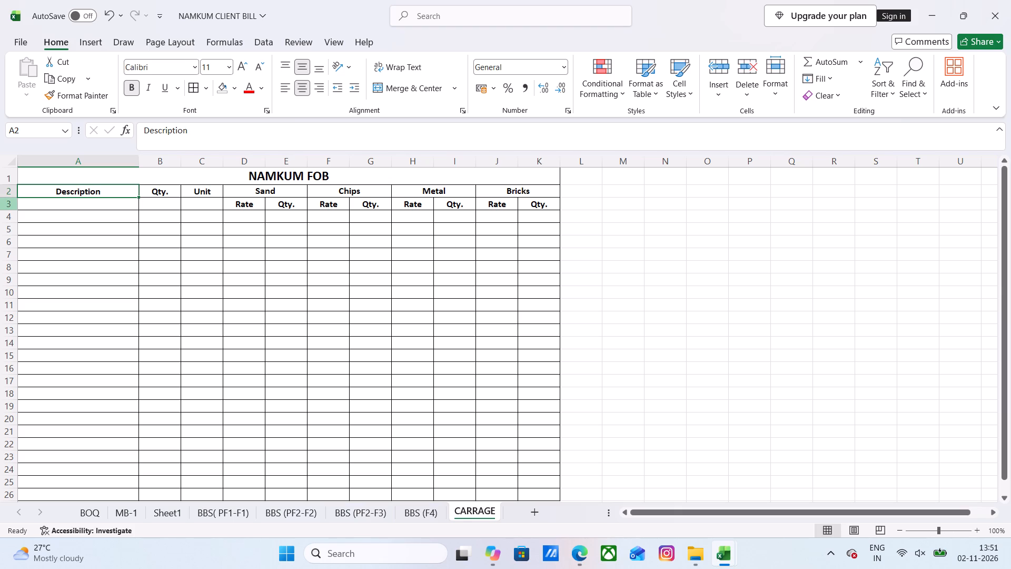
pyautogui.hotkey('ctrl', 's')
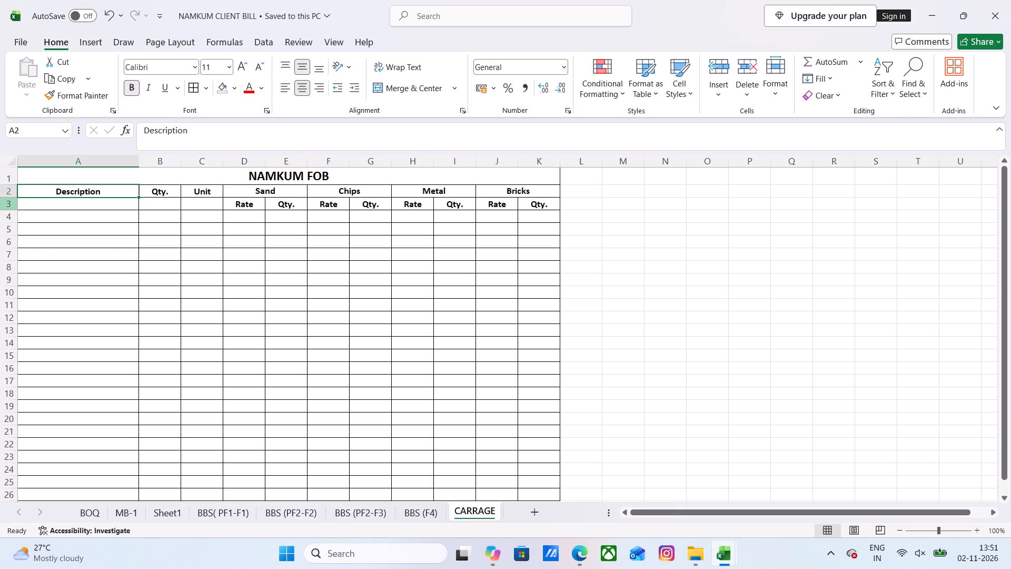